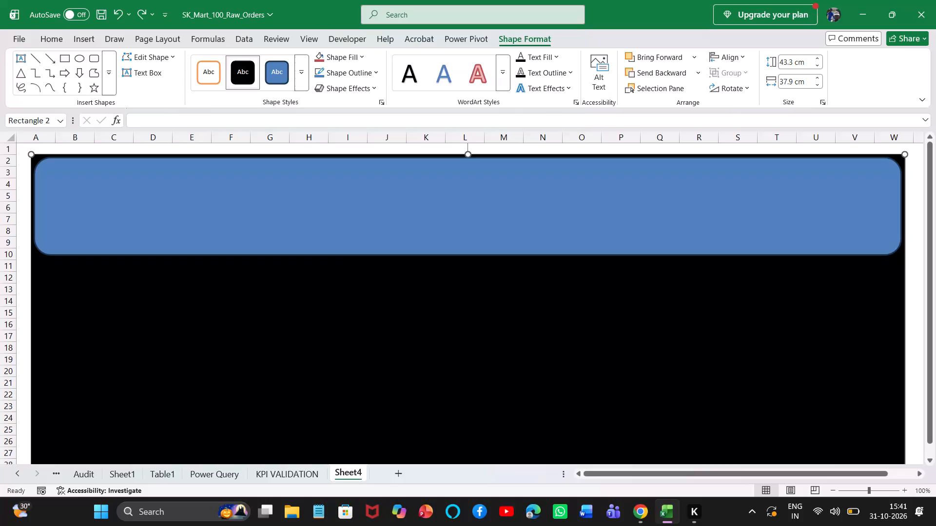
Undo the recent shape edits on Sheet4 until the rounded banner is removed and the large background rectangle's black style is reverted to blue.
{"action": "left_click", "coordinate": [543, 206]}
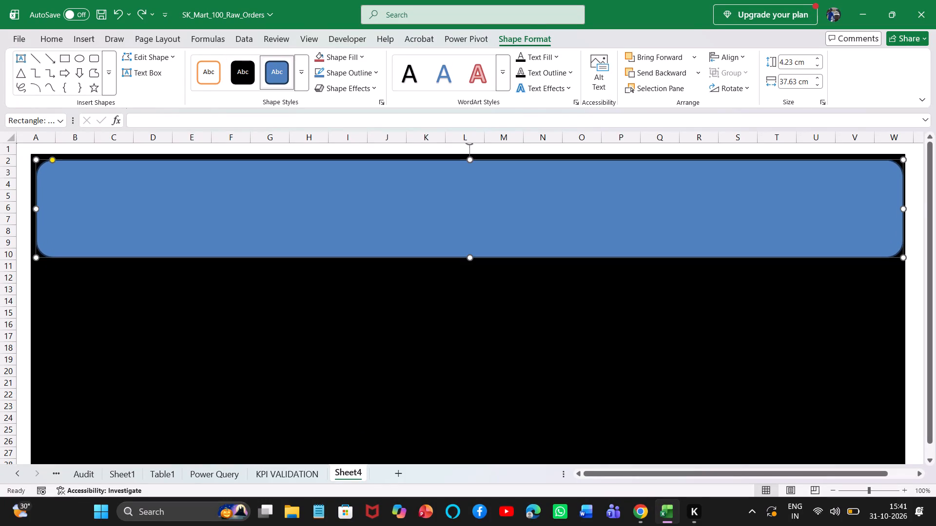
{"action": "left_click", "coordinate": [569, 355]}
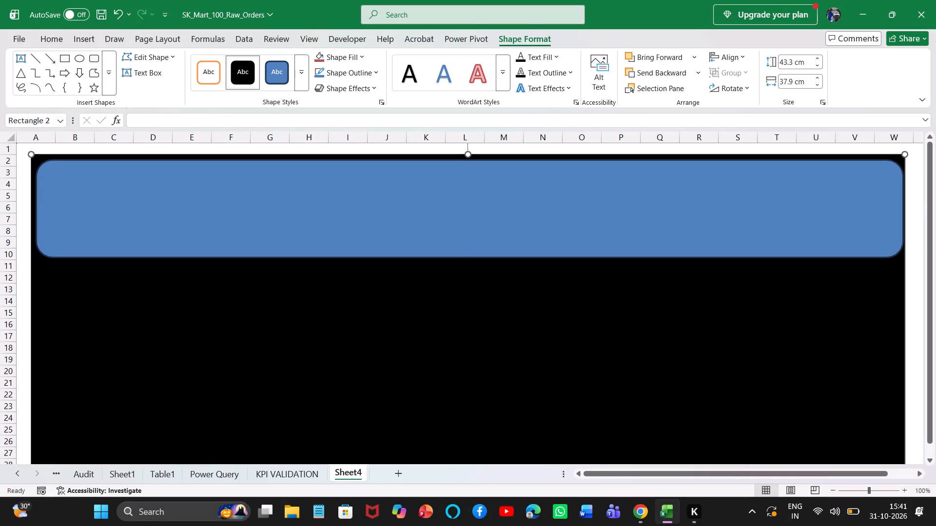
{"action": "left_click", "coordinate": [569, 355]}
{"action": "key", "text": "ctrl+z"}
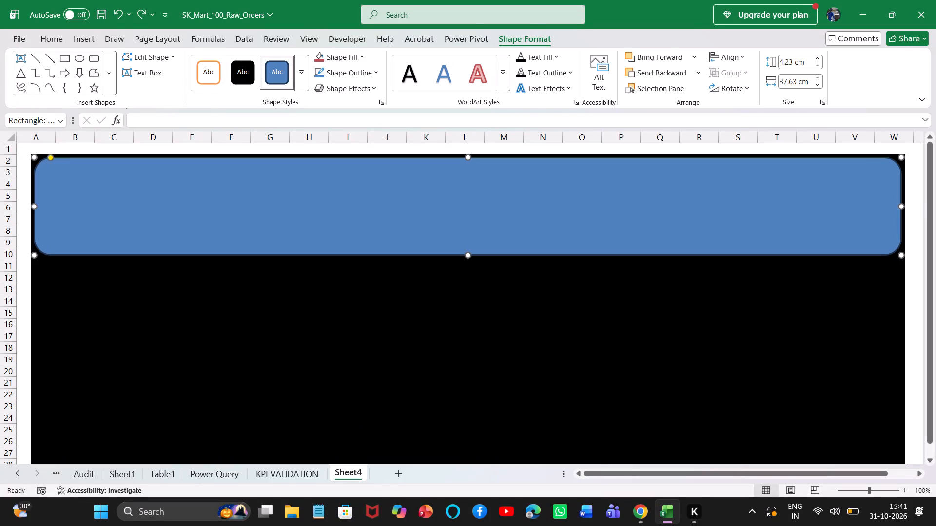
{"action": "key", "text": "ctrl+z"}
{"action": "key", "text": "ctrl+z"}
{"action": "key", "text": "ctrl+z"}
{"action": "key", "text": "ctrl+z"}
{"action": "key", "text": "ctrl+z"}
{"action": "key", "text": "ctrl+z"}
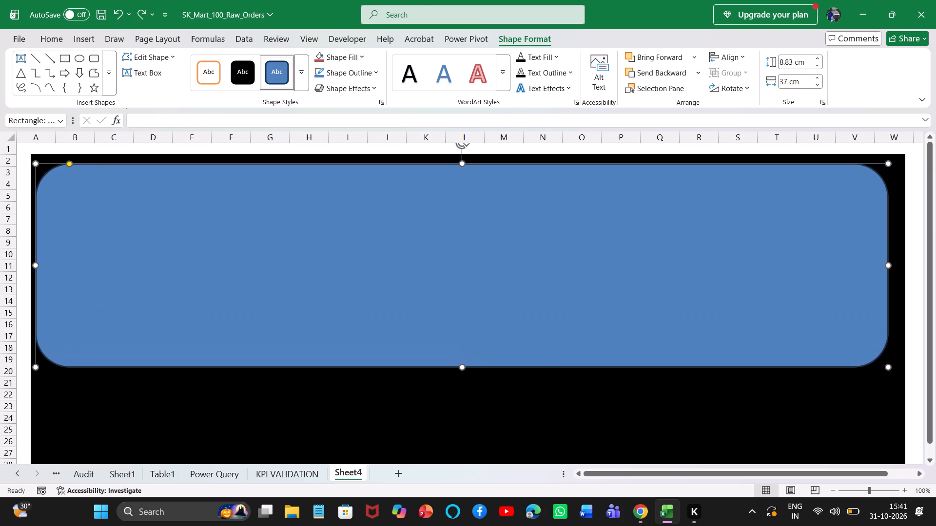
{"action": "key", "text": "ctrl+z"}
{"action": "key", "text": "ctrl+z"}
{"action": "key", "text": "ctrl+z"}
{"action": "key", "text": "ctrl+z"}
{"action": "key", "text": "ctrl+z"}
{"action": "key", "text": "ctrl+z"}
{"action": "key", "text": "ctrl+z"}
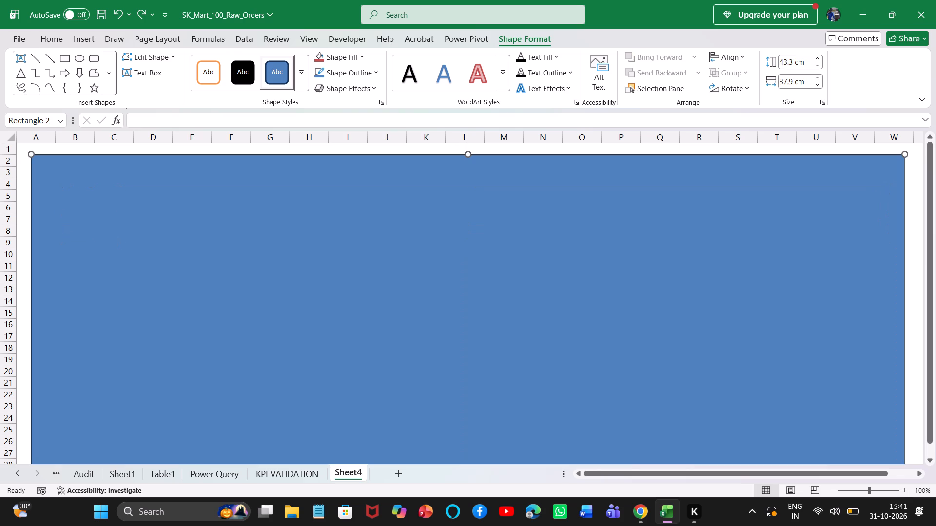
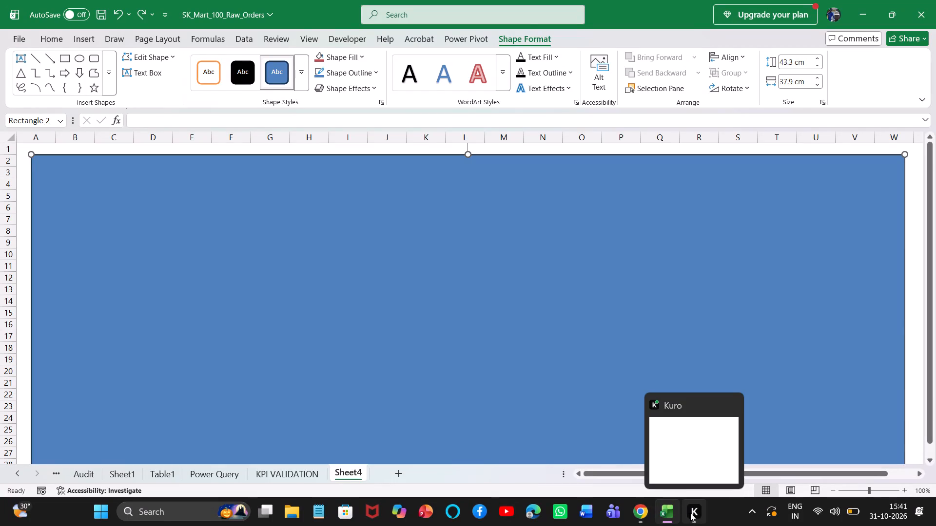
Undo the remaining shape edits on Sheet4 until the large blue rectangle is removed and the sheet is empty.
{"action": "left_click", "coordinate": [487, 285]}
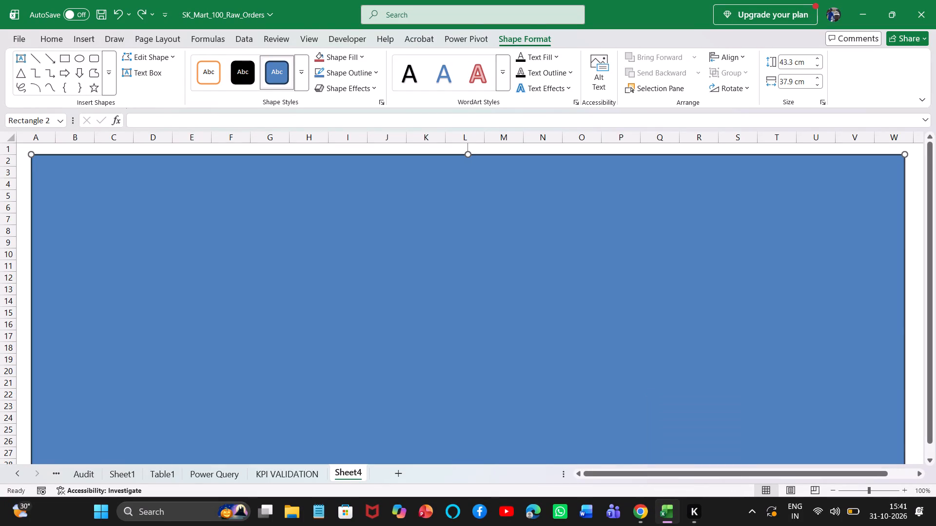
{"action": "key", "text": "ctrl+z"}
{"action": "key", "text": "ctrl+z"}
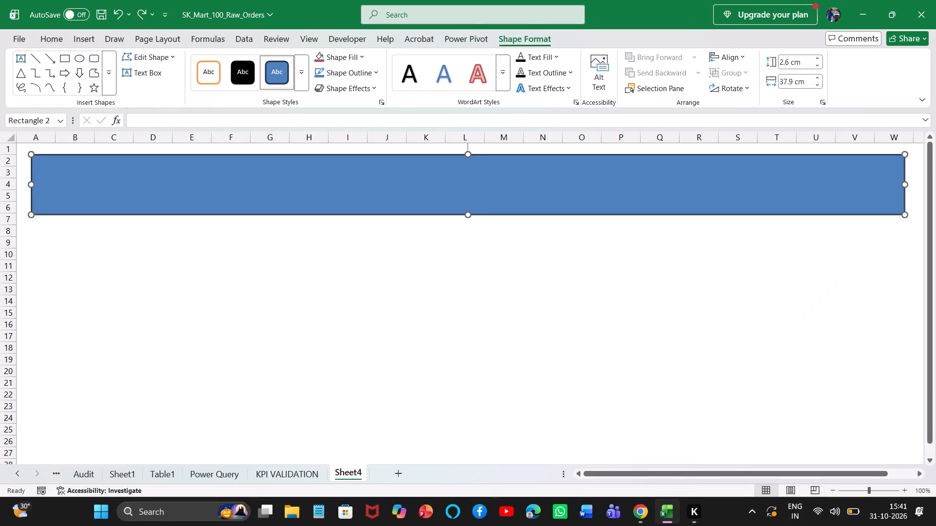
{"action": "key", "text": "ctrl+z"}
{"action": "key", "text": "ctrl+z"}
{"action": "key", "text": "ctrl+z"}
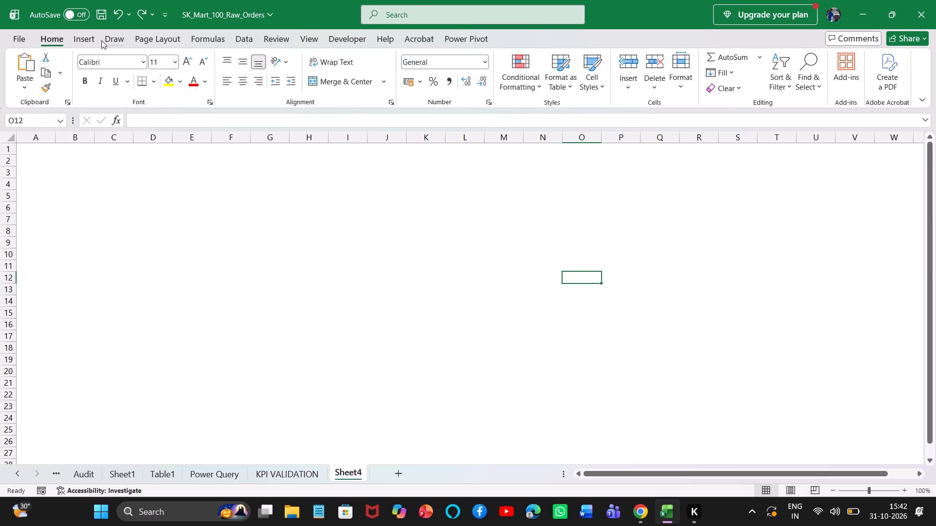
Insert a default-sized rounded rectangle on Sheet4 with its upper-left corner at about cell C4.
{"action": "left_click", "coordinate": [84, 37]}
{"action": "left_click", "coordinate": [204, 57]}
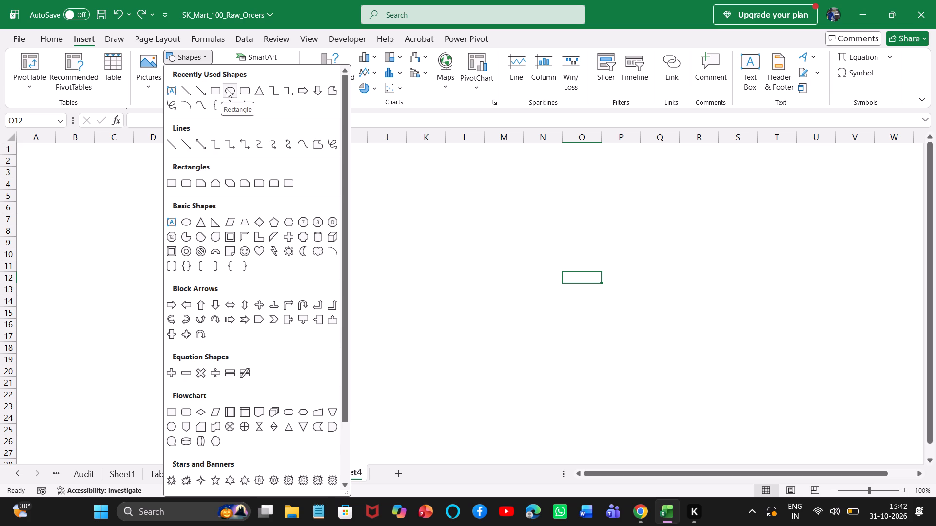
{"action": "left_click", "coordinate": [250, 90]}
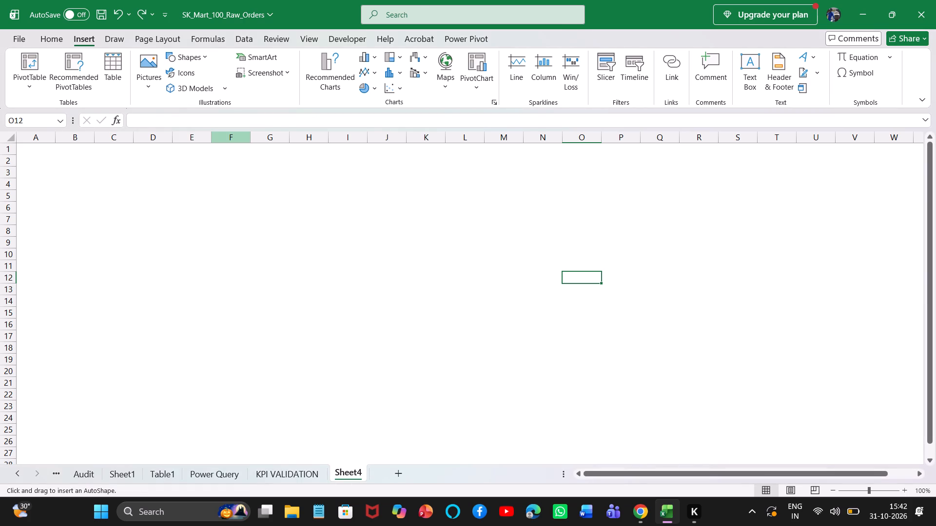
{"action": "double_click", "coordinate": [114, 182]}
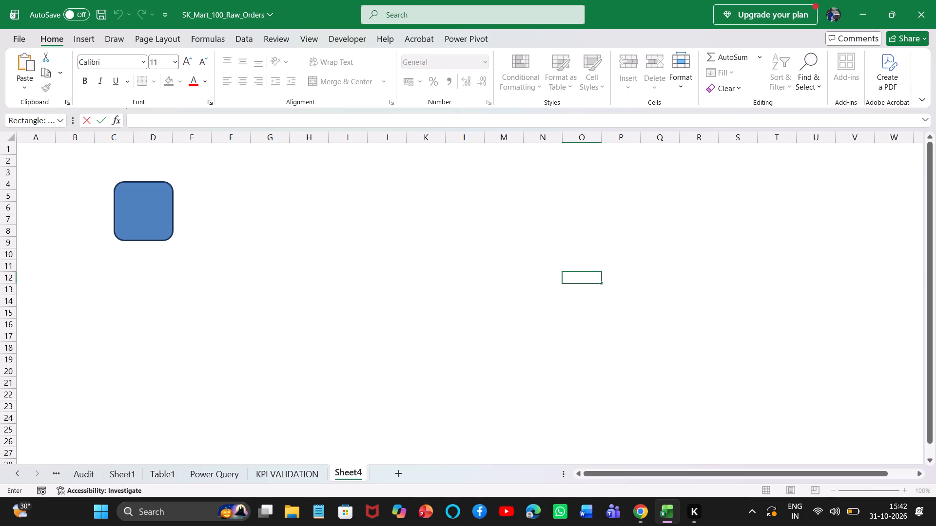
Set the rounded rectangle's height to 17.11 cm and its width to 33.87 cm.
{"action": "left_click", "coordinate": [158, 207]}
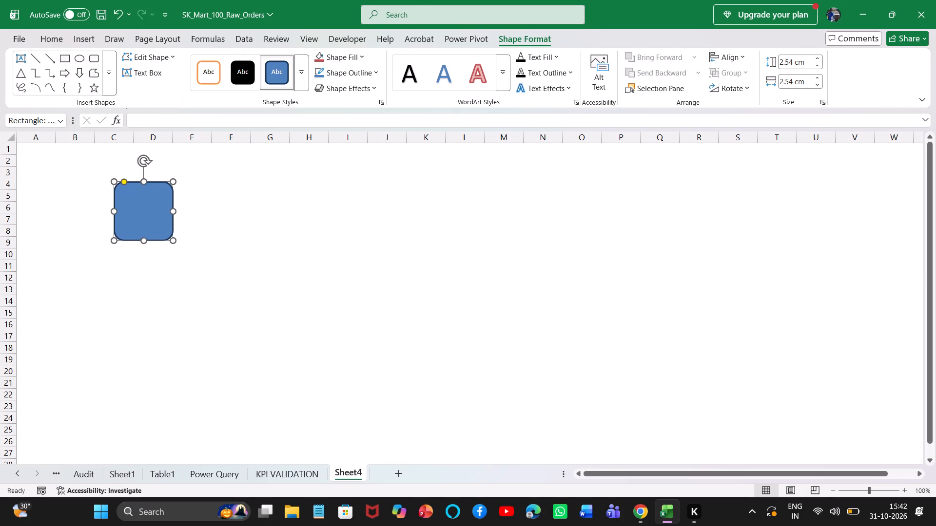
{"action": "left_click", "coordinate": [793, 60]}
{"action": "type", "text": "17."}
{"action": "key", "text": "2"}
{"action": "key", "text": "BackSpace"}
{"action": "type", "text": "11"}
{"action": "type", "text": "cm"}
{"action": "left_click", "coordinate": [804, 78]}
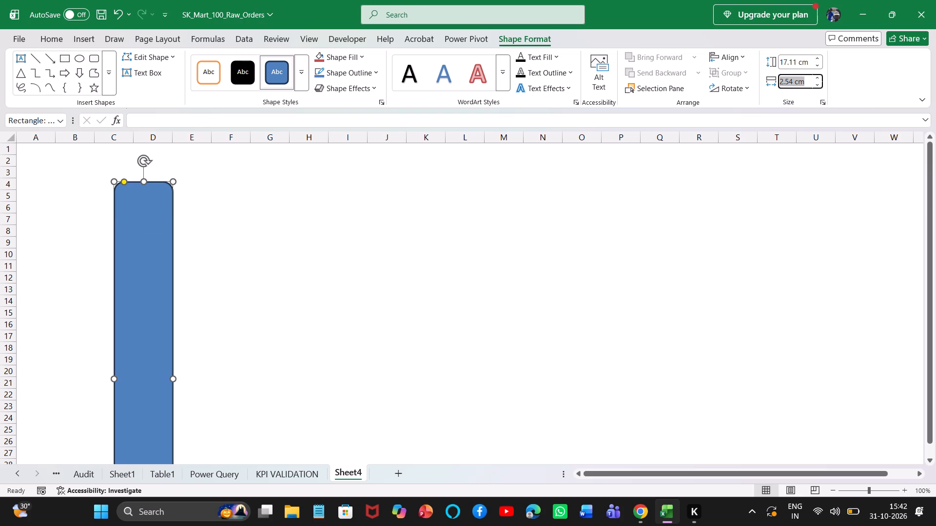
{"action": "left_click", "coordinate": [804, 78]}
{"action": "double_click", "coordinate": [804, 78]}
{"action": "key", "text": "ctrl+a"}
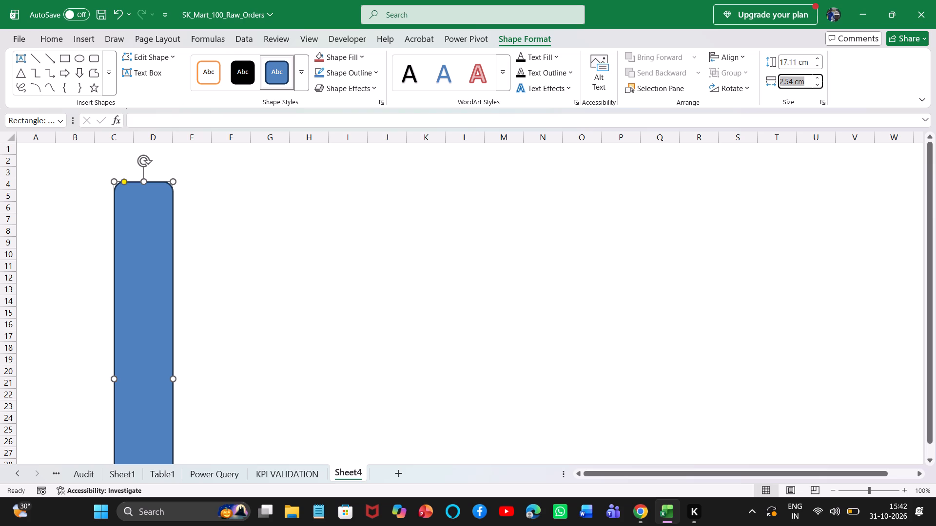
{"action": "type", "text": "33.87"}
{"action": "key", "text": "space"}
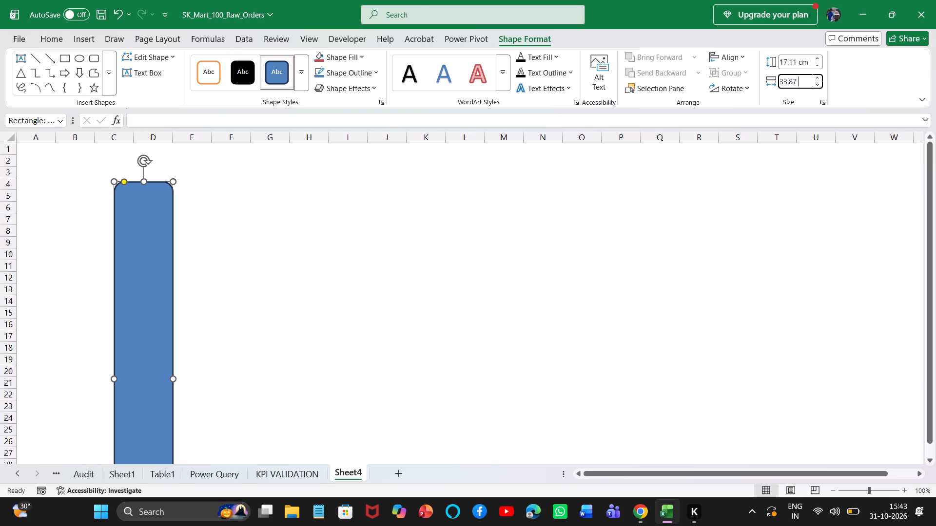
{"action": "type", "text": "cm"}
{"action": "key", "text": "Return"}
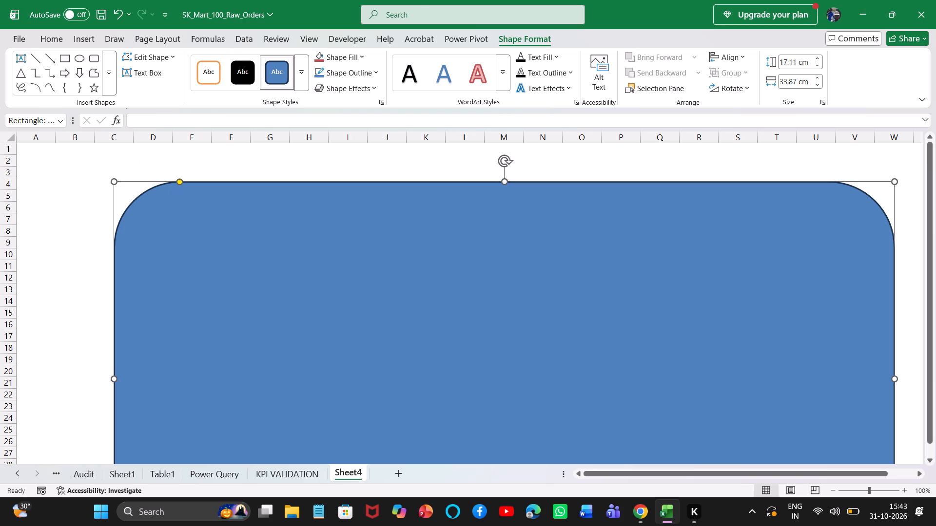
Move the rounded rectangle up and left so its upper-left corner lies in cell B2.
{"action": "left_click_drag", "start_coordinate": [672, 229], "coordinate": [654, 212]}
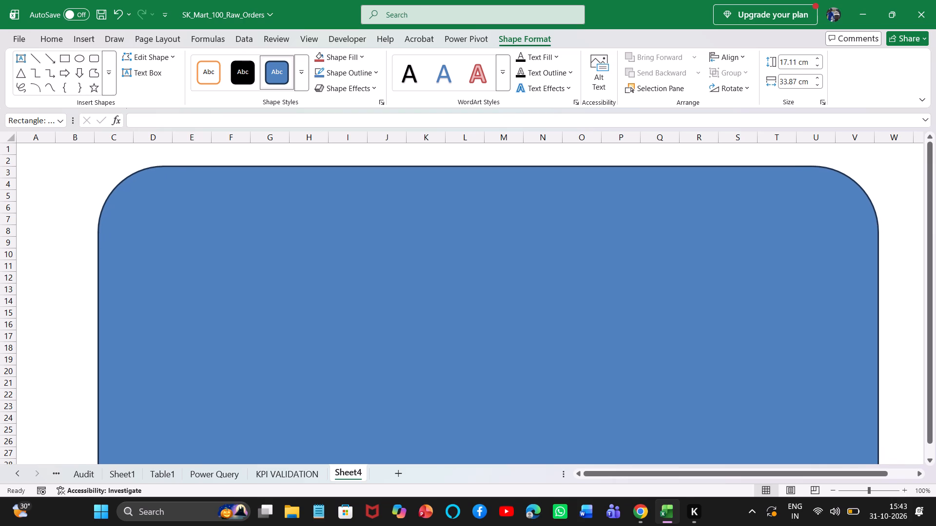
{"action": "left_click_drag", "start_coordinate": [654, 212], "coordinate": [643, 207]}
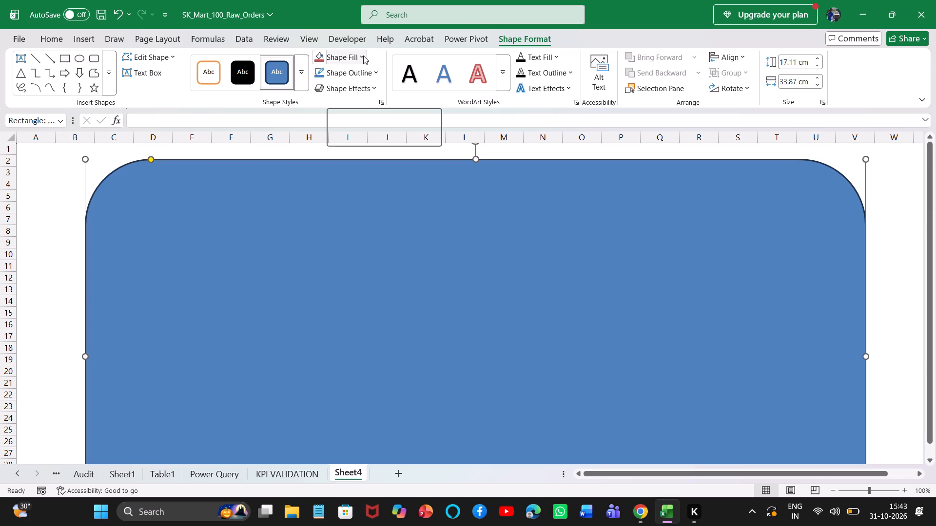
Fill the rounded rectangle with black and give it a medium grey theme-colour outline.
{"action": "left_click", "coordinate": [374, 72]}
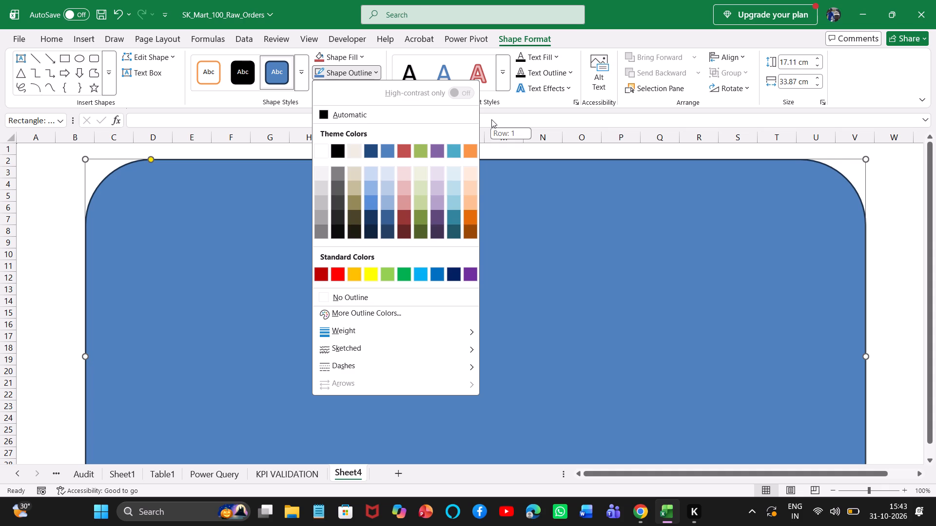
{"action": "left_click", "coordinate": [363, 58]}
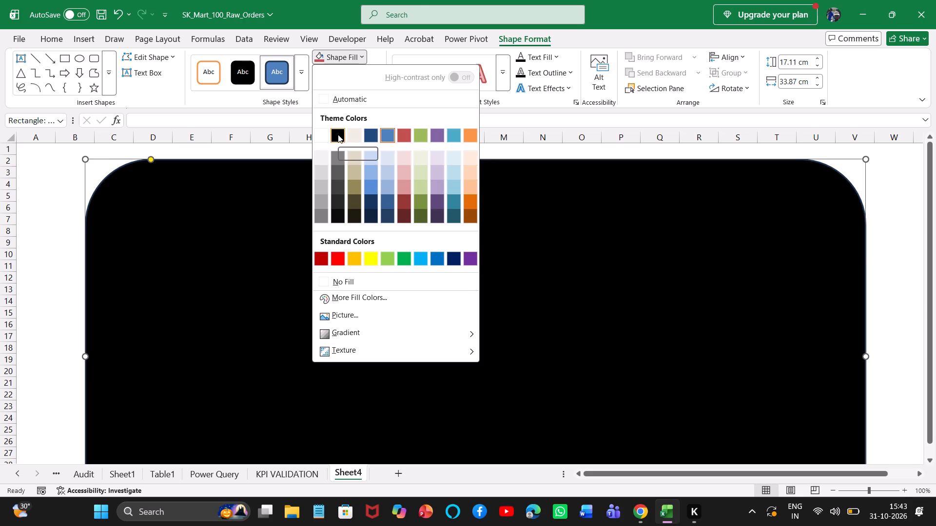
{"action": "left_click", "coordinate": [338, 134]}
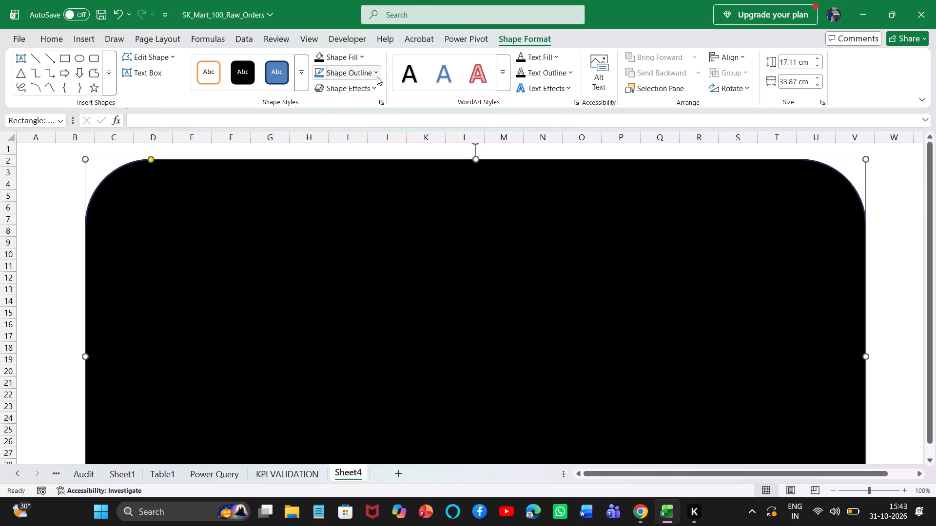
{"action": "left_click", "coordinate": [377, 76]}
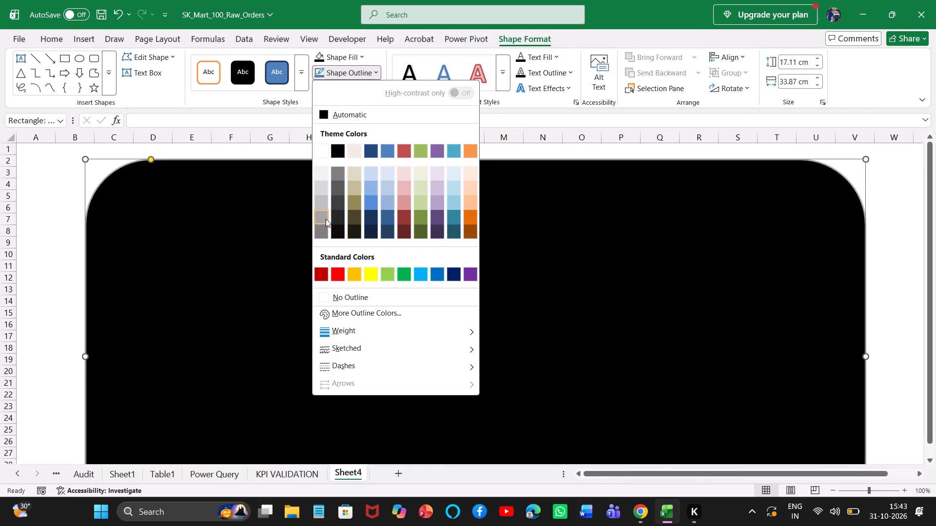
{"action": "left_click", "coordinate": [324, 220]}
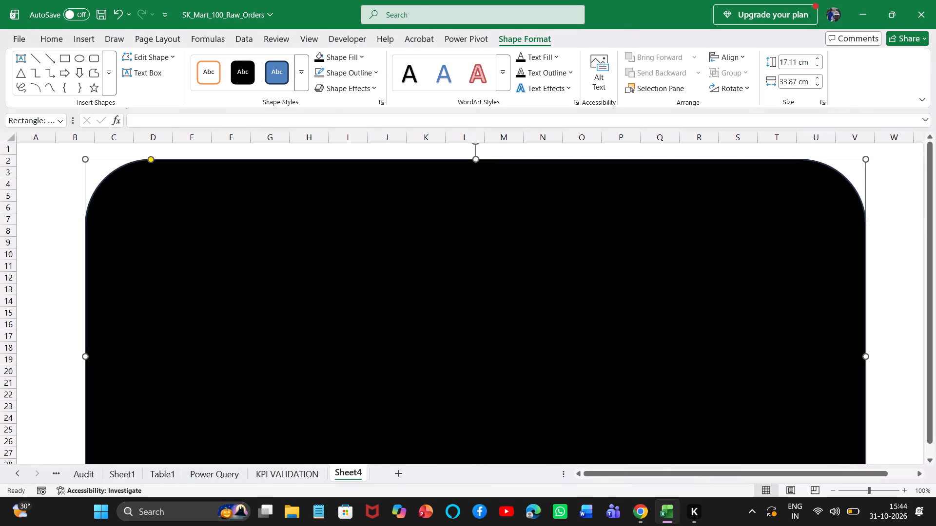
{"action": "left_click", "coordinate": [306, 245]}
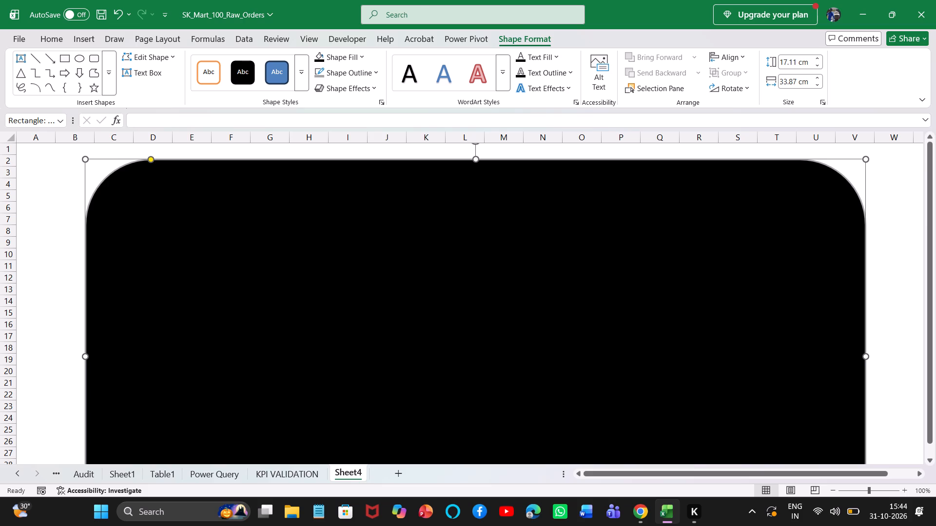
{"action": "left_click", "coordinate": [297, 249]}
Move the black rounded rectangle so its upper-left corner lies within cell A1, slightly inset from the sheet's edges.
{"action": "left_click_drag", "start_coordinate": [136, 197], "coordinate": [66, 191]}
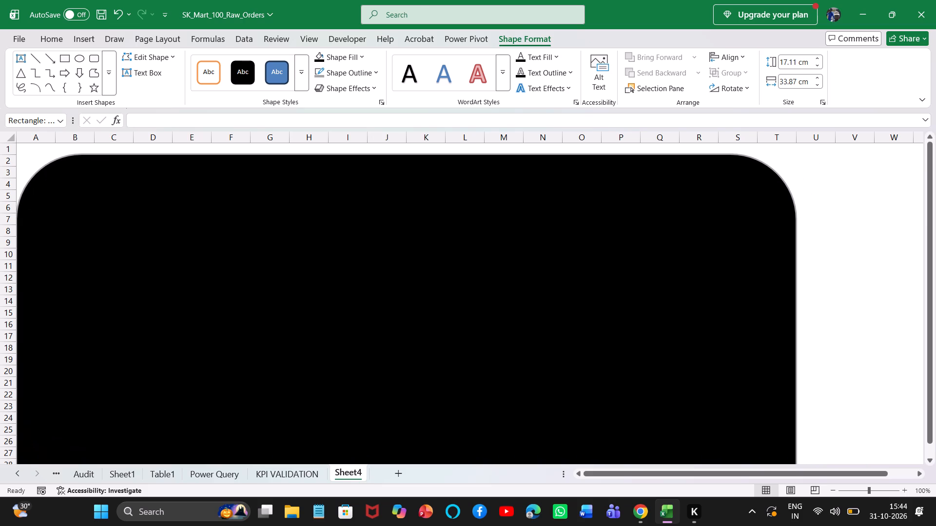
{"action": "left_click_drag", "start_coordinate": [66, 191], "coordinate": [54, 176]}
{"action": "left_click", "coordinate": [32, 155]}
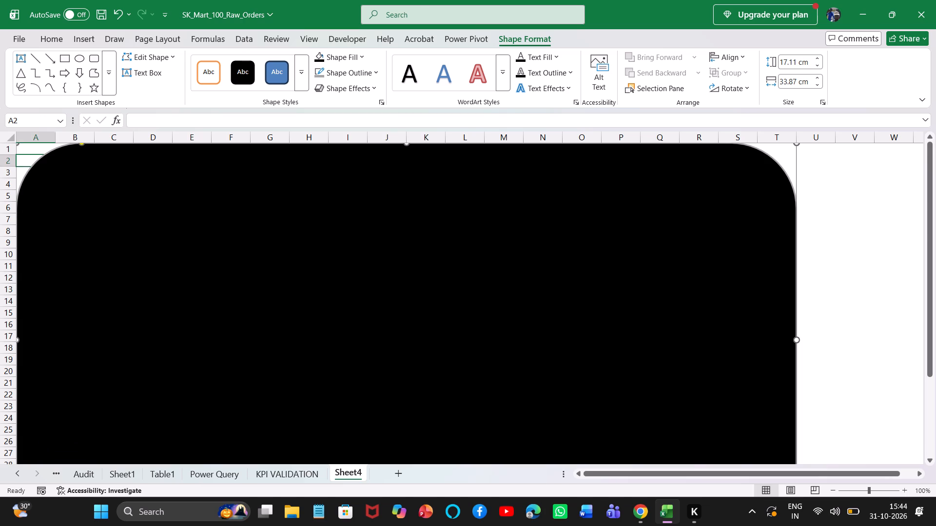
{"action": "left_click_drag", "start_coordinate": [72, 194], "coordinate": [89, 205]}
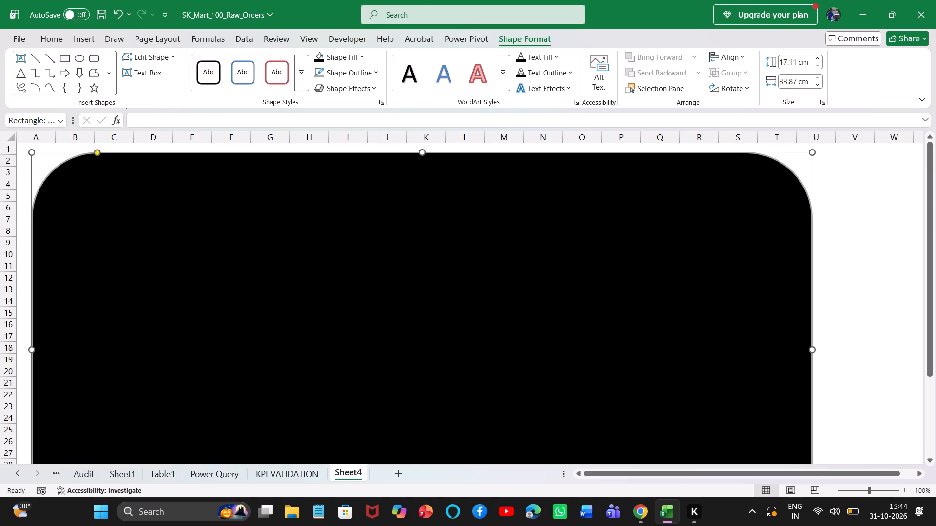
Stretch the rounded rectangle's upper-left corner toward the corner of cell A1, making it about 17.39 cm high and 34.42 cm wide.
{"action": "left_click_drag", "start_coordinate": [31, 152], "coordinate": [22, 152]}
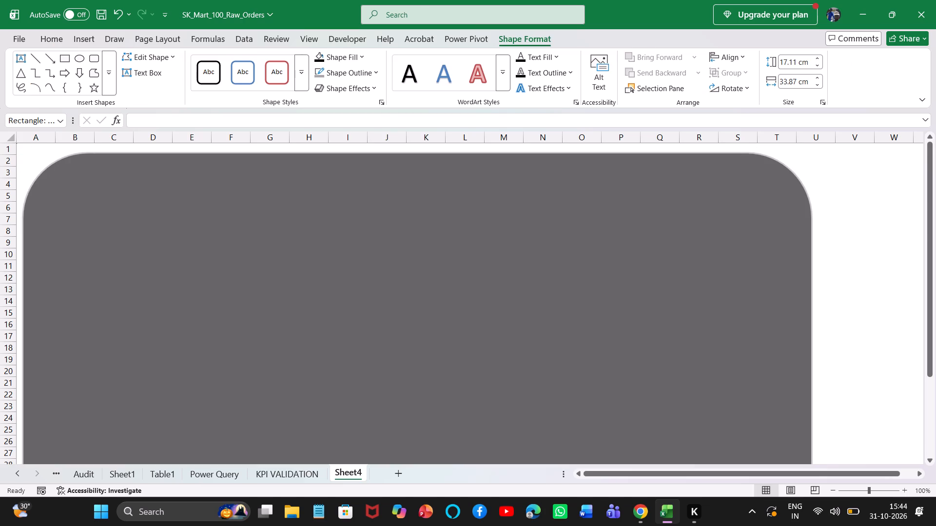
{"action": "left_click_drag", "start_coordinate": [22, 152], "coordinate": [23, 151]}
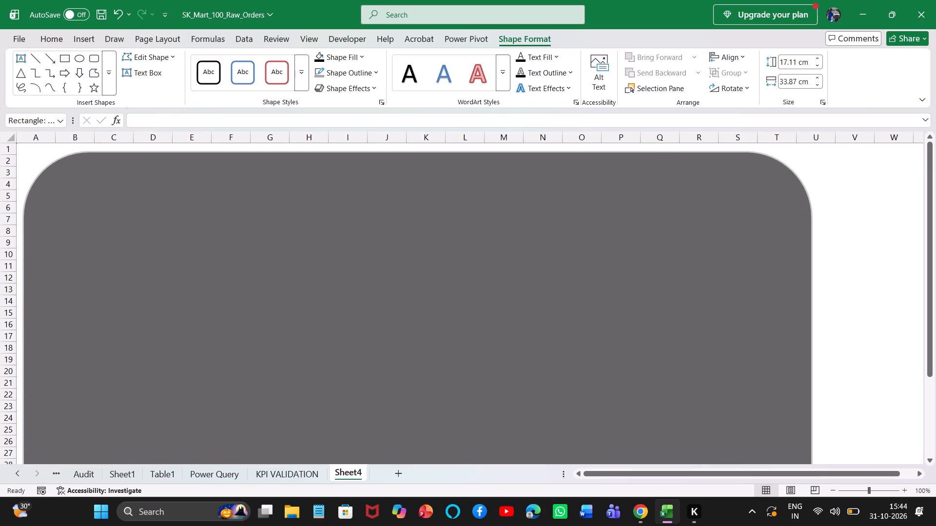
{"action": "left_click_drag", "start_coordinate": [23, 151], "coordinate": [23, 146]}
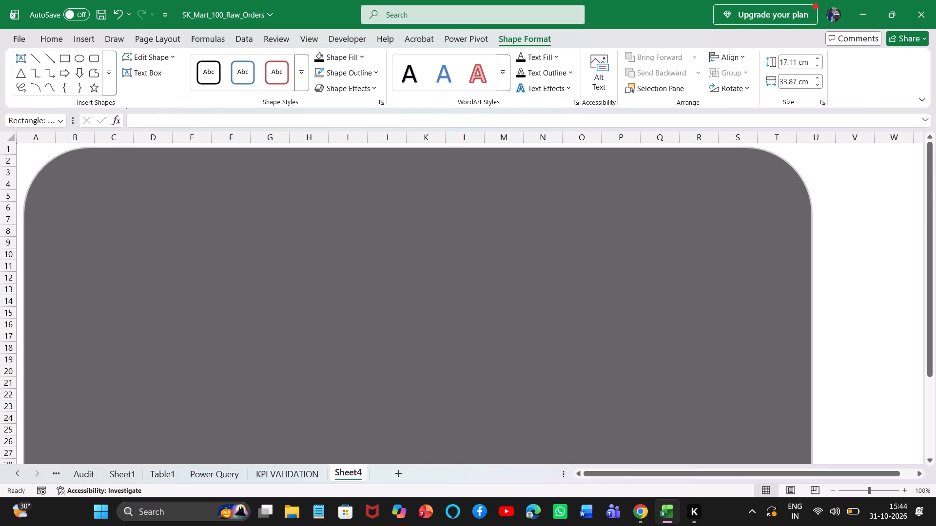
{"action": "left_click_drag", "start_coordinate": [23, 146], "coordinate": [19, 146]}
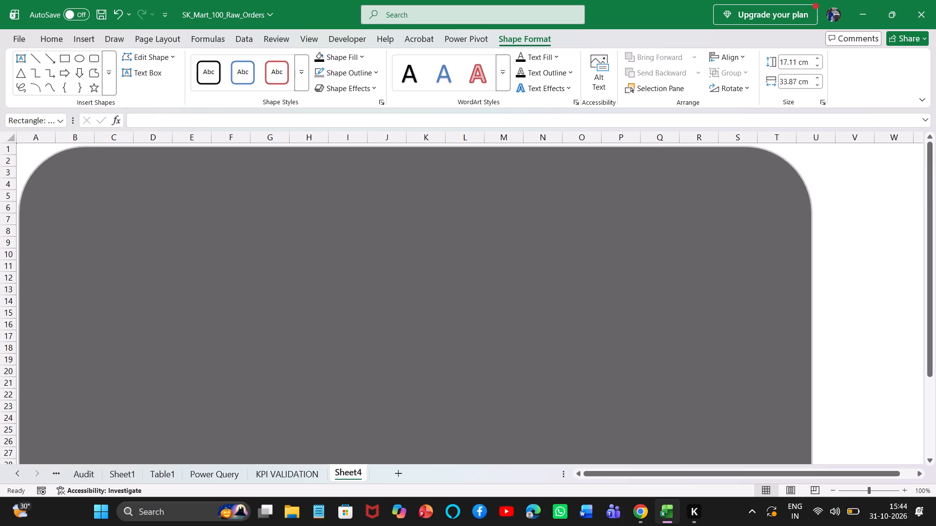
{"action": "left_click_drag", "start_coordinate": [19, 146], "coordinate": [19, 146]}
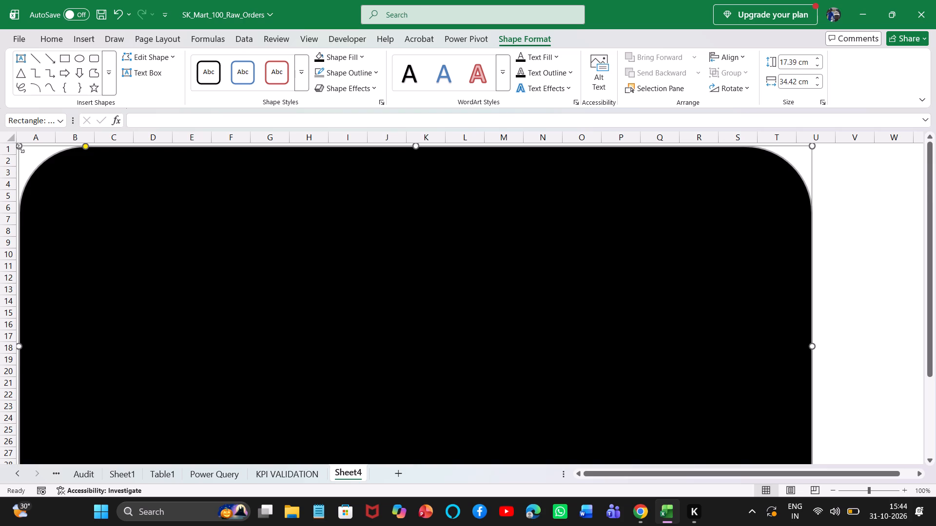
{"action": "left_click", "coordinate": [66, 244]}
Set the large black rounded rectangle's width to 33.87 cm.
{"action": "left_click", "coordinate": [786, 81]}
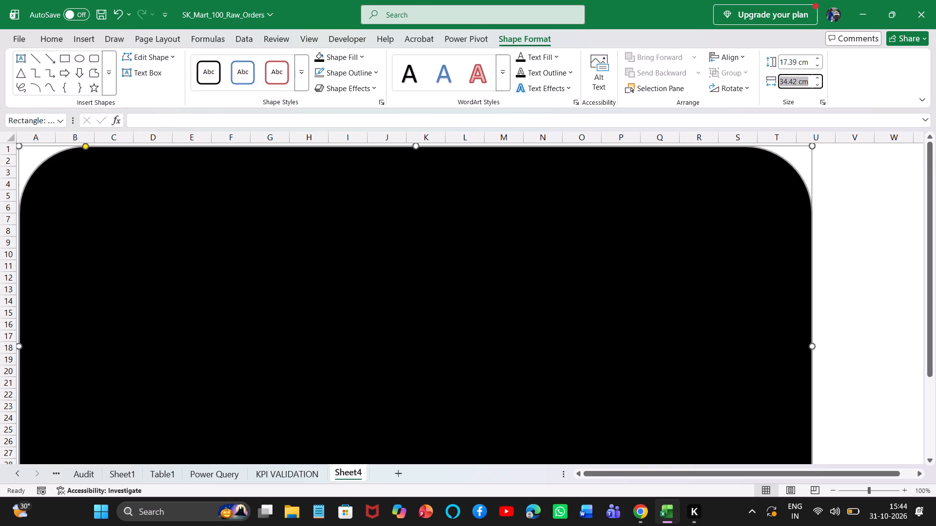
{"action": "left_click", "coordinate": [786, 81]}
{"action": "key", "text": "BackSpace"}
{"action": "key", "text": "3"}
{"action": "key", "text": "Return"}
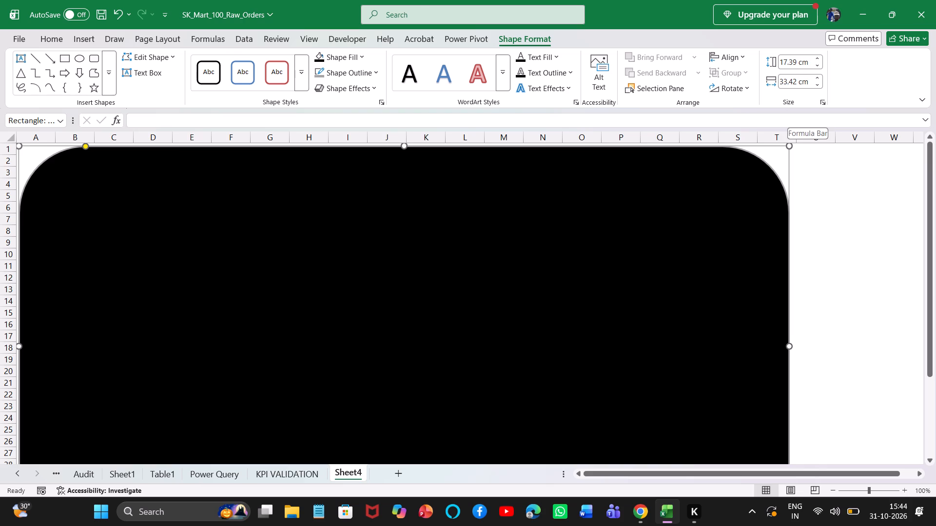
{"action": "left_click", "coordinate": [796, 81]}
{"action": "double_click", "coordinate": [796, 81]}
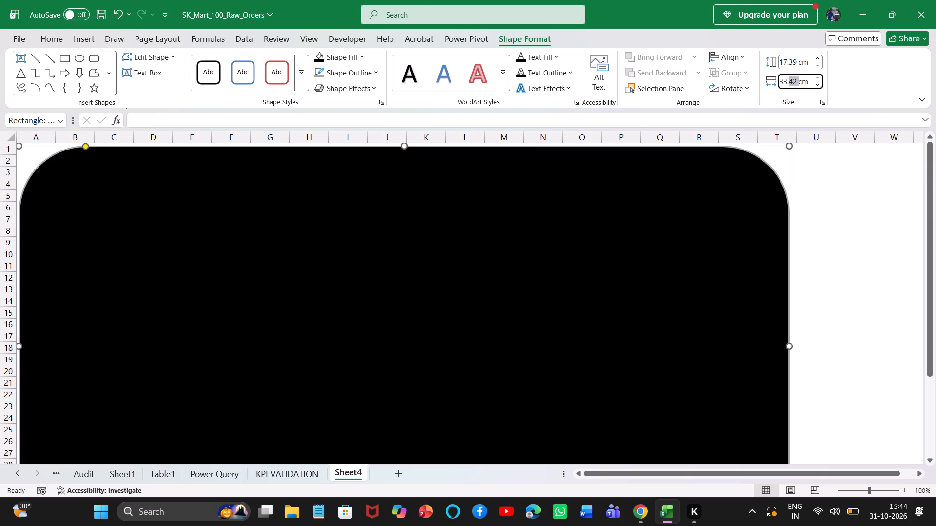
{"action": "left_click", "coordinate": [796, 81]}
{"action": "left_click", "coordinate": [796, 81]}
{"action": "key", "text": "BackSpace"}
{"action": "key", "text": "BackSpace"}
{"action": "type", "text": "87"}
{"action": "key", "text": "Return"}
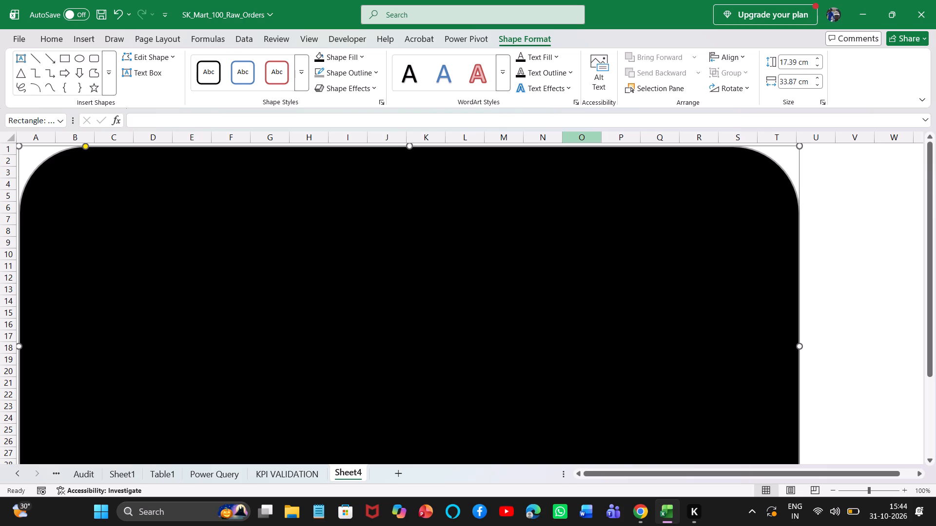
{"action": "left_click", "coordinate": [174, 198]}
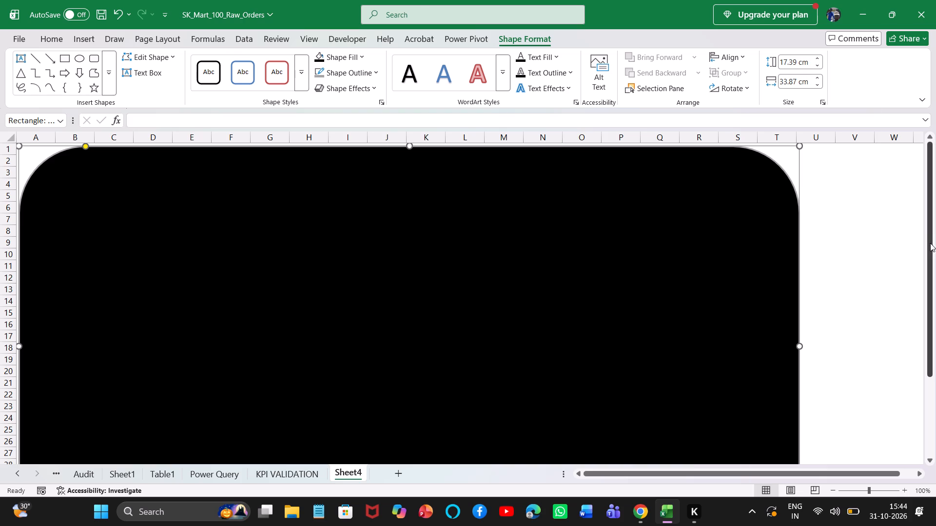
Stretch the black rounded rectangle's bottom edge down to the lower part of row 36, then deselect the shape.
{"action": "left_click_drag", "start_coordinate": [929, 243], "coordinate": [925, 389]}
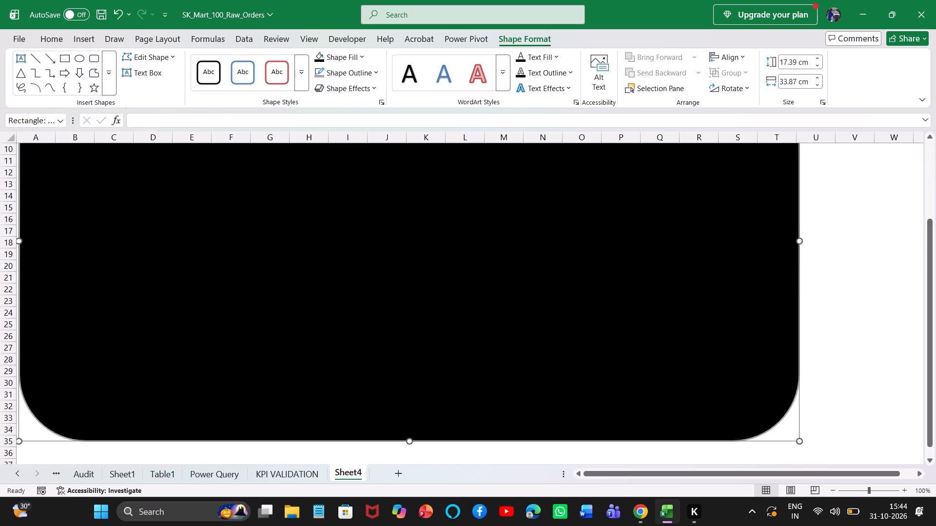
{"action": "left_click", "coordinate": [38, 422]}
{"action": "left_click", "coordinate": [46, 419]}
{"action": "left_click_drag", "start_coordinate": [20, 440], "coordinate": [20, 454]}
{"action": "left_click", "coordinate": [152, 417]}
{"action": "left_click", "coordinate": [152, 417]}
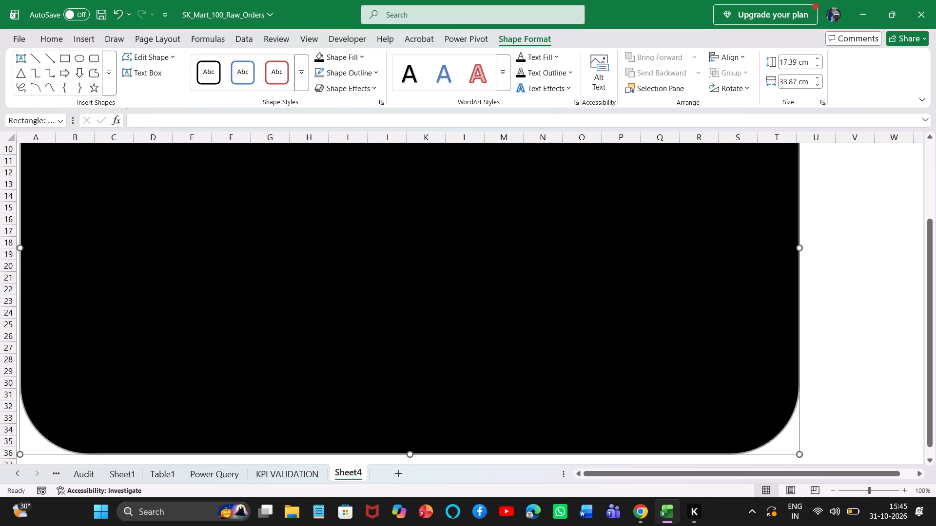
{"action": "left_click", "coordinate": [935, 347]}
{"action": "left_click", "coordinate": [884, 372]}
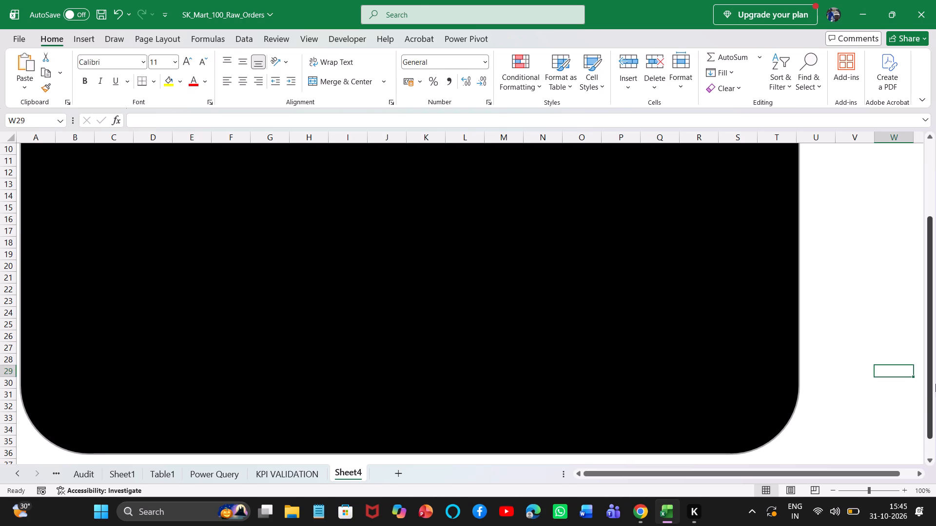
Reduce the large black rectangle's corner rounding to a very small radius, then deselect the shape.
{"action": "left_click_drag", "start_coordinate": [930, 410], "coordinate": [926, 275]}
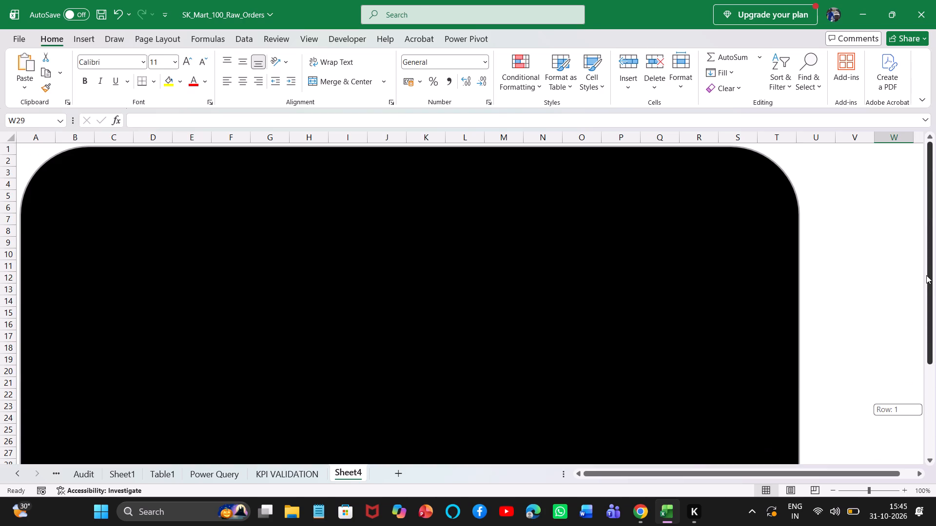
{"action": "left_click_drag", "start_coordinate": [926, 275], "coordinate": [926, 280]}
{"action": "left_click", "coordinate": [523, 235]}
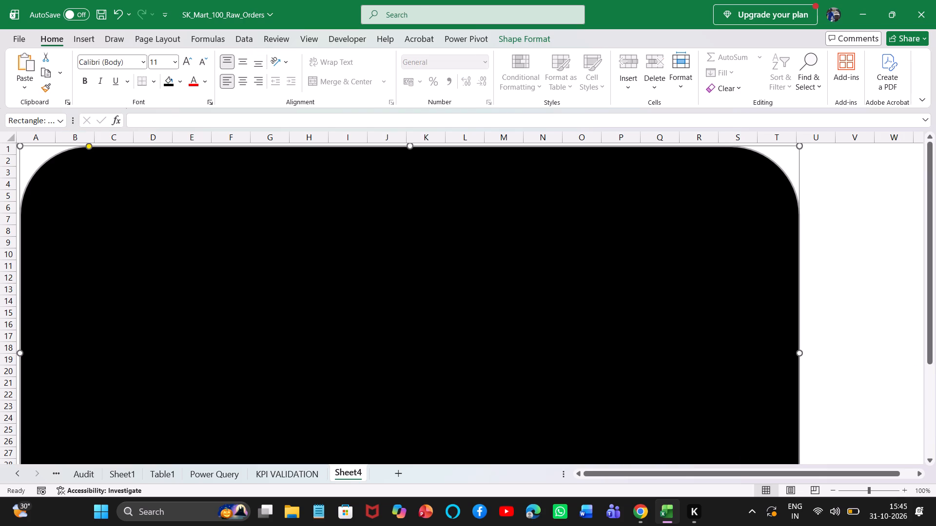
{"action": "left_click_drag", "start_coordinate": [88, 147], "coordinate": [38, 150]}
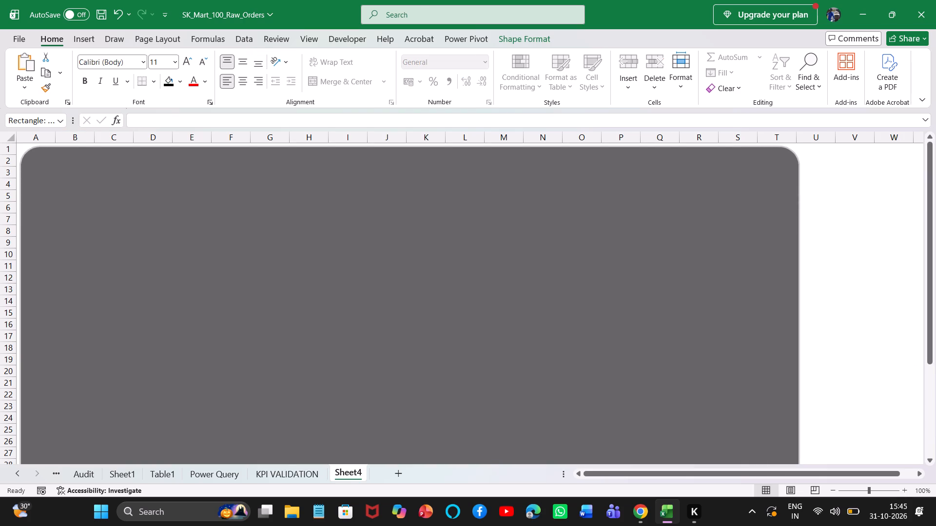
{"action": "left_click_drag", "start_coordinate": [38, 150], "coordinate": [24, 149]}
{"action": "left_click", "coordinate": [89, 246]}
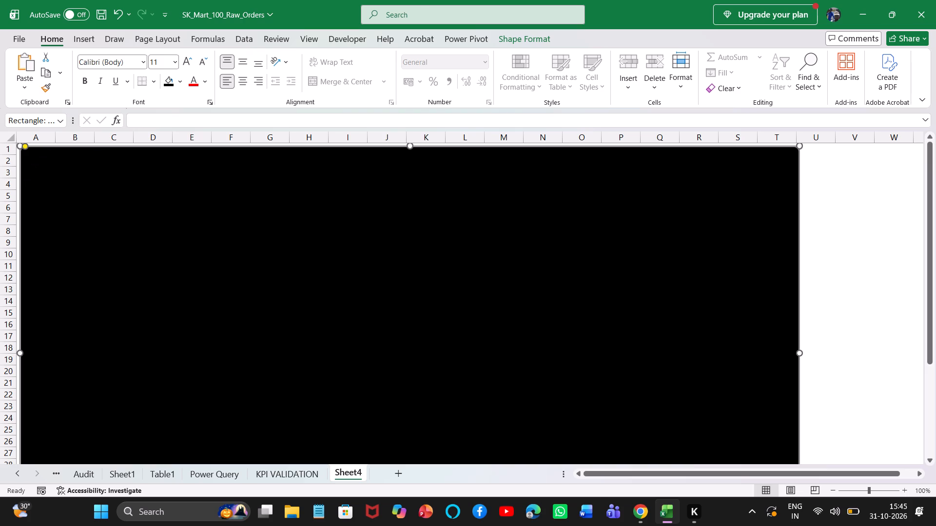
{"action": "left_click", "coordinate": [317, 317]}
{"action": "left_click", "coordinate": [289, 397]}
{"action": "left_click", "coordinate": [849, 340]}
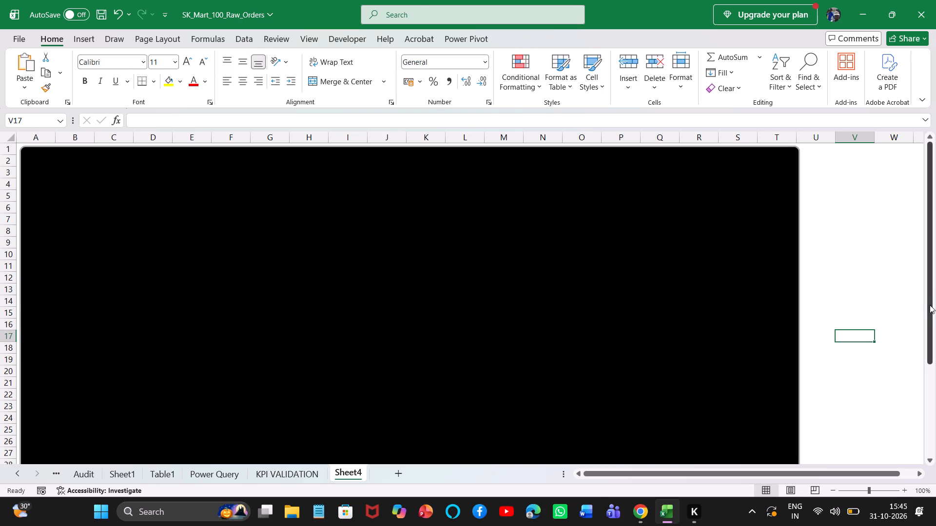
Check the large rectangle's bottom corners, increase its corner rounding very slightly, and deselect it.
{"action": "left_click_drag", "start_coordinate": [930, 306], "coordinate": [915, 416]}
{"action": "left_click", "coordinate": [279, 373]}
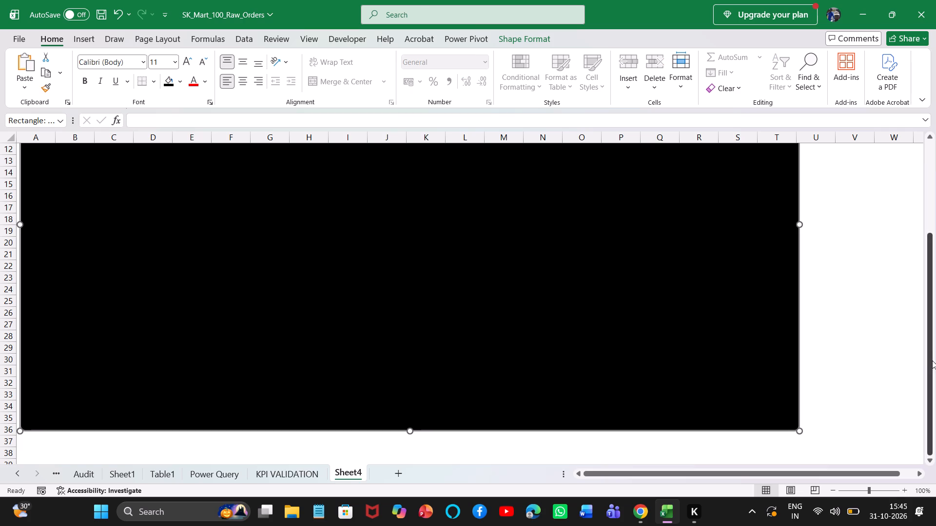
{"action": "left_click_drag", "start_coordinate": [929, 368], "coordinate": [907, 241]}
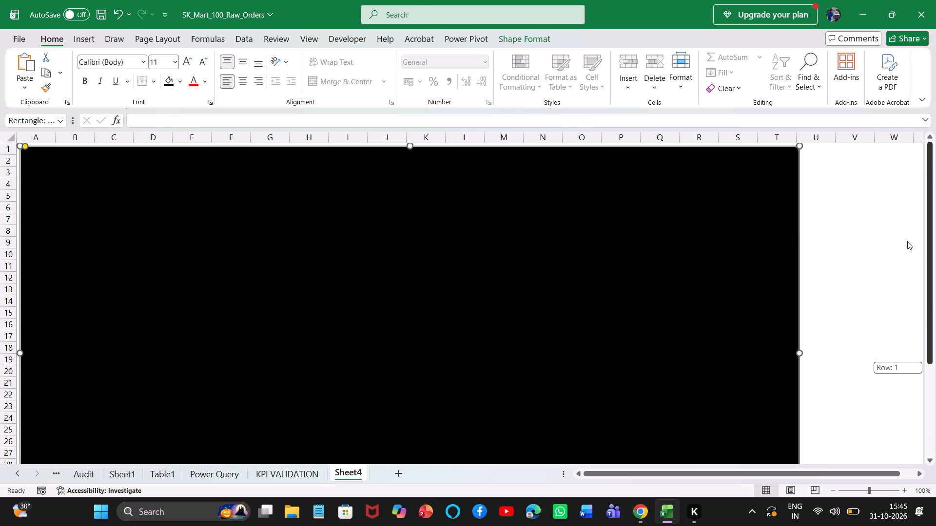
{"action": "left_click_drag", "start_coordinate": [907, 241], "coordinate": [907, 241]}
{"action": "left_click", "coordinate": [491, 360]}
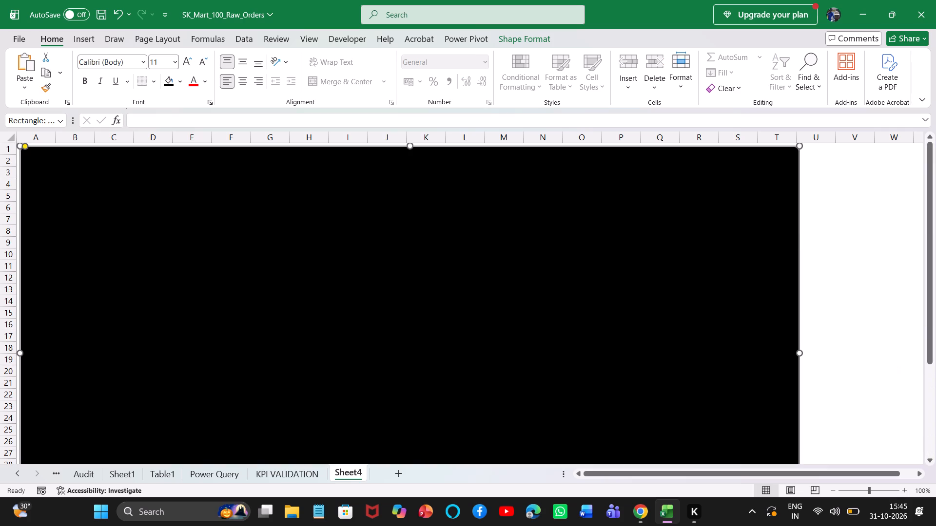
{"action": "left_click", "coordinate": [25, 147]}
{"action": "left_click", "coordinate": [65, 200]}
{"action": "left_click", "coordinate": [842, 300]}
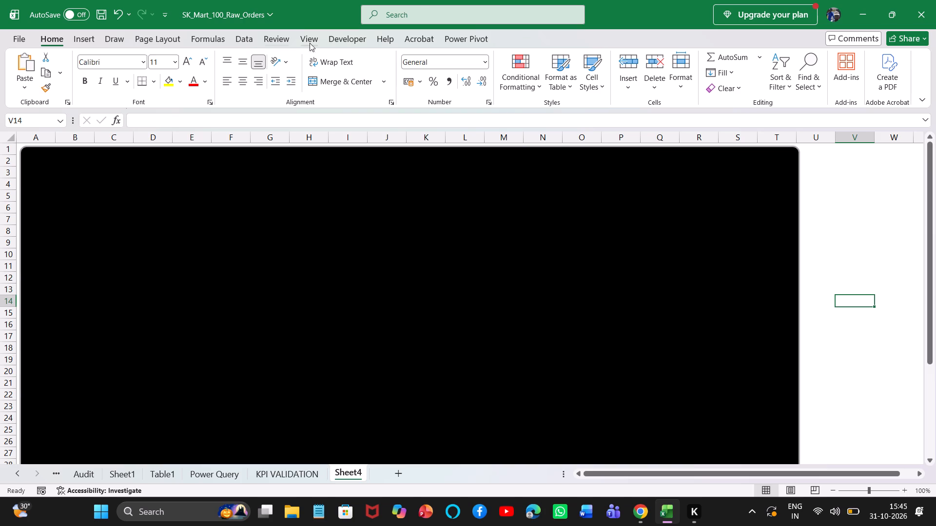
Draw a rounded rectangle about 3.32 cm high and 5.31 cm wide on the black background, spanning roughly cells B4 to E10.
{"action": "left_click", "coordinate": [79, 36]}
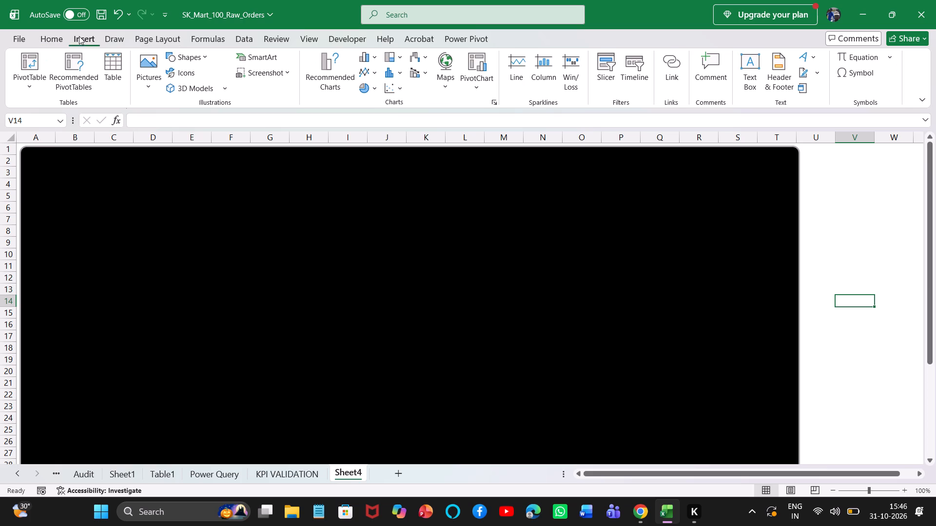
{"action": "left_click", "coordinate": [204, 56]}
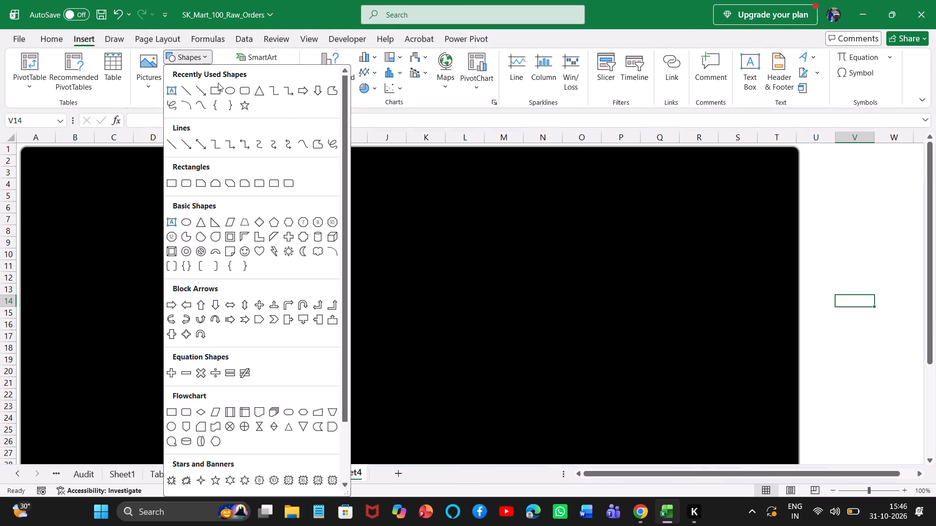
{"action": "left_click", "coordinate": [245, 91]}
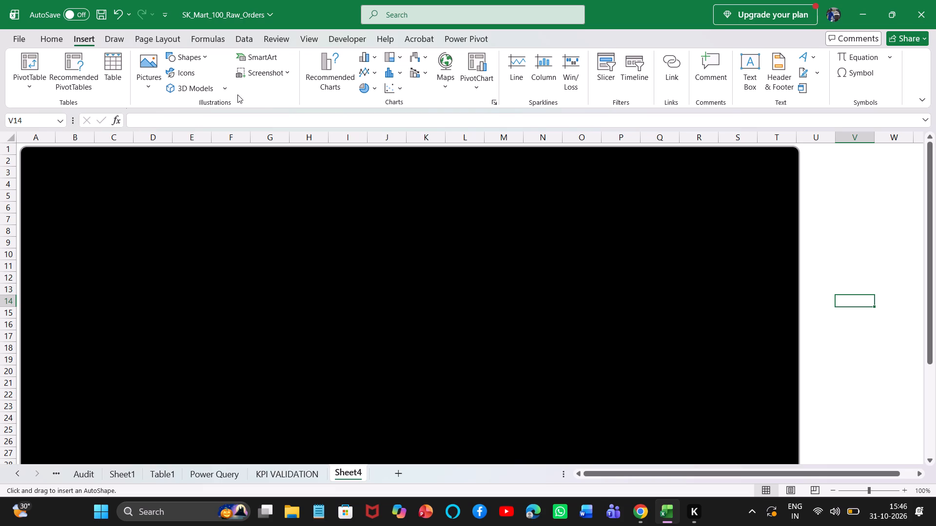
{"action": "left_click_drag", "start_coordinate": [66, 186], "coordinate": [122, 213]}
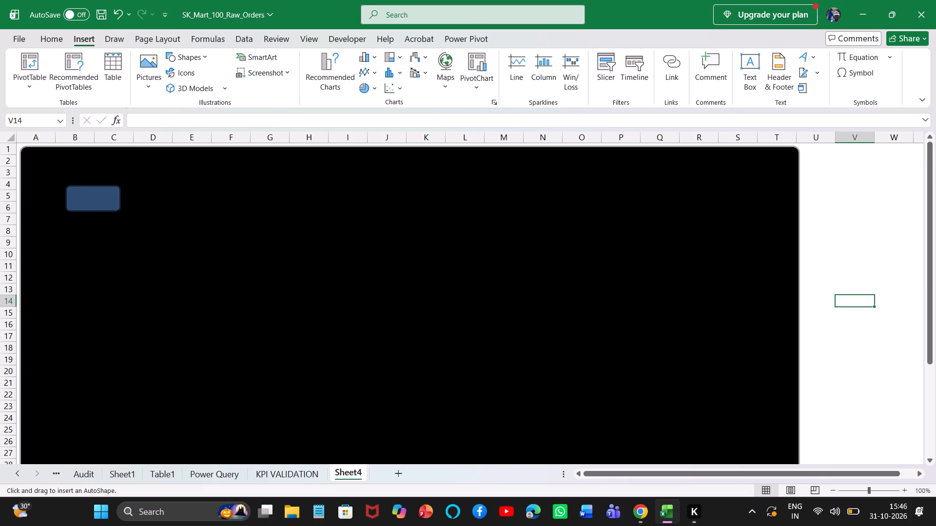
{"action": "left_click_drag", "start_coordinate": [122, 213], "coordinate": [188, 262]}
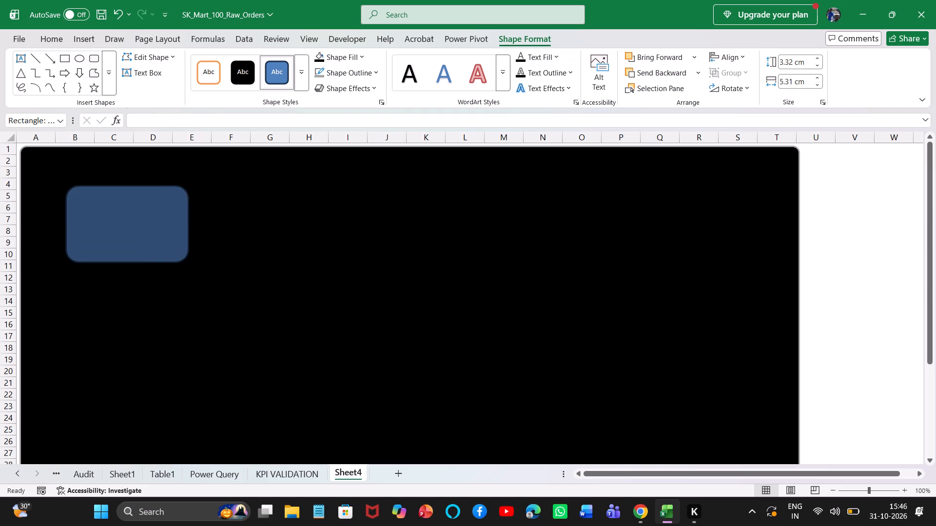
Fill the small rounded rectangle with black and give it the darkest grey outline from the white theme-colour shades.
{"action": "left_click", "coordinate": [319, 61]}
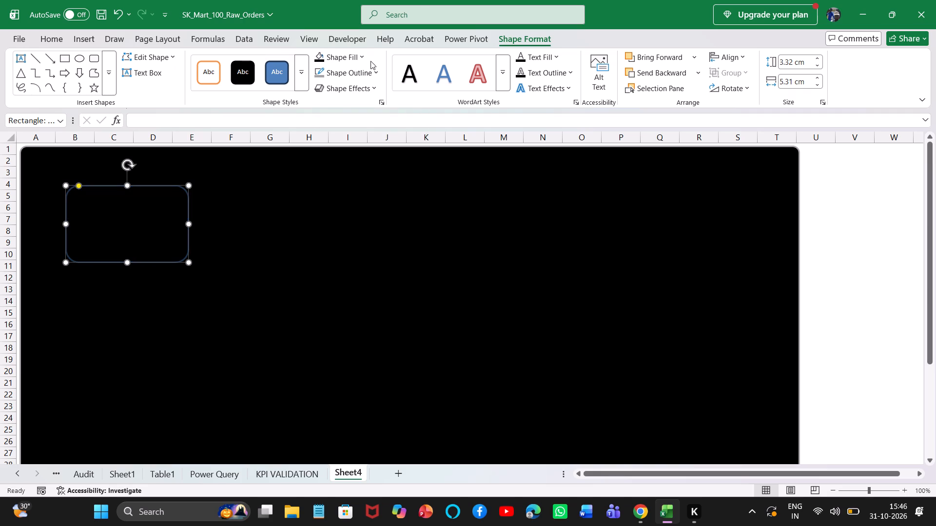
{"action": "left_click", "coordinate": [373, 72]}
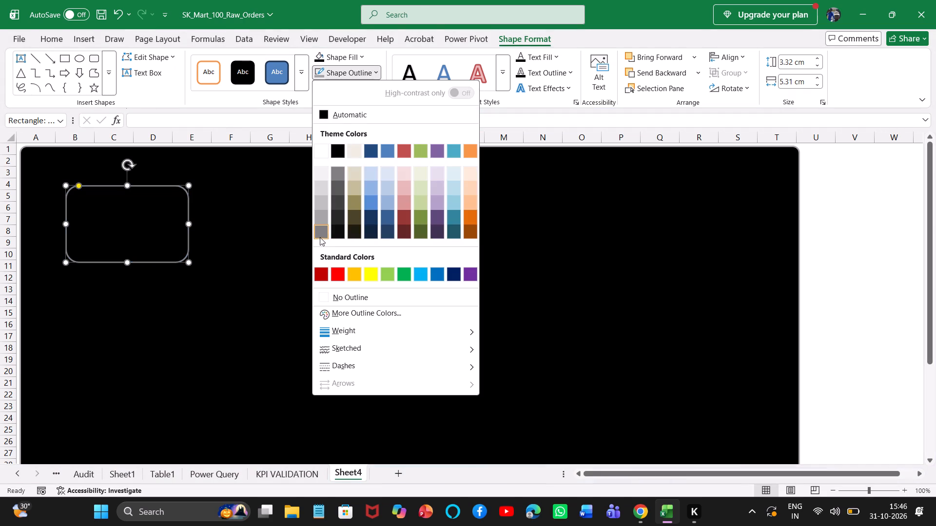
{"action": "left_click", "coordinate": [320, 237]}
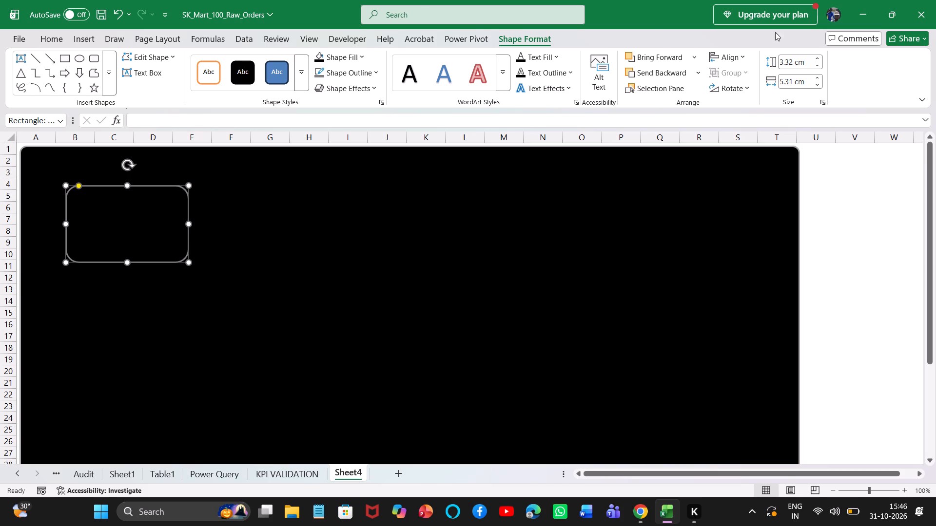
Set the small rounded rectangle's height to 1.74 cm and its width to 3.6 cm.
{"action": "left_click", "coordinate": [791, 60]}
{"action": "type", "text": "1.74"}
{"action": "key", "text": "Return"}
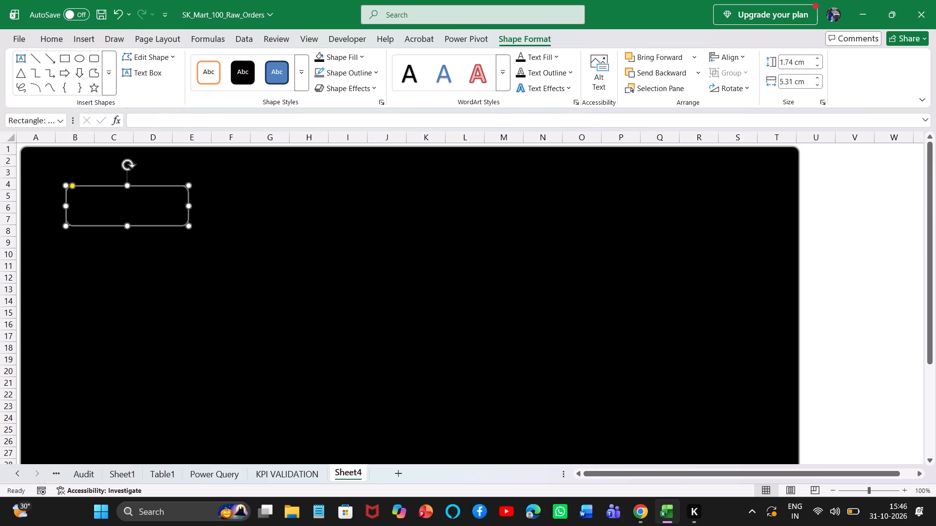
{"action": "double_click", "coordinate": [783, 81]}
{"action": "double_click", "coordinate": [783, 81]}
{"action": "key", "text": "ctrl+a"}
{"action": "type", "text": "3."}
{"action": "key", "text": "6"}
{"action": "key", "text": "Return"}
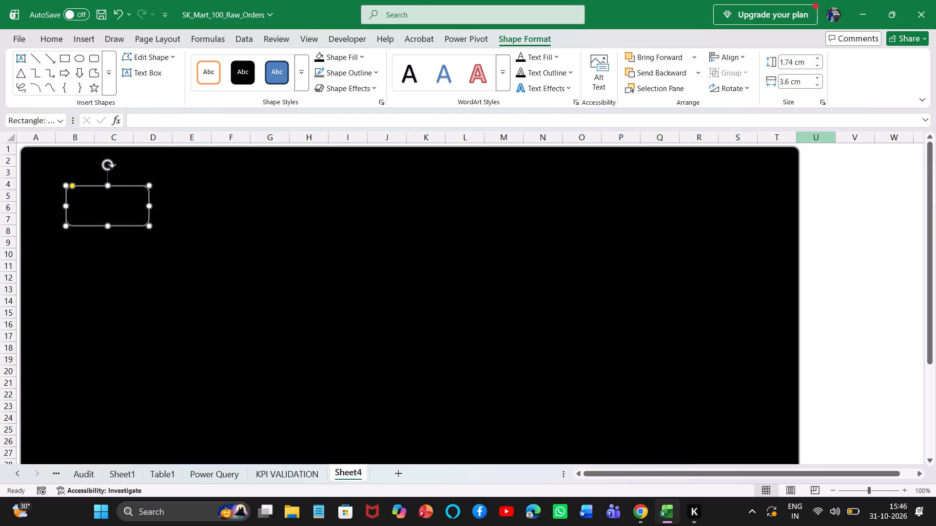
Move the small rounded rectangle into the black background's upper-left corner, spanning roughly cells A1 to C4.
{"action": "left_click_drag", "start_coordinate": [118, 210], "coordinate": [85, 180]}
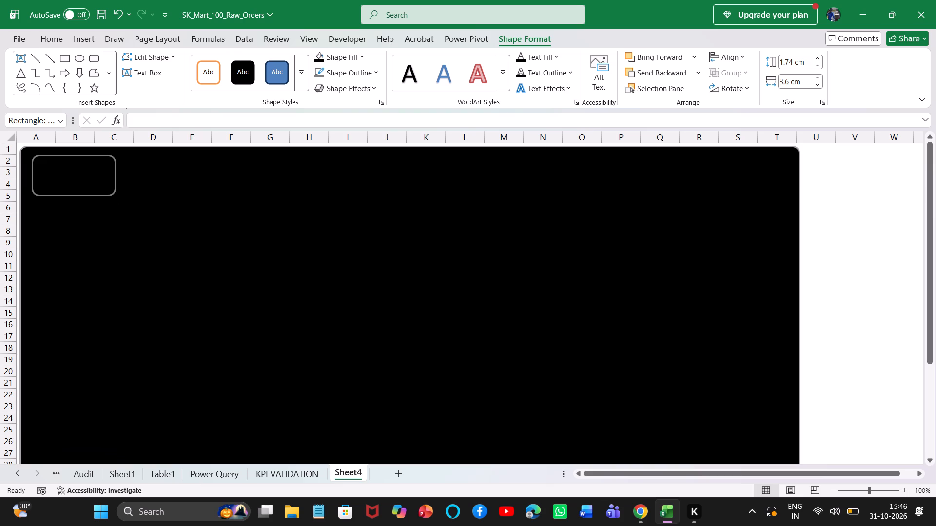
{"action": "left_click_drag", "start_coordinate": [85, 180], "coordinate": [78, 176]}
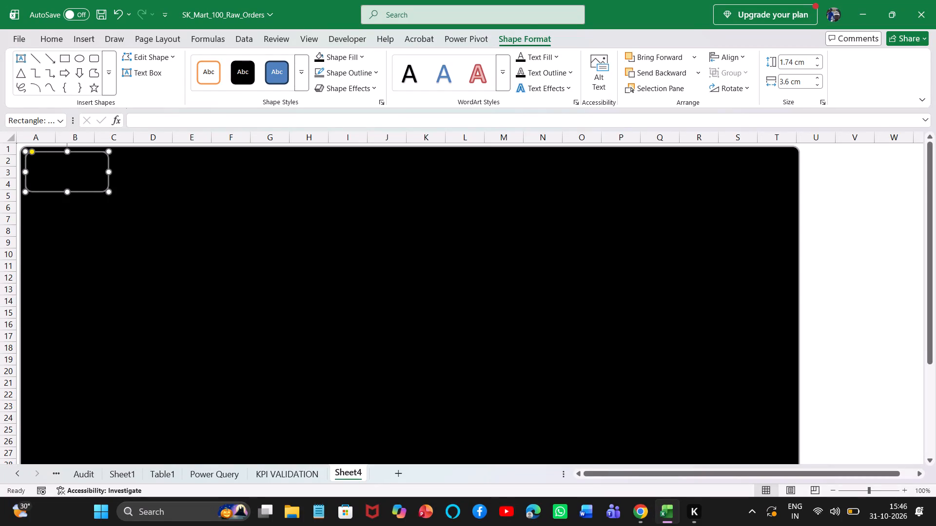
Duplicate the small rounded rectangle and place the copy just to its right, spanning roughly columns C to E.
{"action": "key", "text": "ctrl+c"}
{"action": "key", "text": "ctrl+v"}
{"action": "left_click_drag", "start_coordinate": [67, 178], "coordinate": [145, 170]}
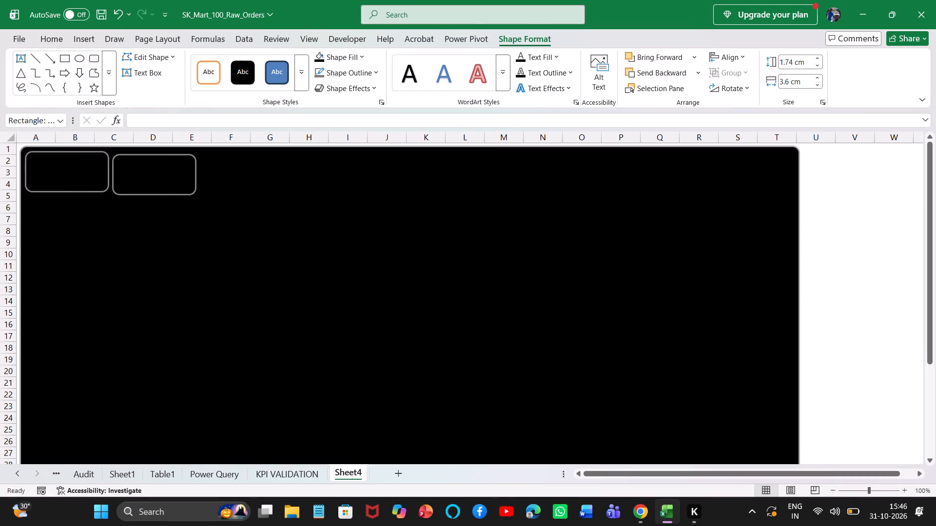
{"action": "left_click_drag", "start_coordinate": [145, 170], "coordinate": [148, 169]}
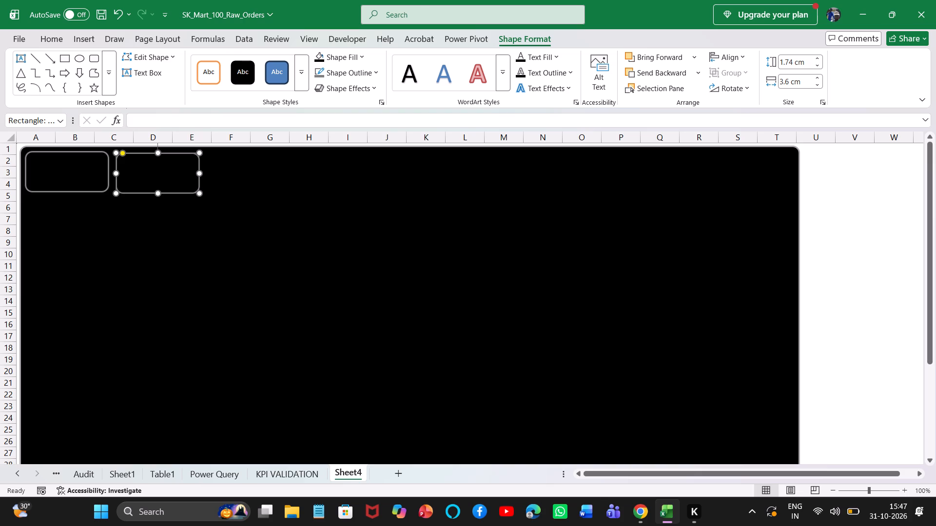
Widen the copied rounded rectangle into a header bar reaching column T, just inside the black background's right edge.
{"action": "left_click_drag", "start_coordinate": [200, 174], "coordinate": [755, 195]}
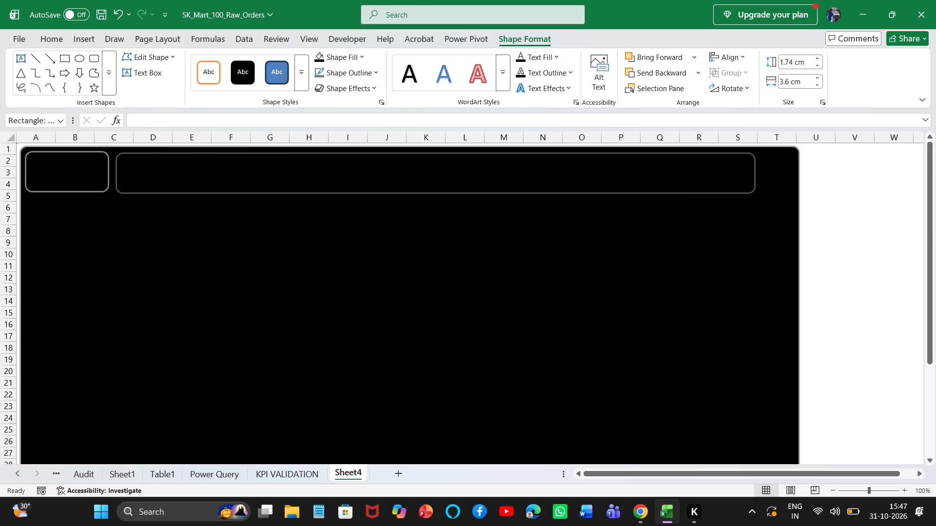
{"action": "left_click_drag", "start_coordinate": [755, 195], "coordinate": [792, 188]}
{"action": "left_click", "coordinate": [674, 271]}
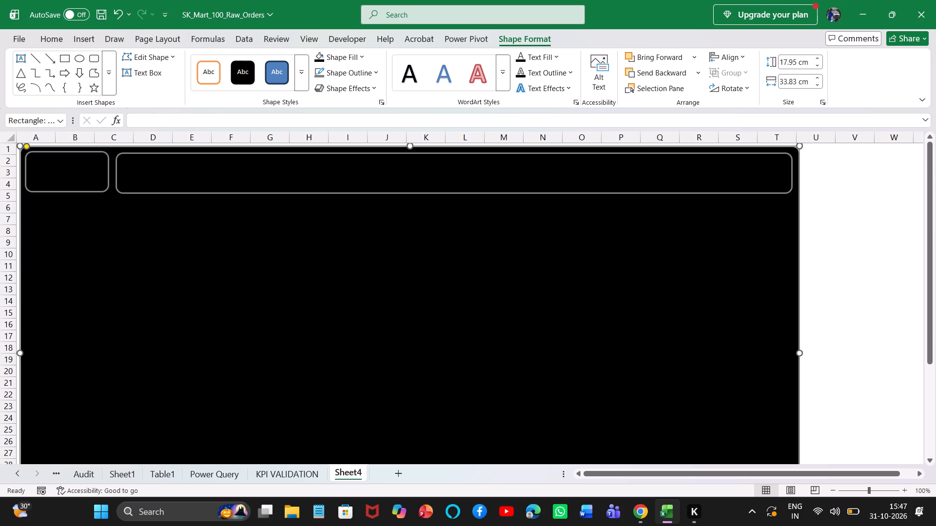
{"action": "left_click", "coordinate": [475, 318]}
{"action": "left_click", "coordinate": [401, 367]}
Insert a text box inside the header bar, spanning roughly columns D to N, with the text "Sales Analysis Dashboard".
{"action": "left_click", "coordinate": [91, 36]}
{"action": "left_click", "coordinate": [204, 61]}
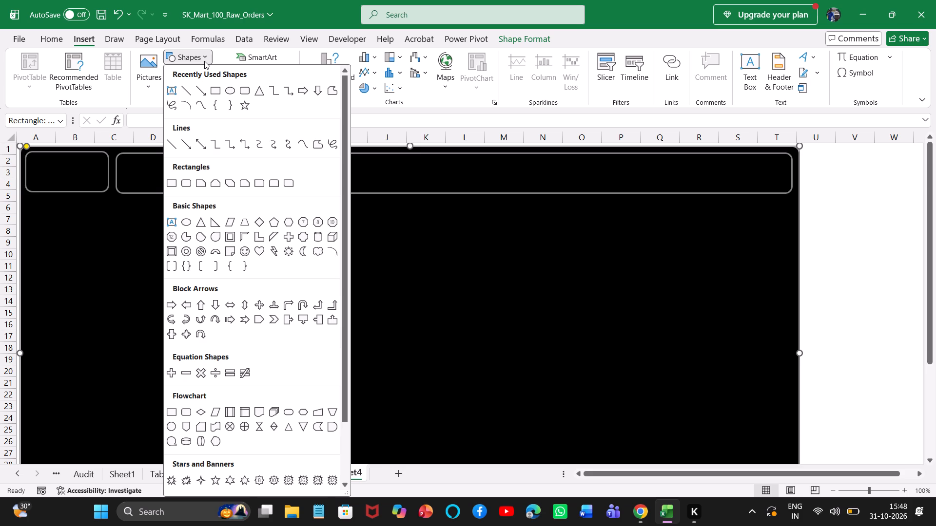
{"action": "left_click", "coordinate": [170, 87]}
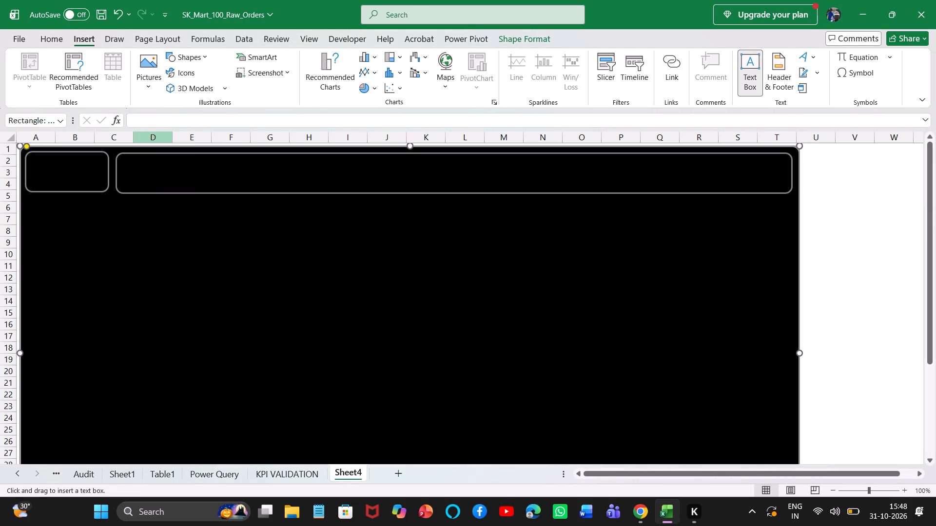
{"action": "left_click_drag", "start_coordinate": [170, 166], "coordinate": [549, 194]}
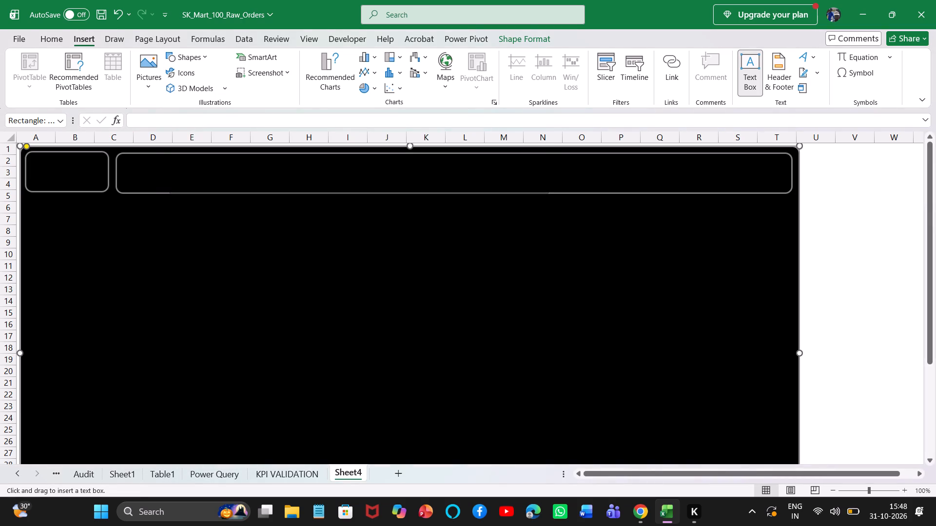
{"action": "left_click_drag", "start_coordinate": [549, 194], "coordinate": [557, 182]}
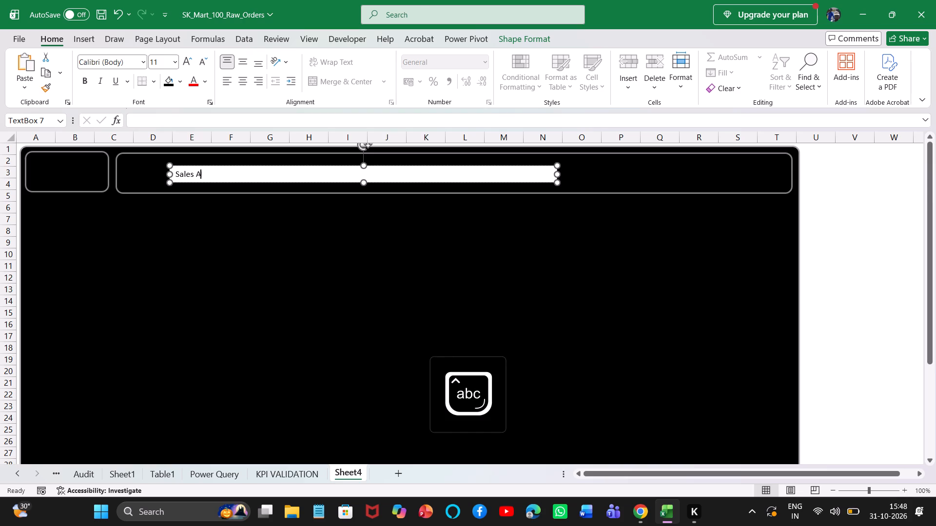
{"action": "type", "text": "na"}
{"action": "type", "text": "lysis"}
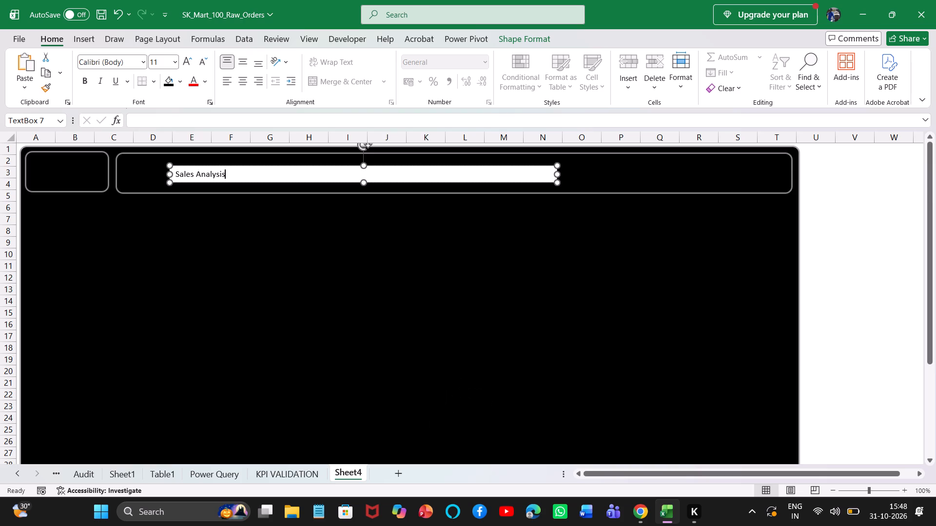
{"action": "key", "text": "space"}
Set the font of the "Sales Analysis Dashboard" text to Calibri (Body), then deselect the text box.
{"action": "left_click_drag", "start_coordinate": [272, 172], "coordinate": [183, 172]}
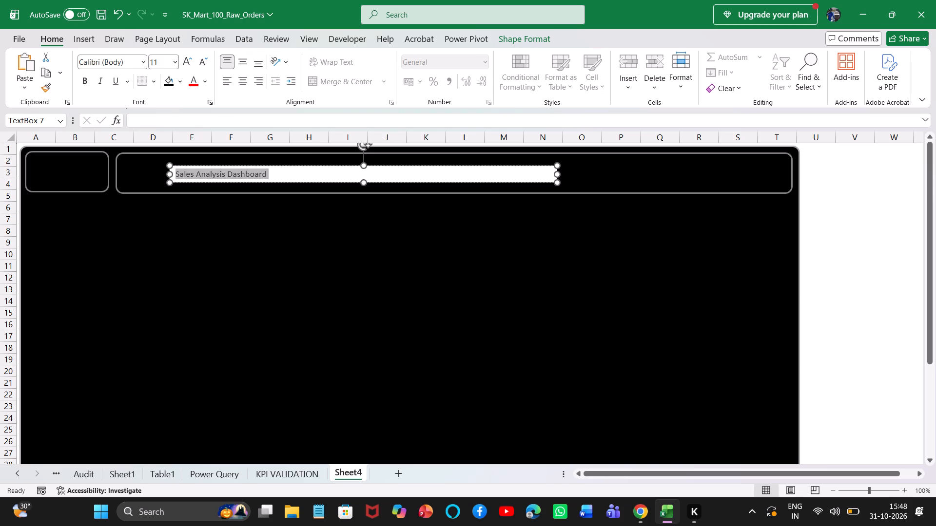
{"action": "left_click_drag", "start_coordinate": [183, 172], "coordinate": [181, 172]}
{"action": "left_click", "coordinate": [141, 63]}
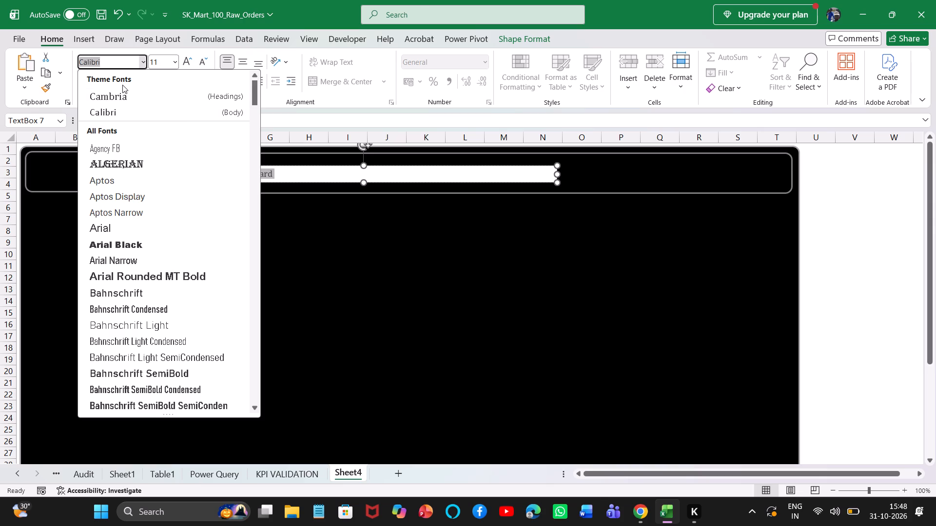
{"action": "left_click", "coordinate": [127, 117]}
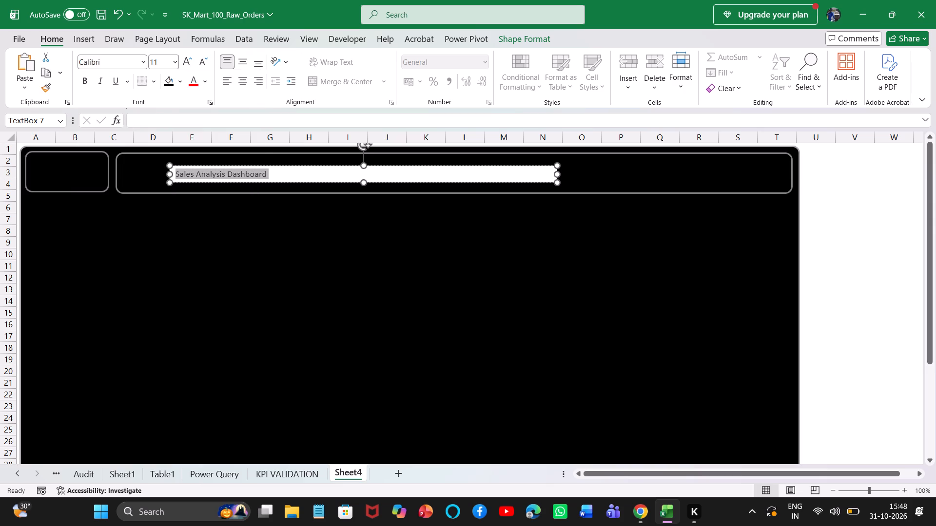
{"action": "left_click", "coordinate": [177, 207]}
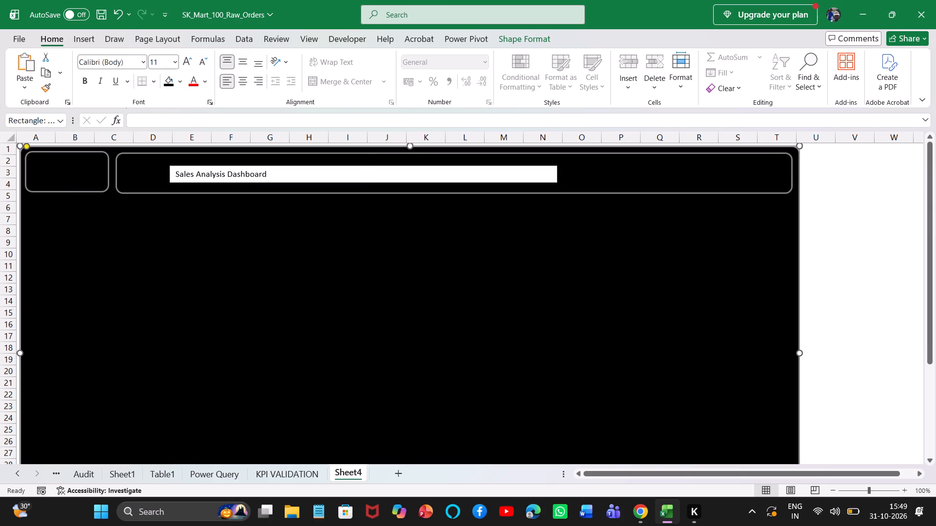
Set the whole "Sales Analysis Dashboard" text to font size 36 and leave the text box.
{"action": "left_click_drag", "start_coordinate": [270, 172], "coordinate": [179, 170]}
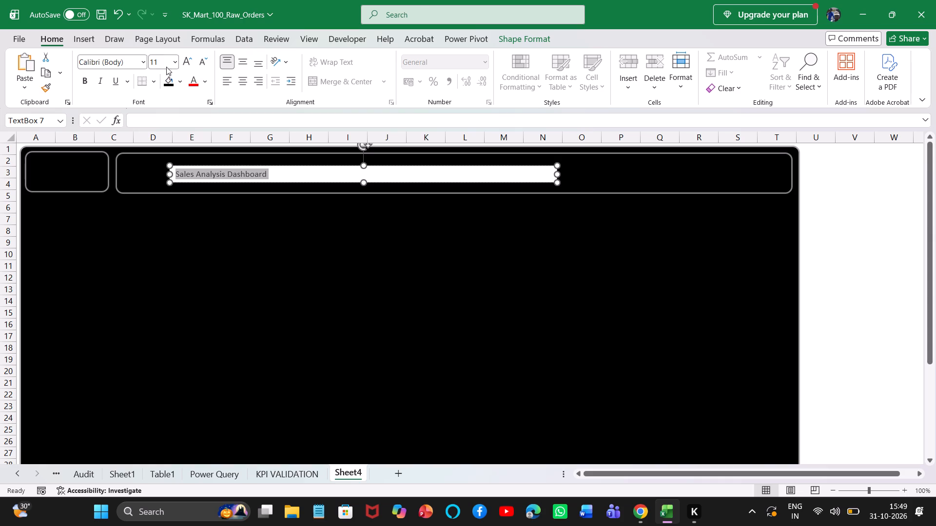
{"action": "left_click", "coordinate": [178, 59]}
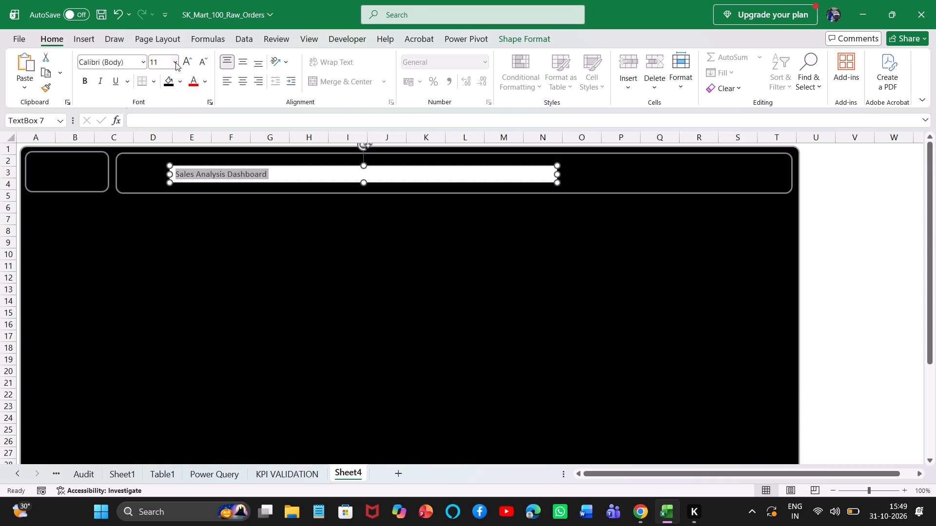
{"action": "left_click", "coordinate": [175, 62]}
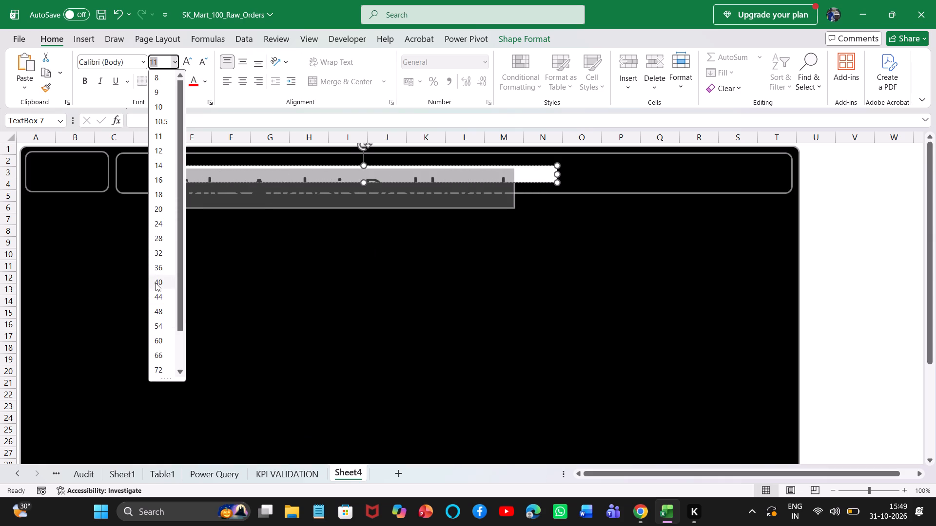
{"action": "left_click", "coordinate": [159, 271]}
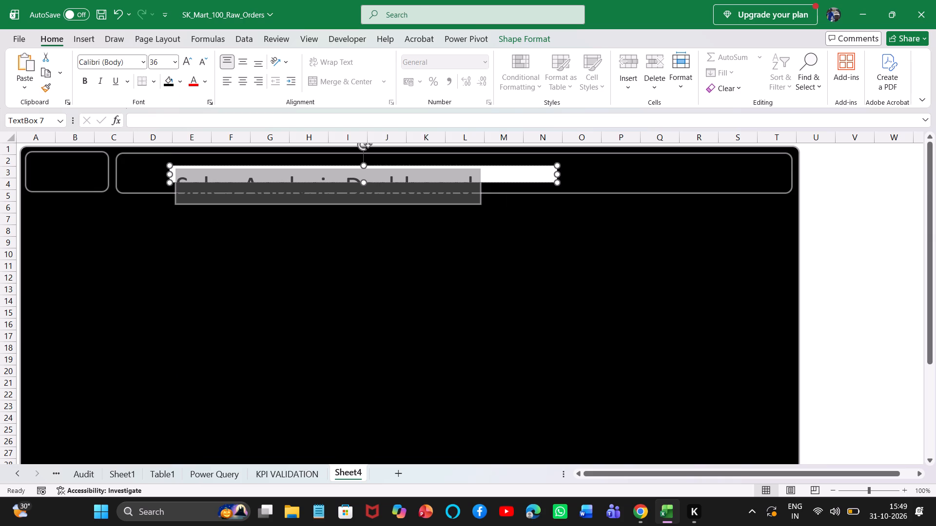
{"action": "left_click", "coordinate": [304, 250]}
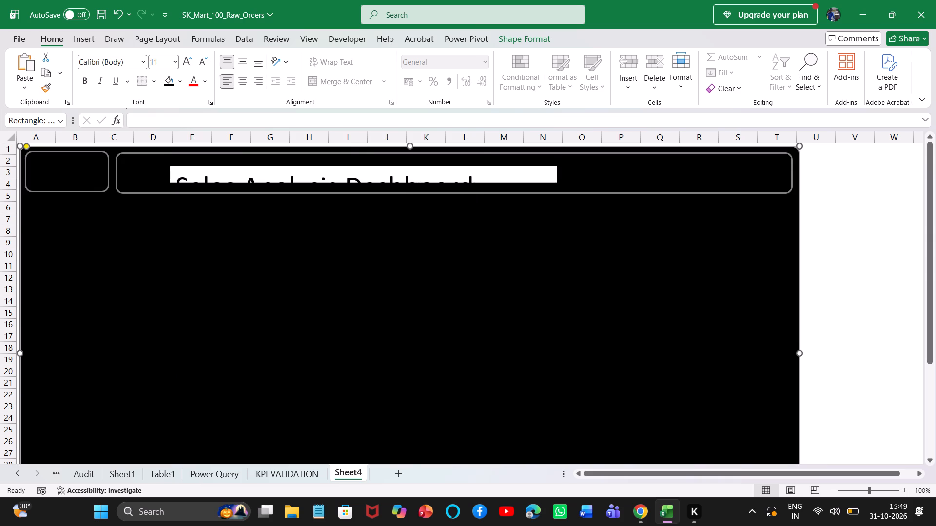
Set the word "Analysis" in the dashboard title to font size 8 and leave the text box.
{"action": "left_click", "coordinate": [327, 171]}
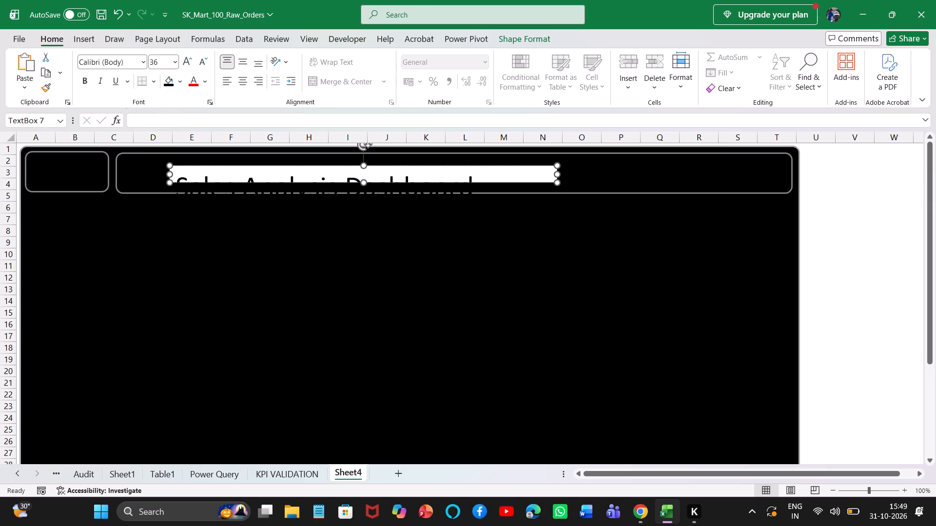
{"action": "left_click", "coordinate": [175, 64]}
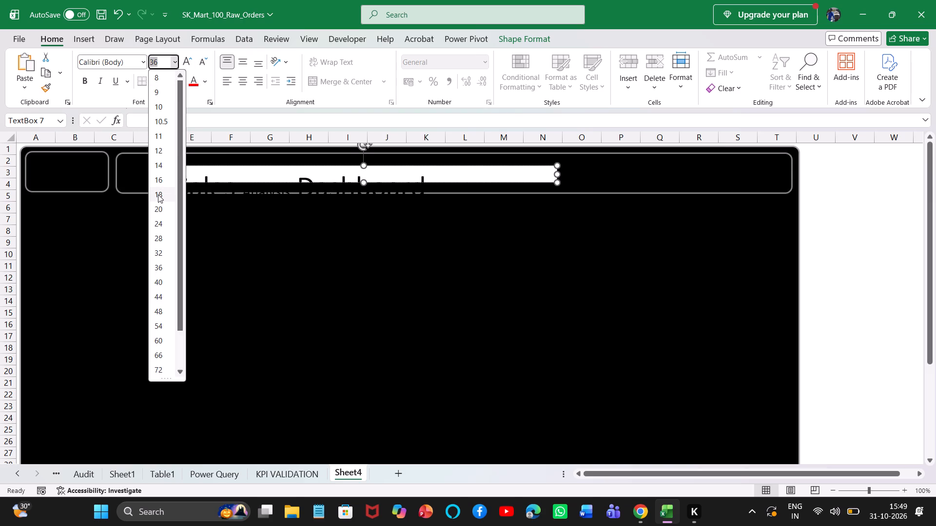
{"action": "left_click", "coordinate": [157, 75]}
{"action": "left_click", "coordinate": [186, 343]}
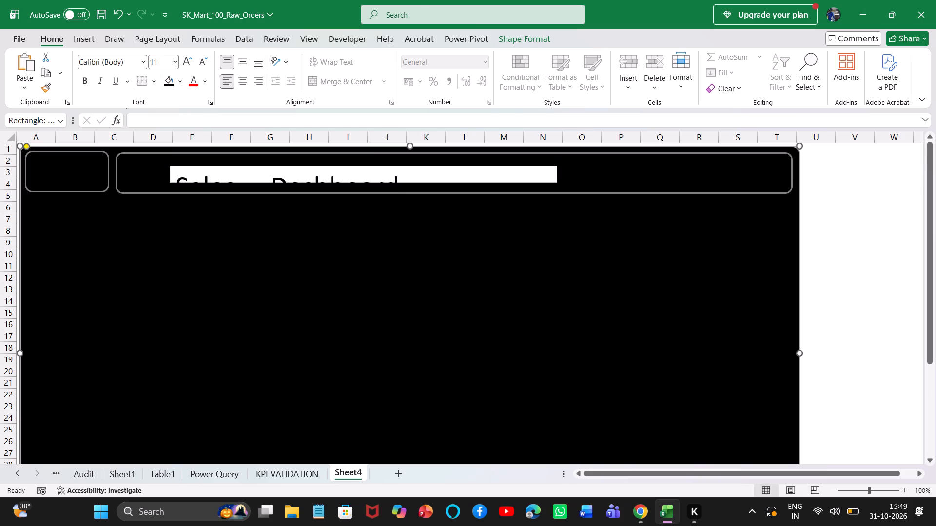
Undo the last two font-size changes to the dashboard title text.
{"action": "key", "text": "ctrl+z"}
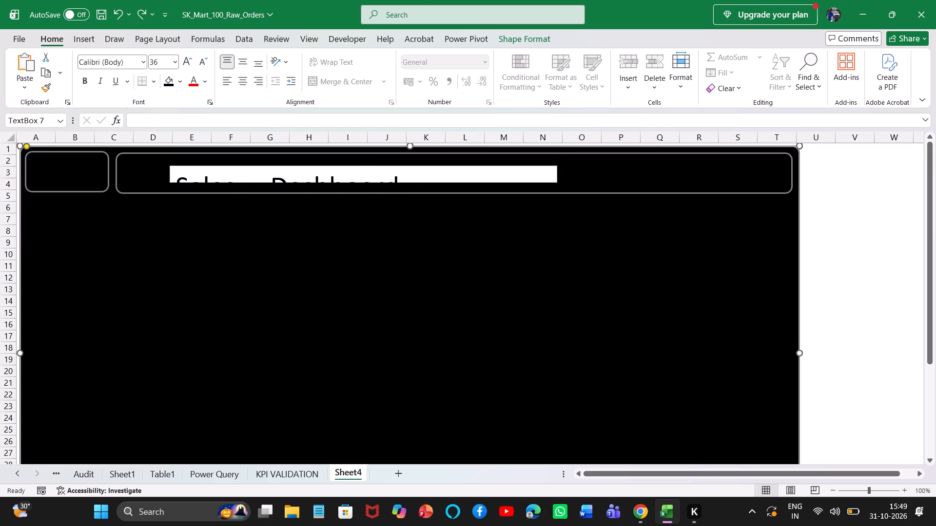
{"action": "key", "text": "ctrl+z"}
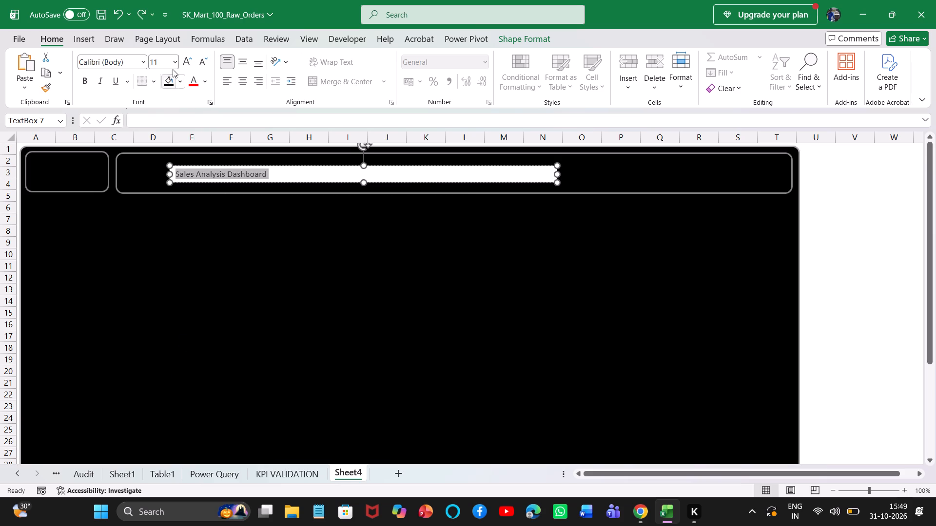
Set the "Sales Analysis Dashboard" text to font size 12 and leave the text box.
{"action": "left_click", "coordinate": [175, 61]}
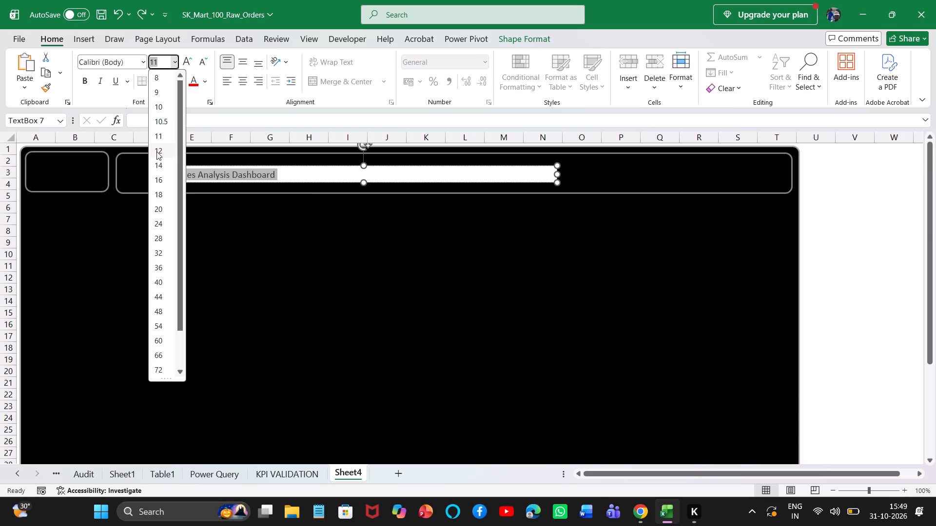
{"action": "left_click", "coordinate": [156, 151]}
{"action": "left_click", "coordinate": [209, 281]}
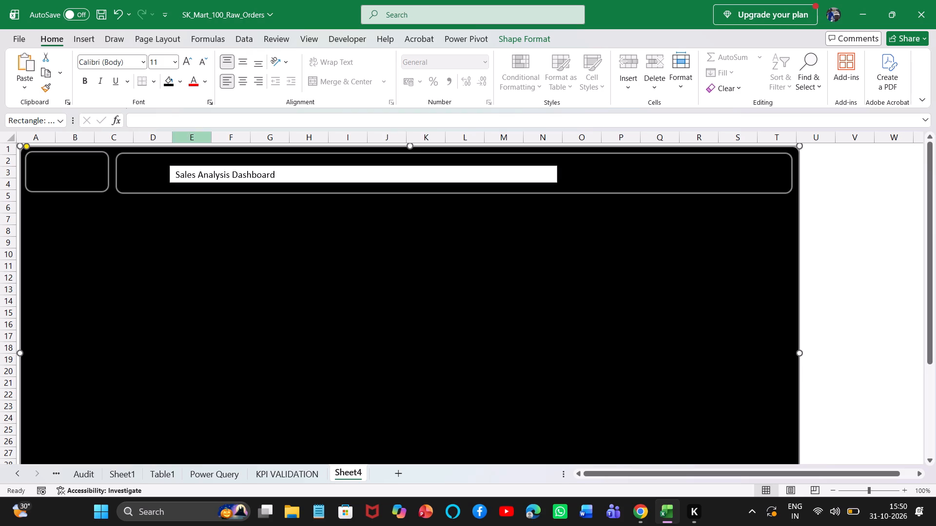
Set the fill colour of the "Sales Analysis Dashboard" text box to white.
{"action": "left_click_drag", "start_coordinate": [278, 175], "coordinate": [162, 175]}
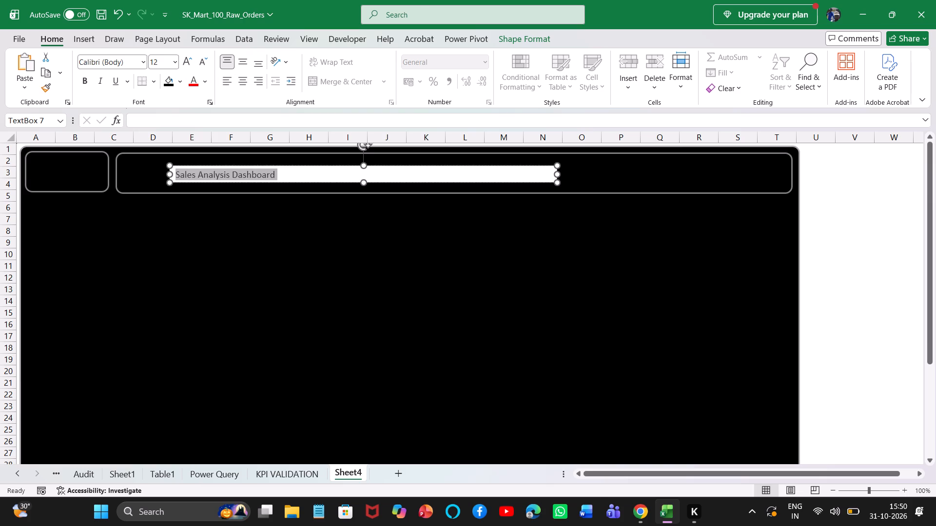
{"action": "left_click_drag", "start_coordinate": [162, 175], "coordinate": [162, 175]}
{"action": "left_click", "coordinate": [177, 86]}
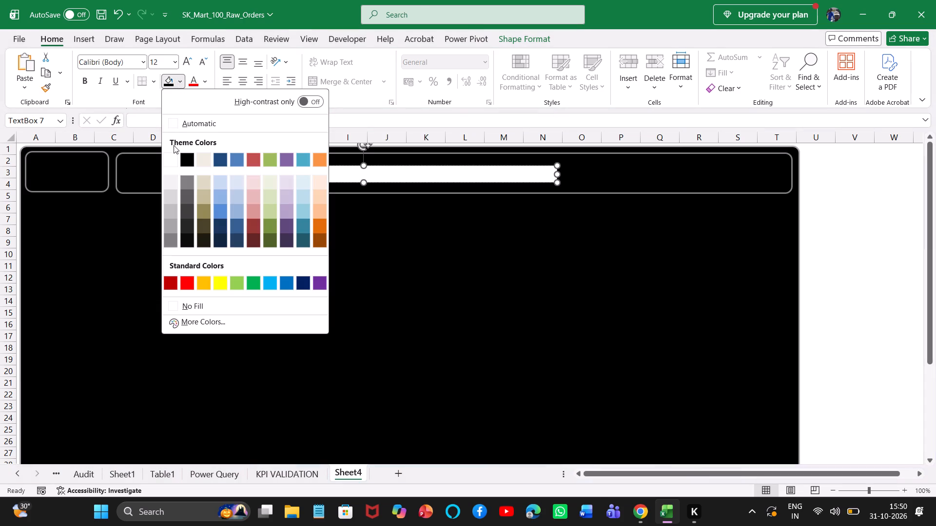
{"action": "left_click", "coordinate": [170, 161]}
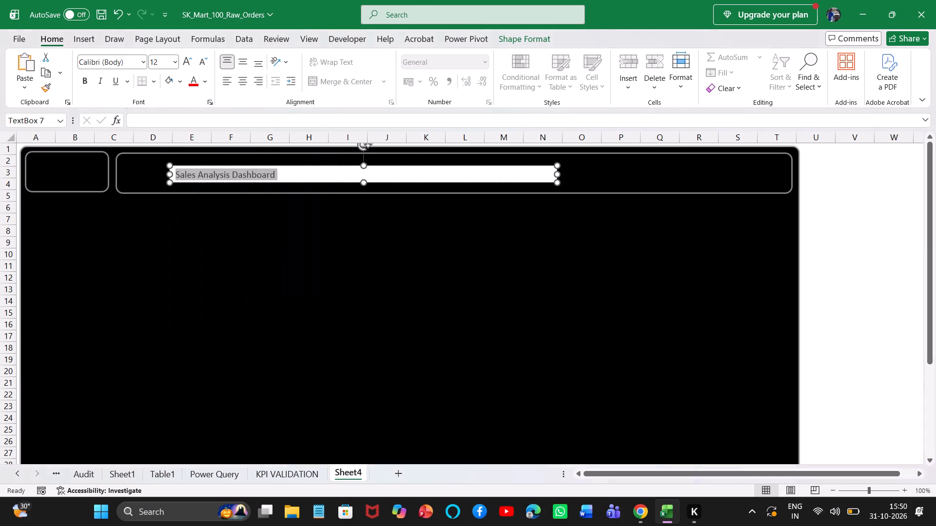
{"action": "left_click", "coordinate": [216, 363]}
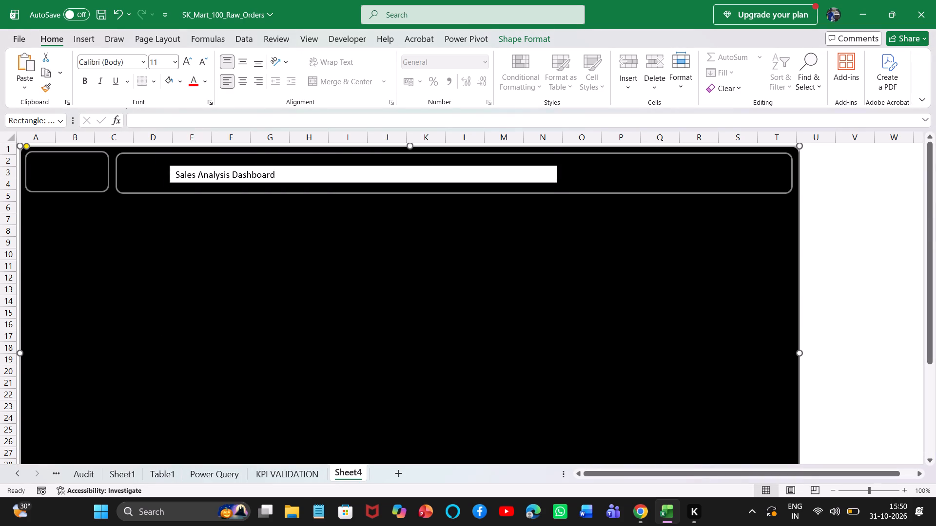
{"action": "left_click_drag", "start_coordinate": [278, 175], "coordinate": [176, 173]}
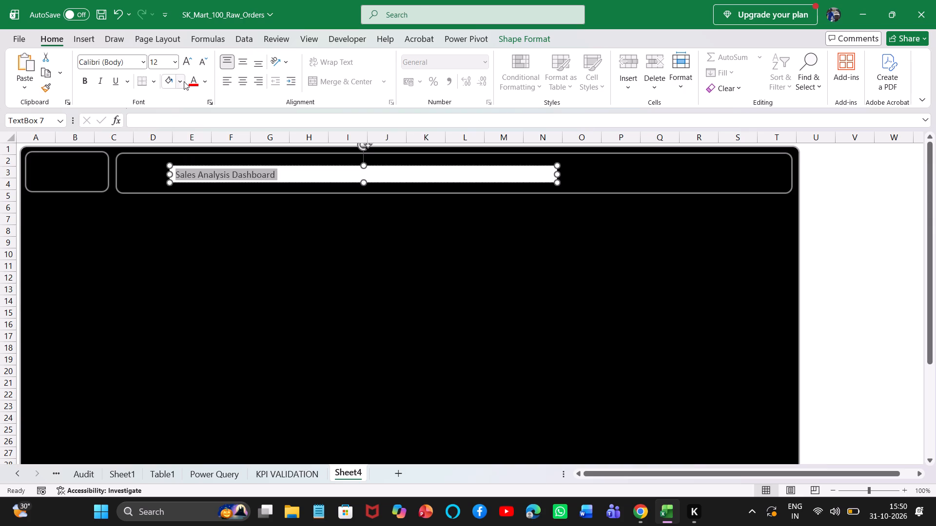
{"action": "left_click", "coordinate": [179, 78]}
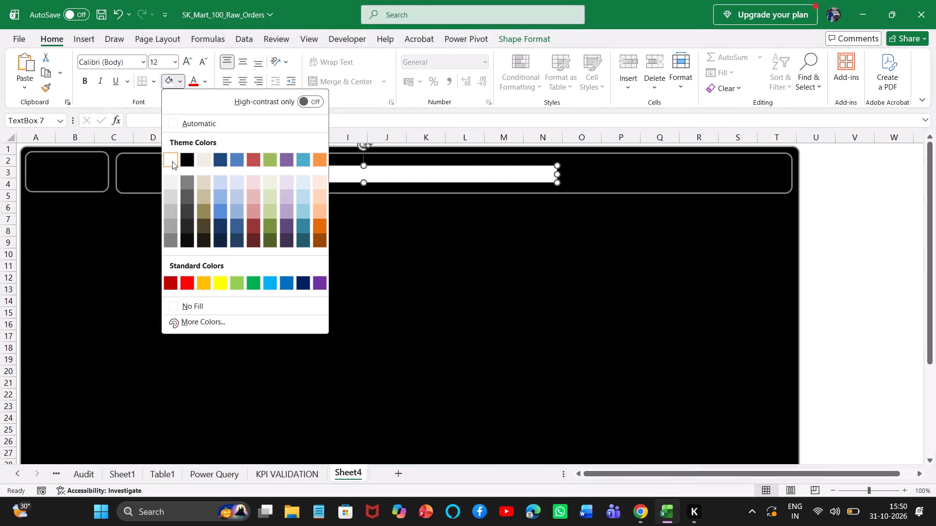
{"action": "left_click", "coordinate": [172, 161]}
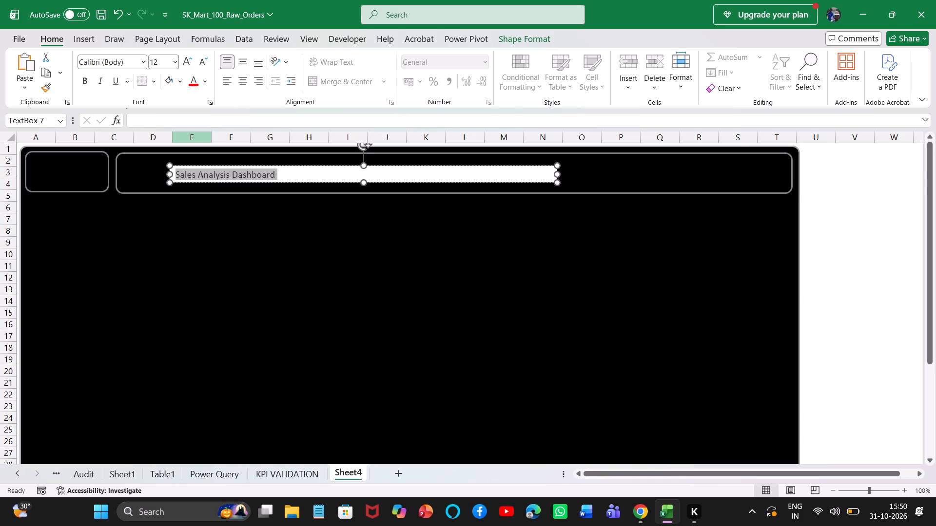
Give the "Sales Analysis Dashboard" text box a black fill and white text, and deselect it.
{"action": "left_click", "coordinate": [181, 86]}
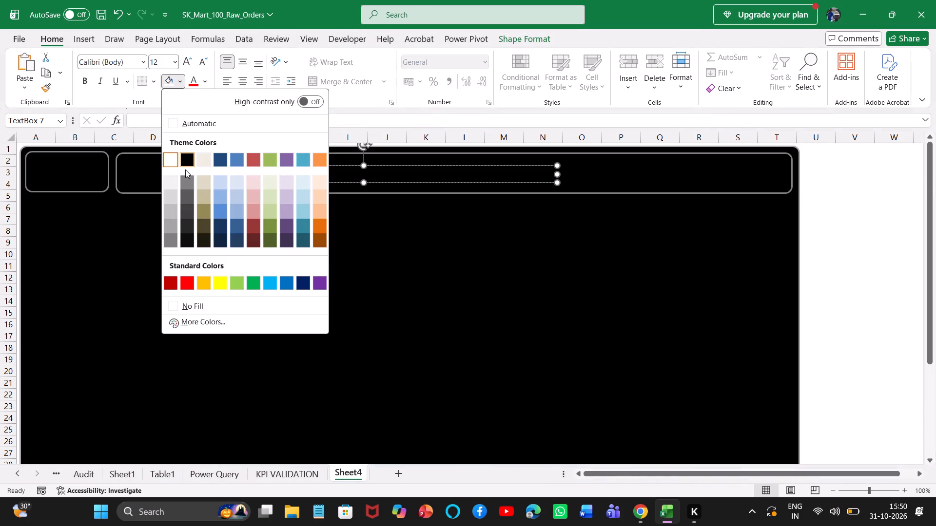
{"action": "left_click", "coordinate": [187, 162]}
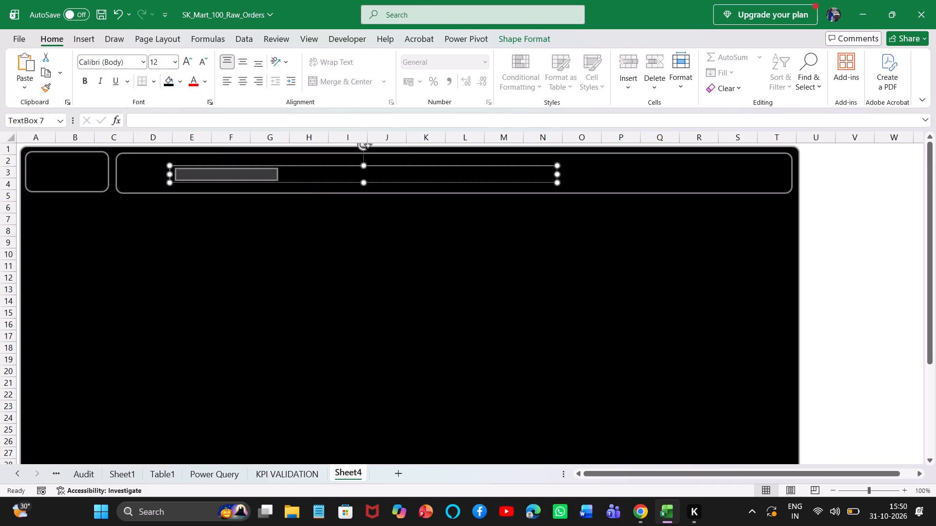
{"action": "left_click", "coordinate": [209, 82]}
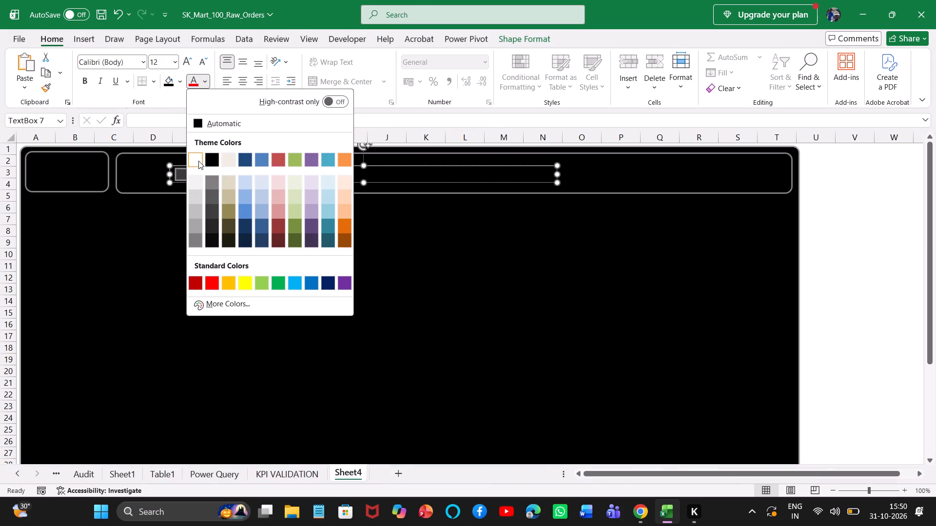
{"action": "left_click", "coordinate": [196, 160]}
{"action": "left_click", "coordinate": [207, 273]}
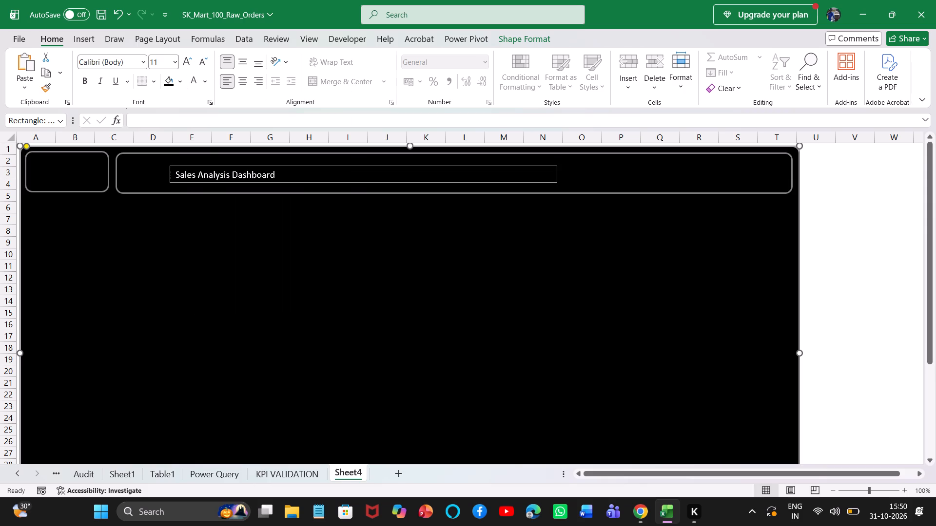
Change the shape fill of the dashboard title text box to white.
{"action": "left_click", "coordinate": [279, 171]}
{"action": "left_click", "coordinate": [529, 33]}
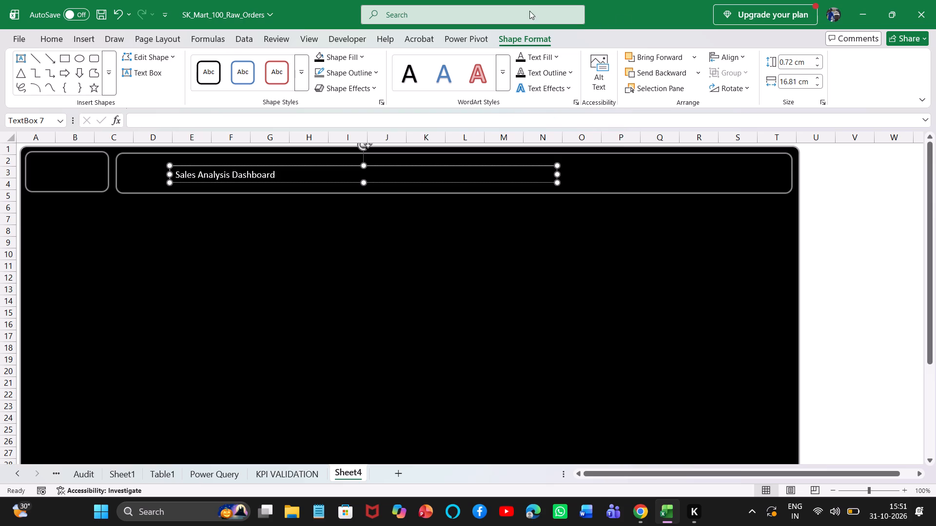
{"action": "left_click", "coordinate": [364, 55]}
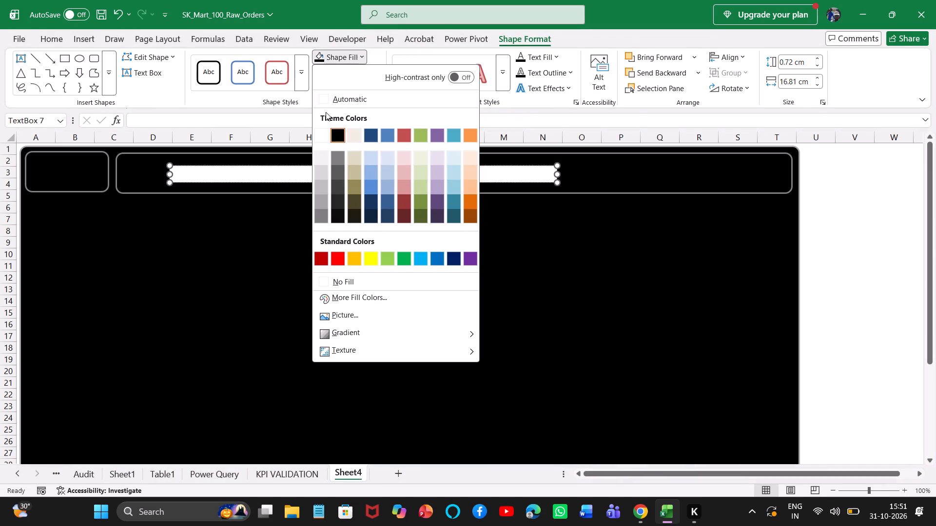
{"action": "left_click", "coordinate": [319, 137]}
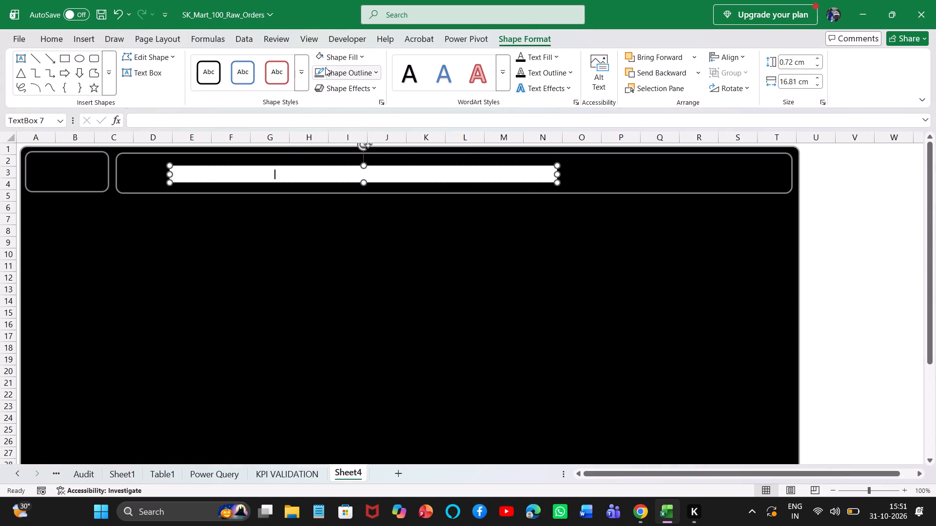
Remove the outline from the dashboard title text box and deselect it.
{"action": "left_click", "coordinate": [379, 72]}
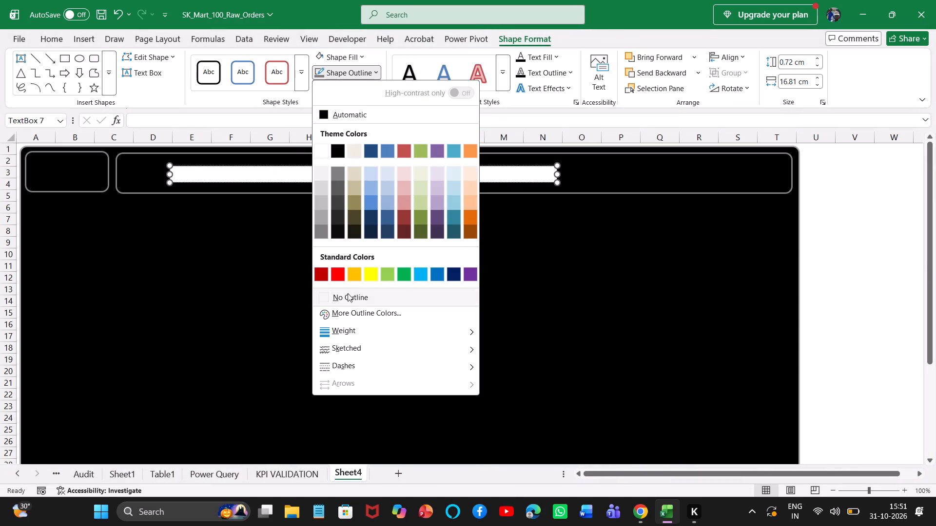
{"action": "left_click", "coordinate": [349, 297]}
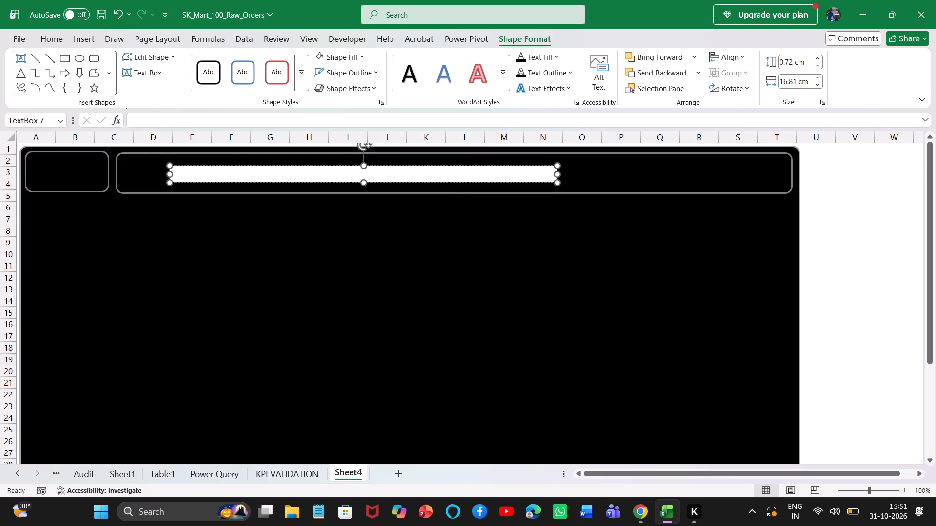
{"action": "left_click", "coordinate": [378, 285]}
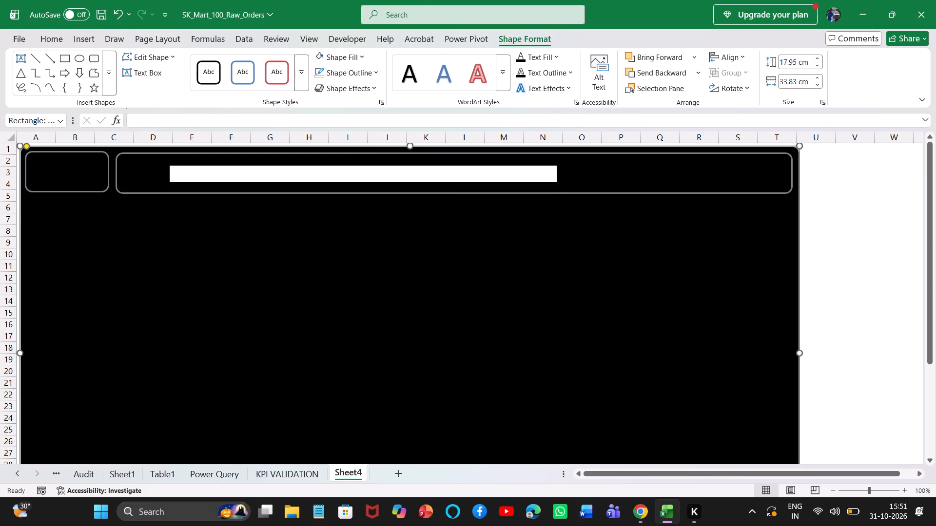
Set the dashboard title text box's fill colour to black and deselect it.
{"action": "left_click", "coordinate": [375, 175]}
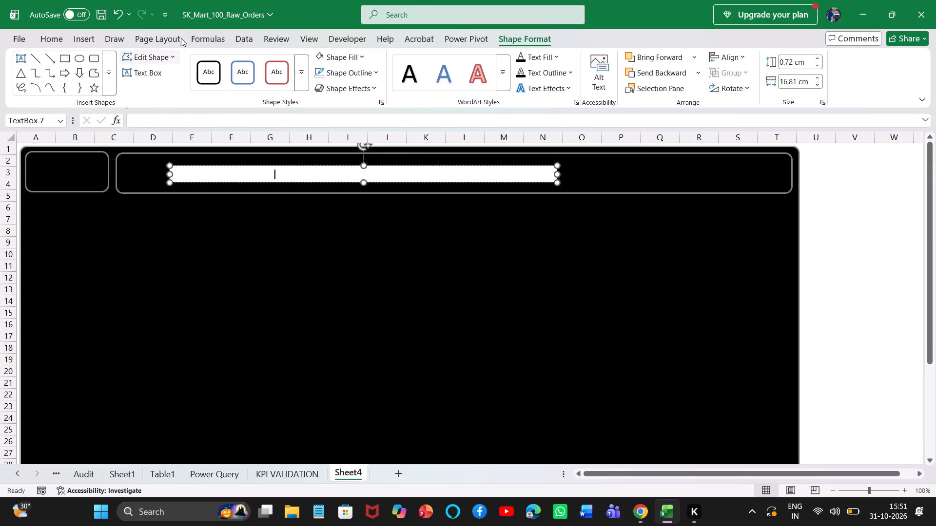
{"action": "left_click", "coordinate": [62, 36]}
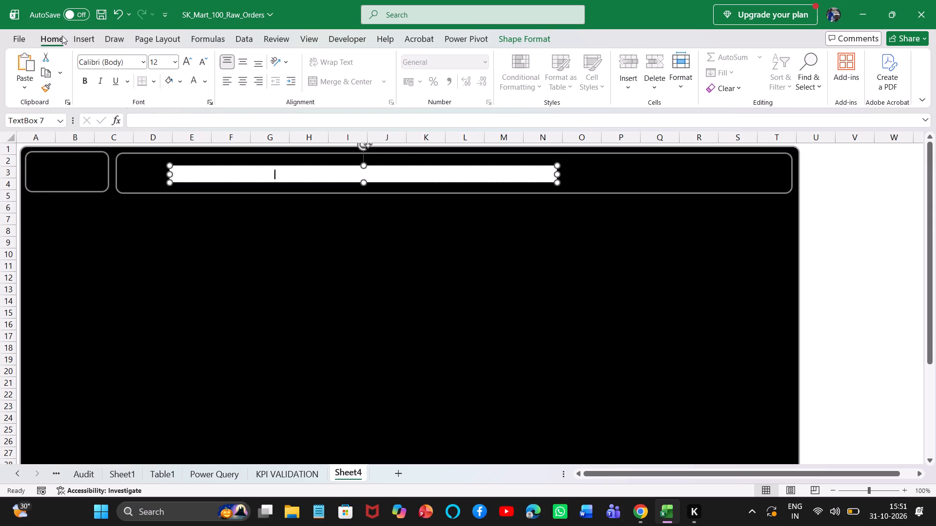
{"action": "left_click", "coordinate": [183, 82]}
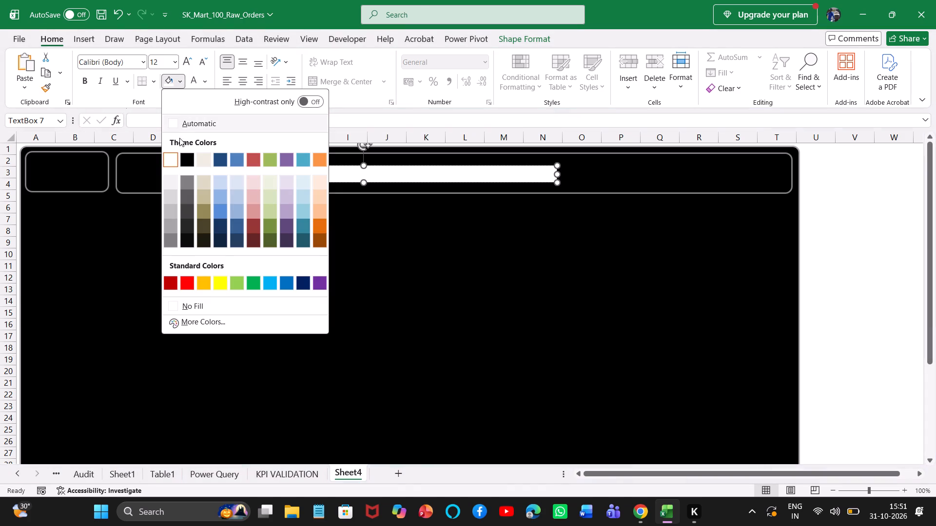
{"action": "left_click", "coordinate": [185, 154]}
{"action": "left_click", "coordinate": [192, 280]}
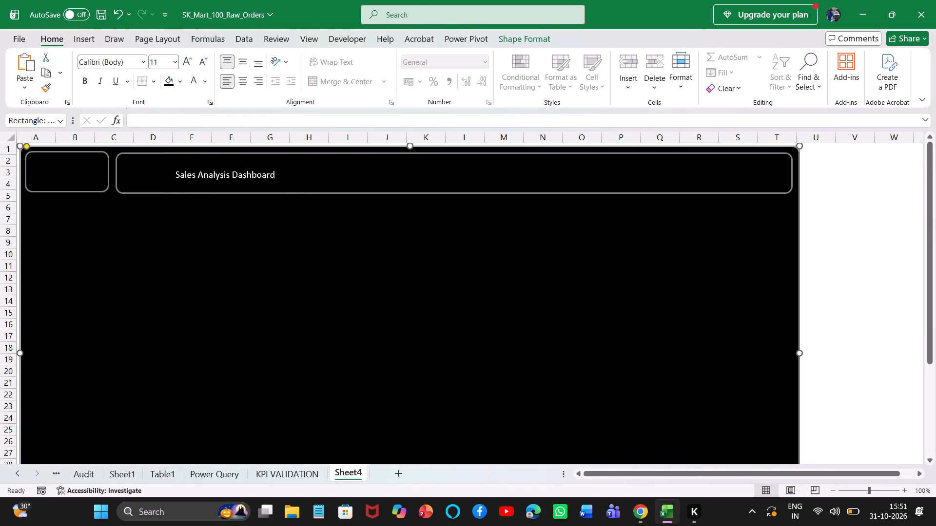
Set the whole "Sales Analysis Dashboard" text to font size 36 and leave the text box.
{"action": "left_click", "coordinate": [211, 178]}
{"action": "left_click_drag", "start_coordinate": [276, 173], "coordinate": [224, 167]}
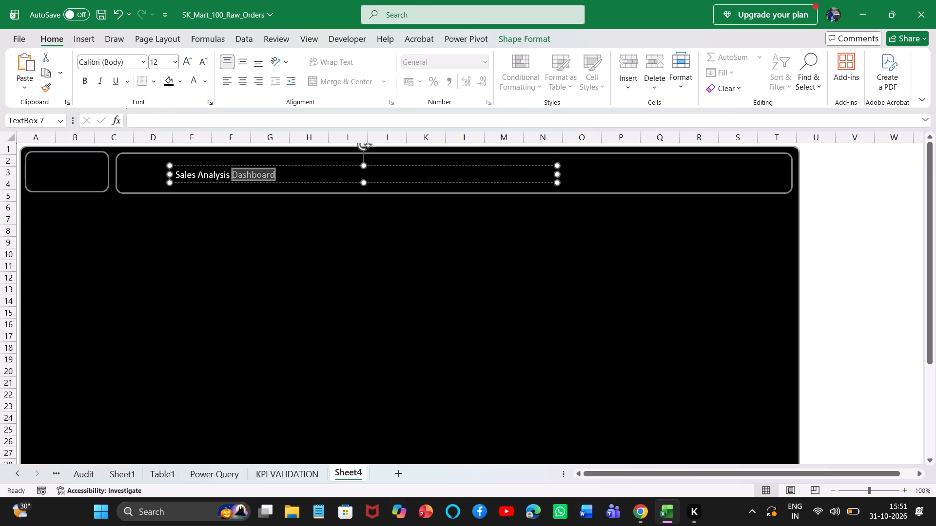
{"action": "left_click_drag", "start_coordinate": [224, 167], "coordinate": [175, 171]}
{"action": "left_click", "coordinate": [174, 63]}
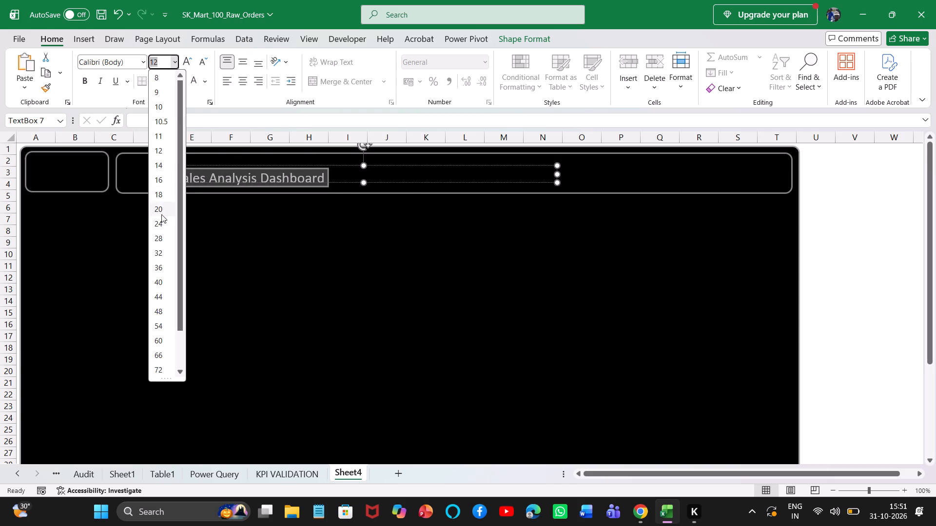
{"action": "left_click", "coordinate": [162, 267]}
{"action": "left_click", "coordinate": [251, 269]}
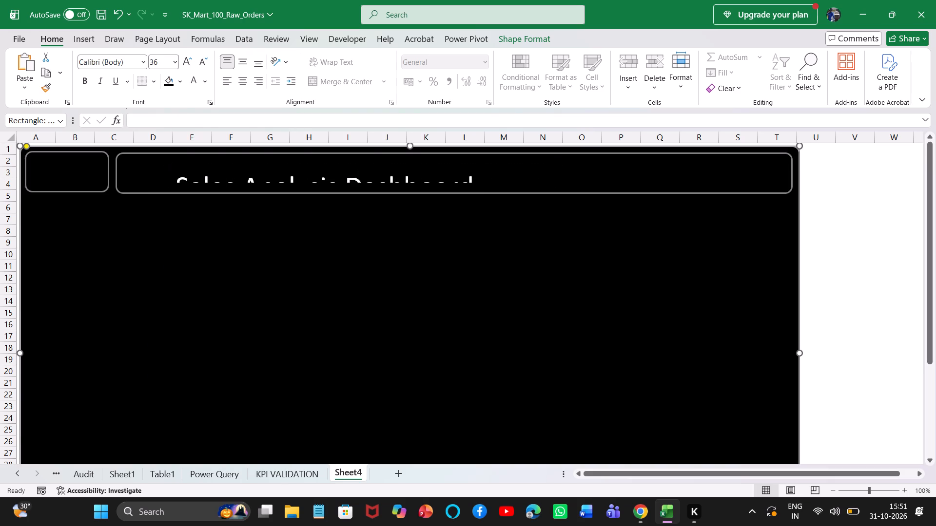
{"action": "left_click", "coordinate": [295, 264]}
Move the title text box up to the header card's top edge and increase its height to fit the full title.
{"action": "left_click", "coordinate": [327, 186]}
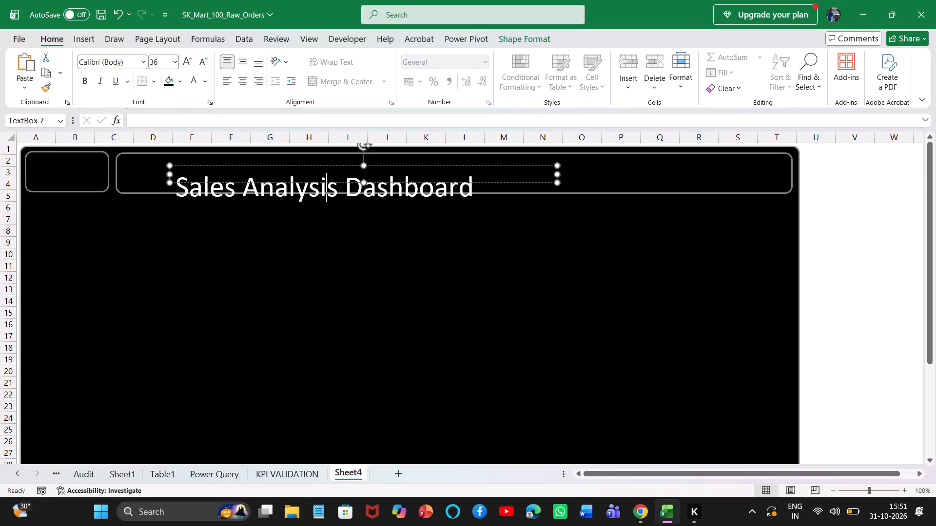
{"action": "left_click_drag", "start_coordinate": [330, 166], "coordinate": [331, 153]}
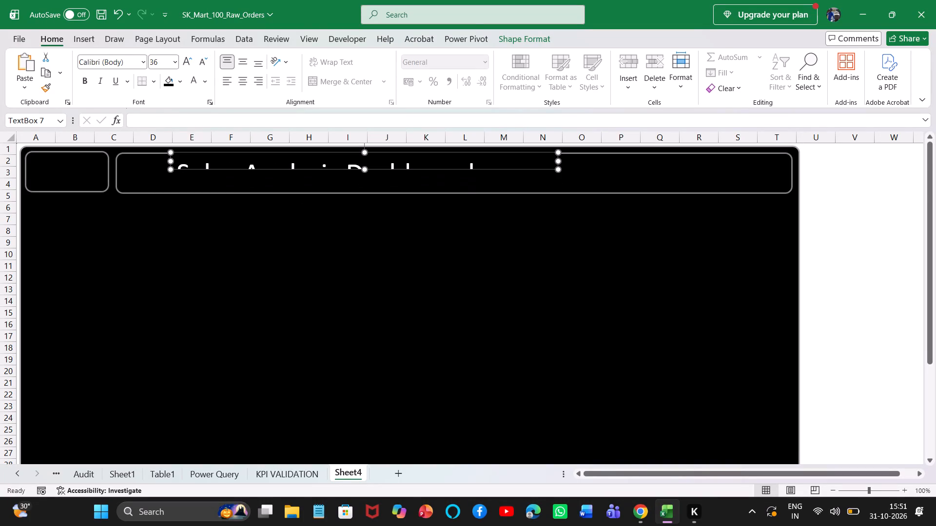
{"action": "left_click_drag", "start_coordinate": [364, 169], "coordinate": [365, 188]}
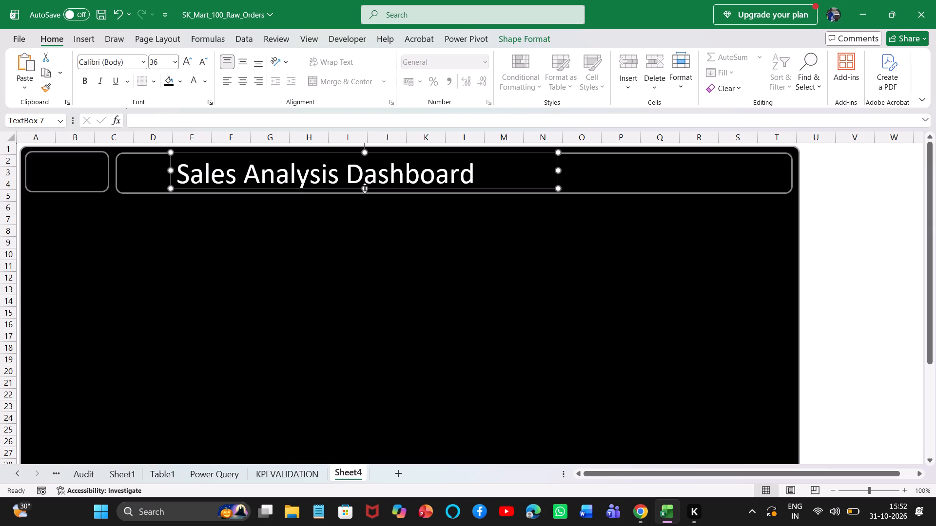
{"action": "left_click", "coordinate": [331, 251]}
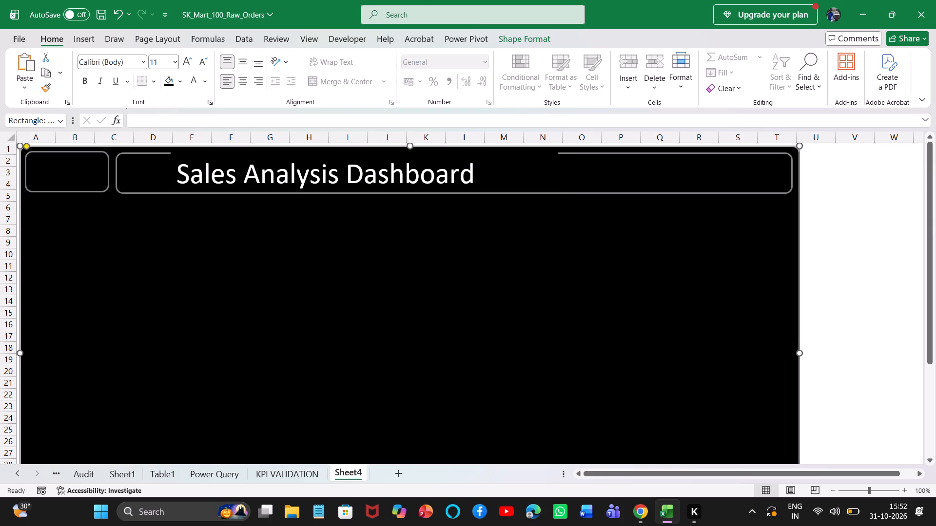
Shift the title text box slightly down and right, clear of the header card's top border, and deselect it.
{"action": "left_click", "coordinate": [345, 171]}
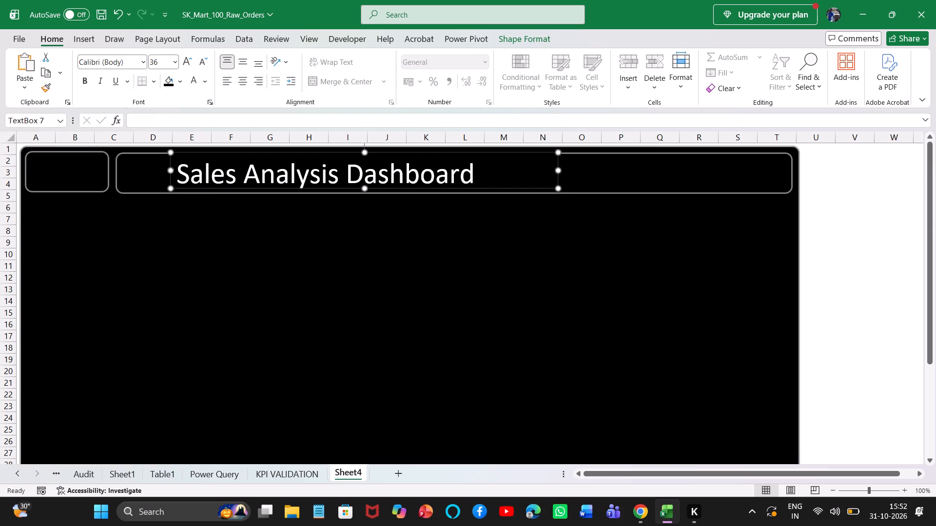
{"action": "left_click", "coordinate": [346, 151]}
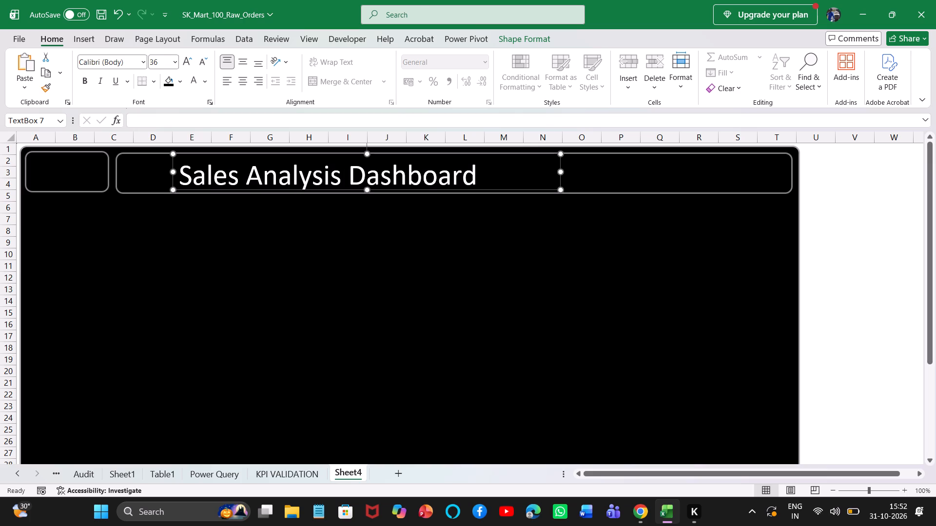
{"action": "left_click", "coordinate": [283, 261]}
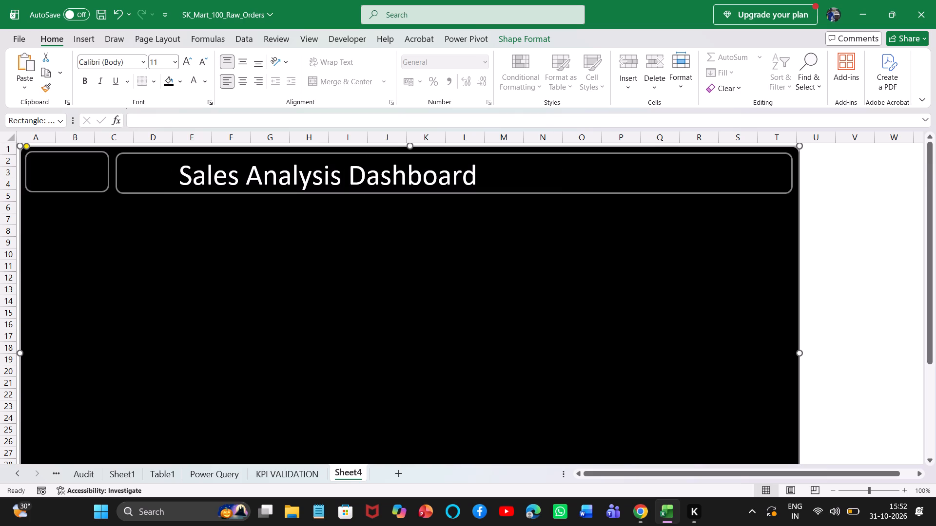
Middle-align the "Sales Analysis Dashboard" title text vertically within its text box and deselect it.
{"action": "left_click", "coordinate": [308, 178]}
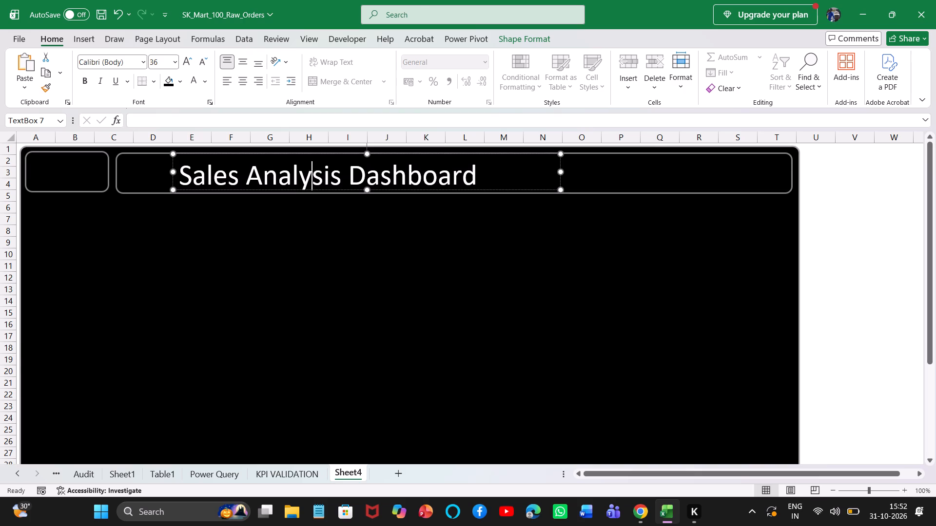
{"action": "left_click_drag", "start_coordinate": [488, 177], "coordinate": [111, 162]}
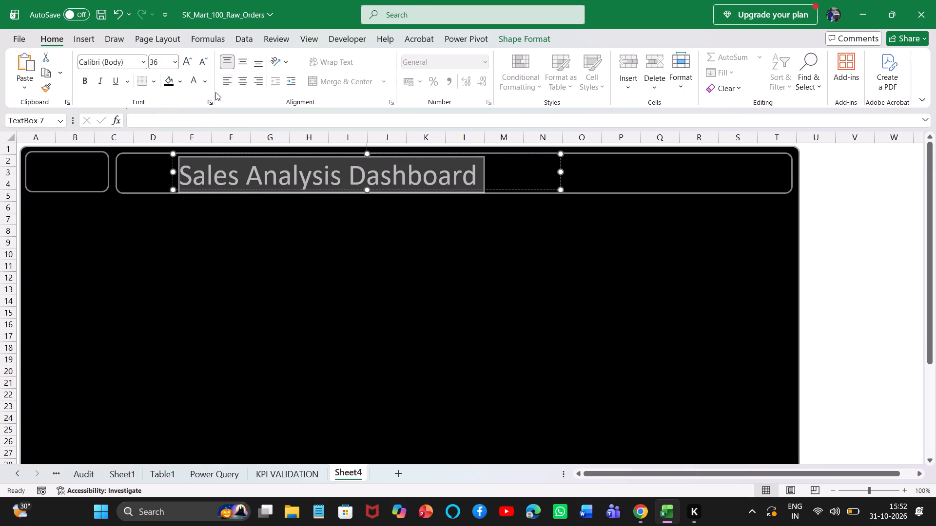
{"action": "left_click", "coordinate": [242, 64]}
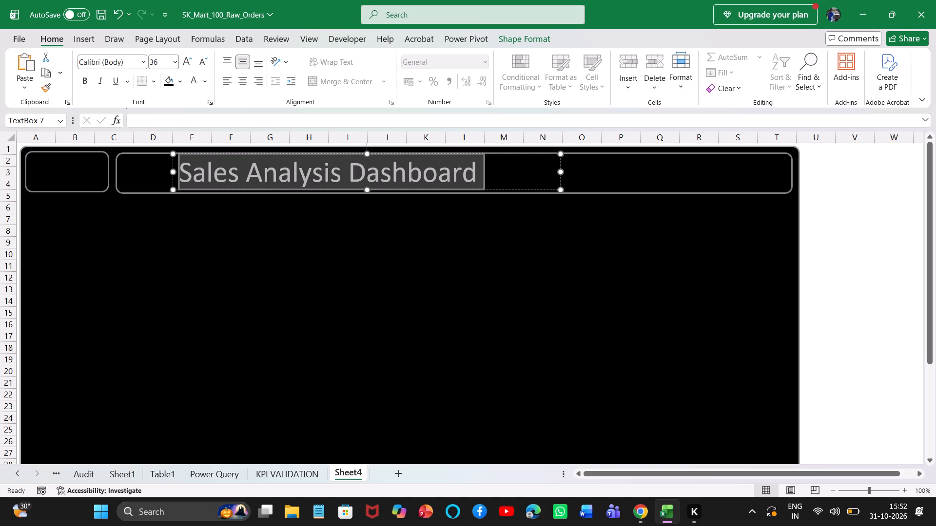
{"action": "left_click", "coordinate": [254, 280]}
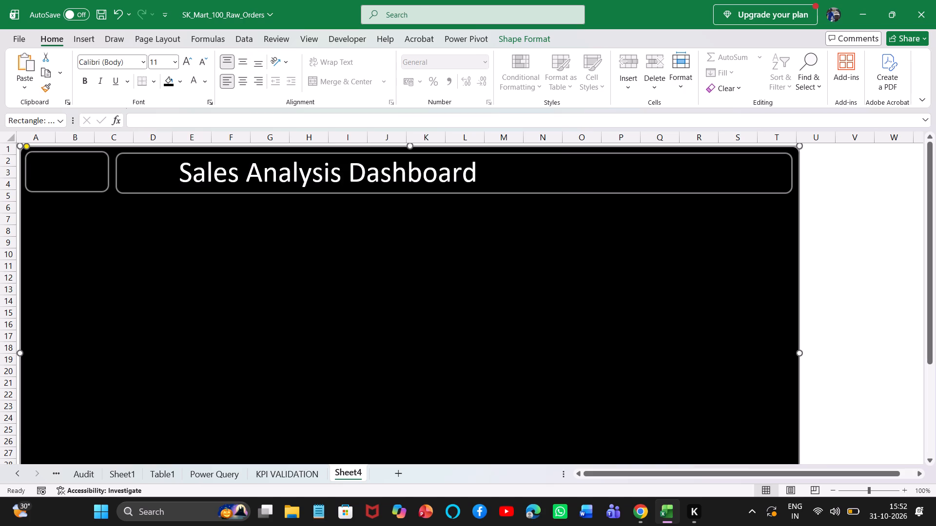
Narrow the title text box from its right side so it ends just after the word "Dashboard".
{"action": "left_click", "coordinate": [179, 181]}
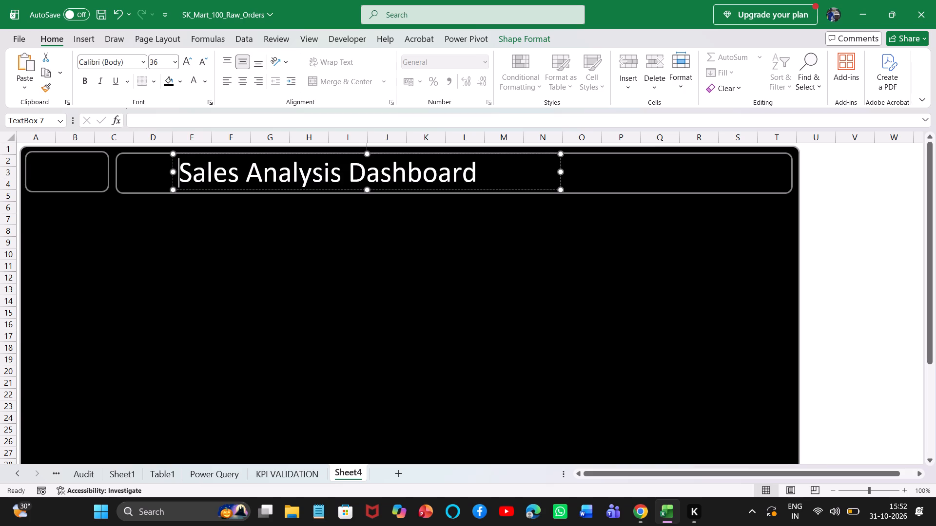
{"action": "left_click_drag", "start_coordinate": [563, 174], "coordinate": [543, 173]}
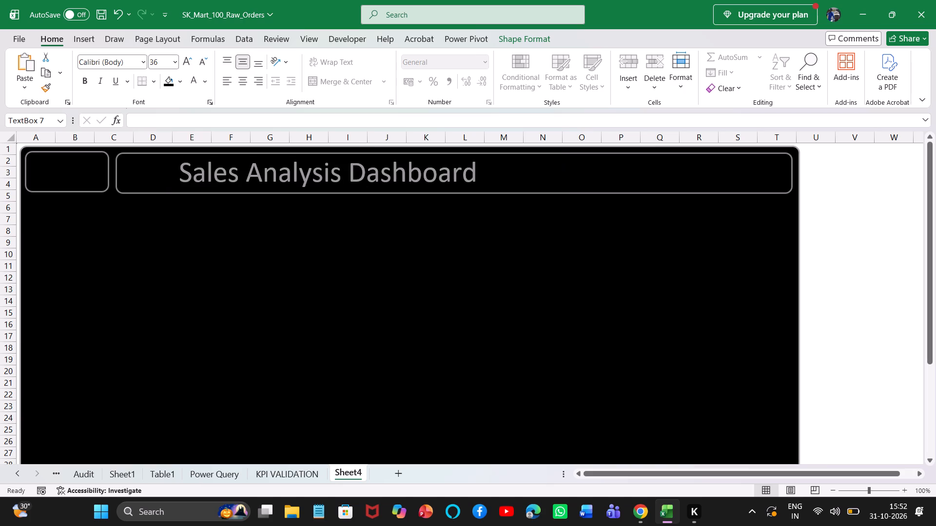
{"action": "left_click_drag", "start_coordinate": [543, 173], "coordinate": [486, 174]}
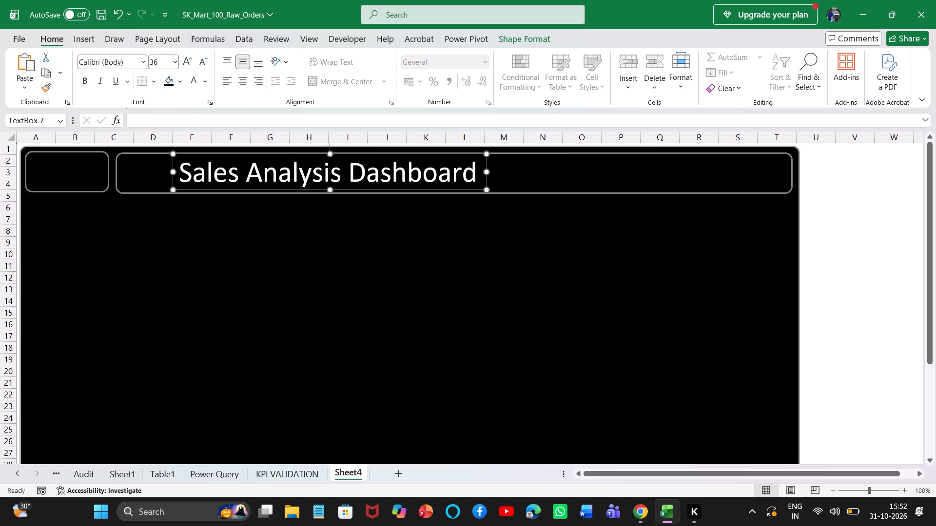
{"action": "left_click", "coordinate": [360, 237]}
Move the title text box right along the header card so the title starts at about column G.
{"action": "left_click", "coordinate": [329, 180]}
{"action": "left_click_drag", "start_coordinate": [290, 153], "coordinate": [342, 159]}
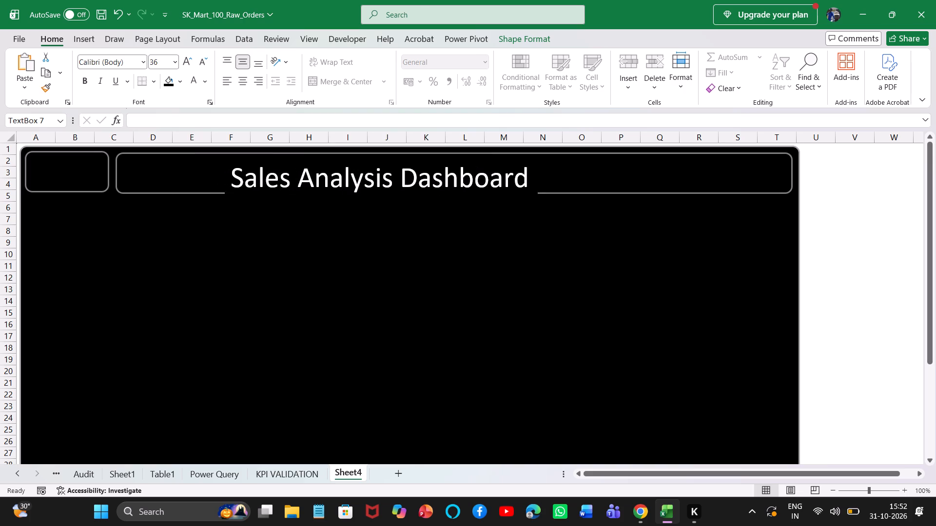
{"action": "left_click_drag", "start_coordinate": [342, 159], "coordinate": [370, 154]}
Set the wide header card's vertical text alignment to middle and deselect it.
{"action": "left_click", "coordinate": [214, 165]}
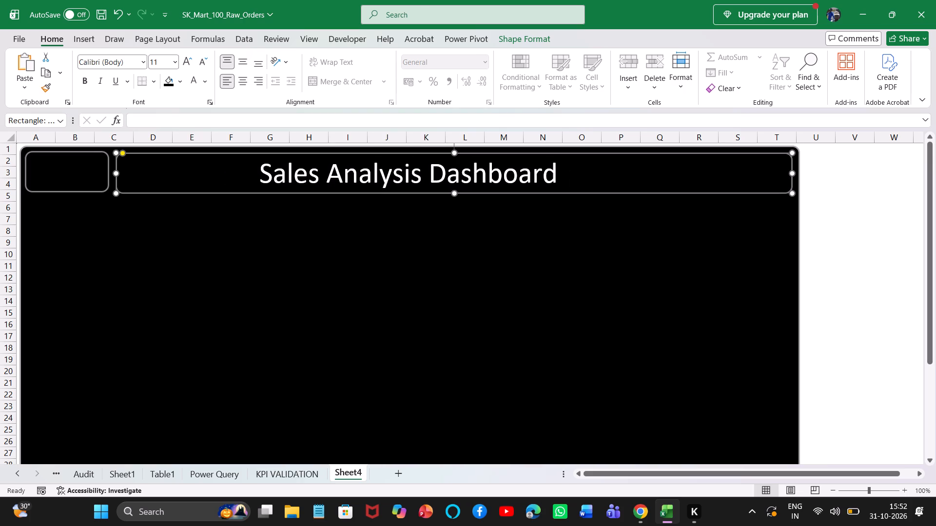
{"action": "left_click", "coordinate": [241, 63]}
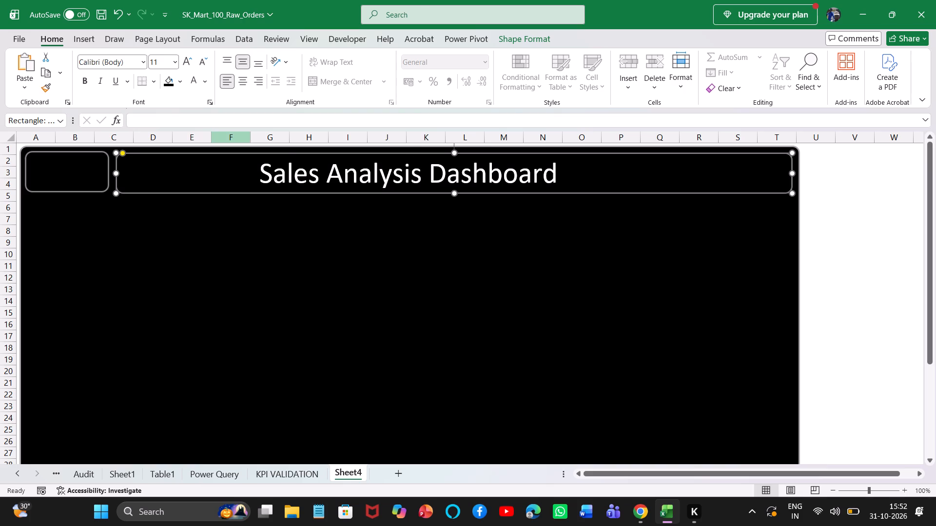
{"action": "left_click", "coordinate": [243, 254]}
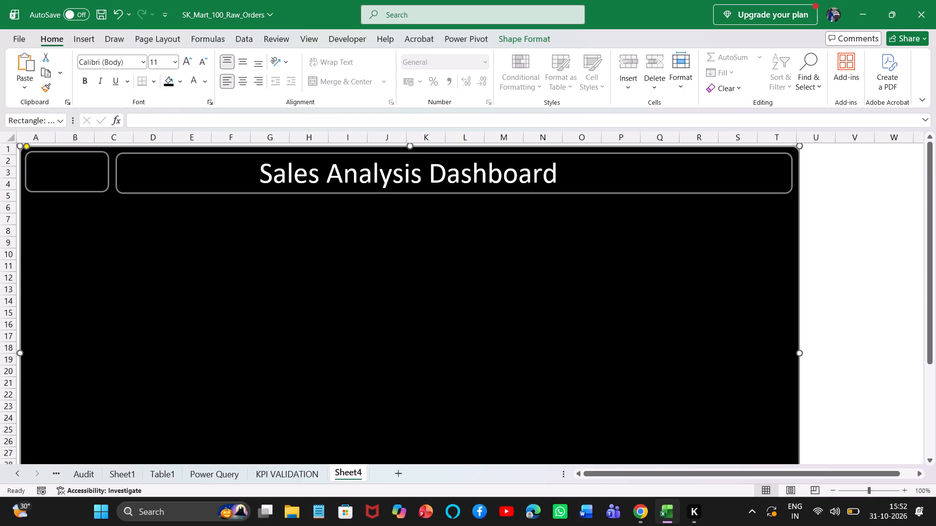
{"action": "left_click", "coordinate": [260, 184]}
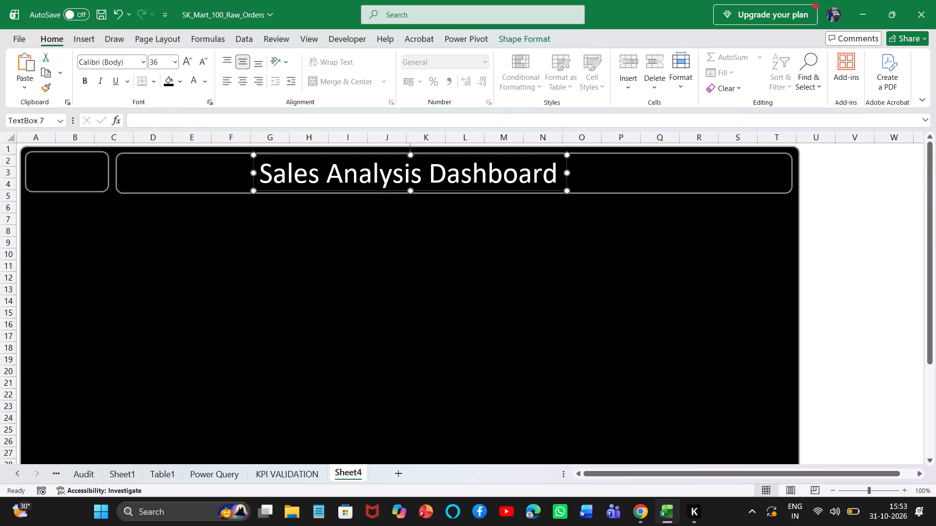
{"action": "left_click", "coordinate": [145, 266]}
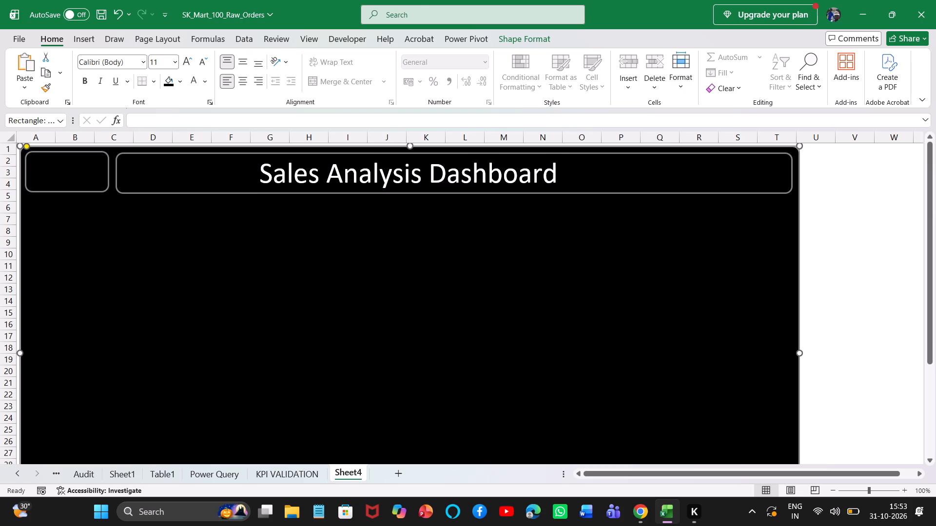
Duplicate the small card beside the header and place the copy below the header at about columns D–E, rows 6–9.
{"action": "left_click", "coordinate": [79, 193]}
{"action": "left_click", "coordinate": [78, 181]}
{"action": "key", "text": "ctrl+c"}
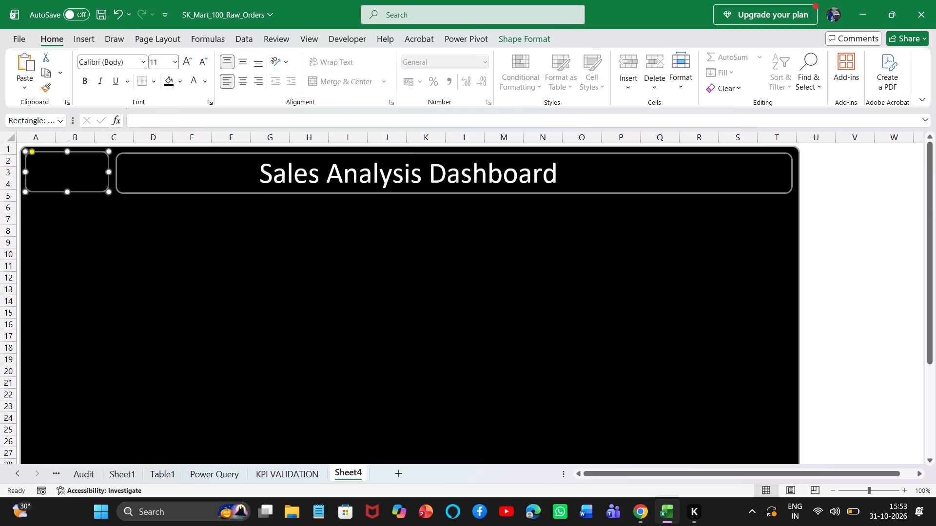
{"action": "left_click", "coordinate": [138, 231]}
{"action": "key", "text": "ctrl+v"}
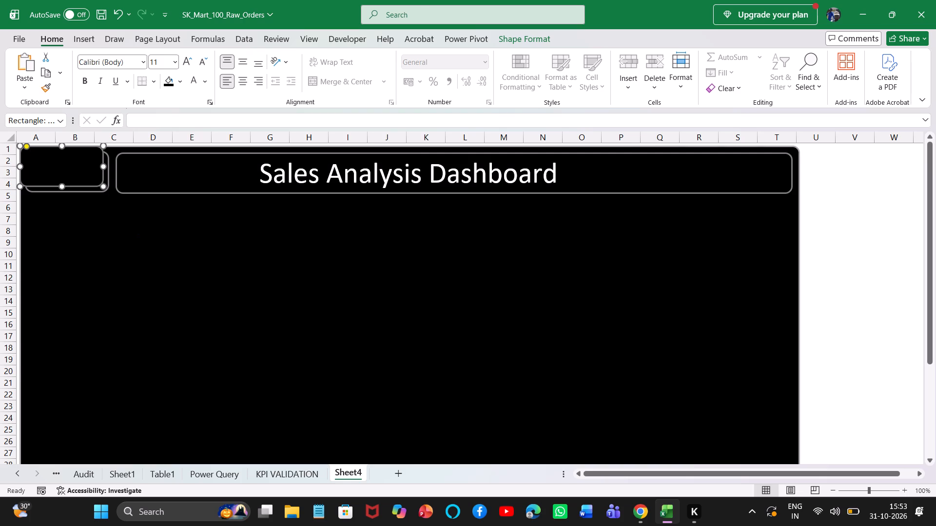
{"action": "left_click_drag", "start_coordinate": [88, 172], "coordinate": [201, 232]}
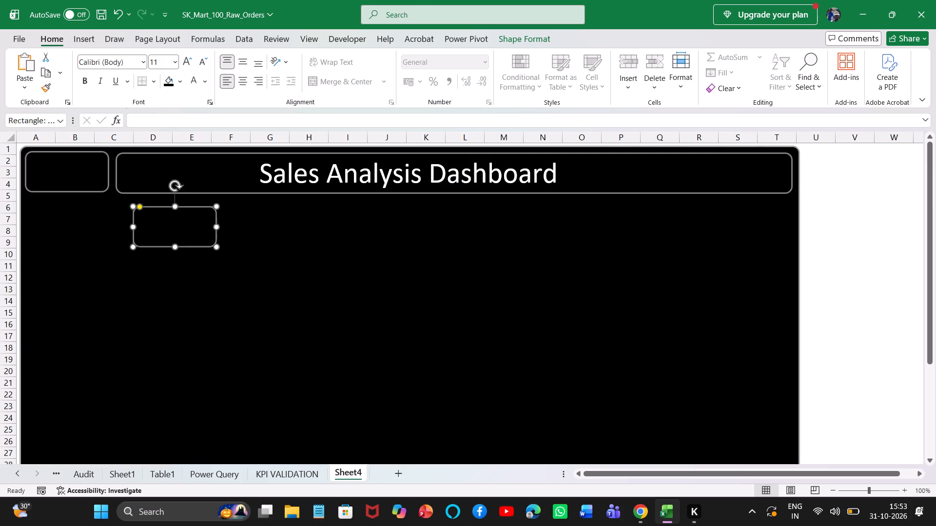
Make two more copies of the KPI card and line them up beside it in a row beneath the header.
{"action": "left_click", "coordinate": [201, 232]}
{"action": "key", "text": "ctrl+c"}
{"action": "key", "text": "ctrl+v"}
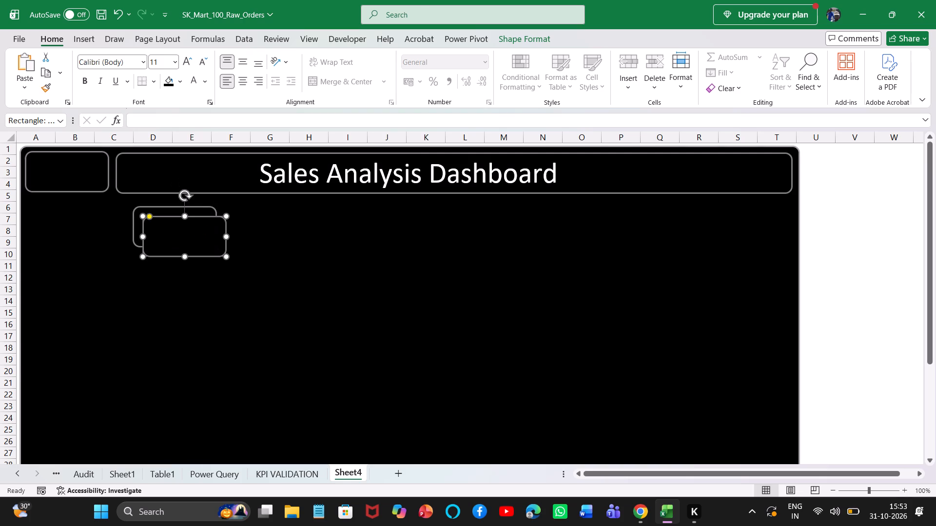
{"action": "key", "text": "ctrl+v"}
{"action": "left_click_drag", "start_coordinate": [201, 232], "coordinate": [379, 214]}
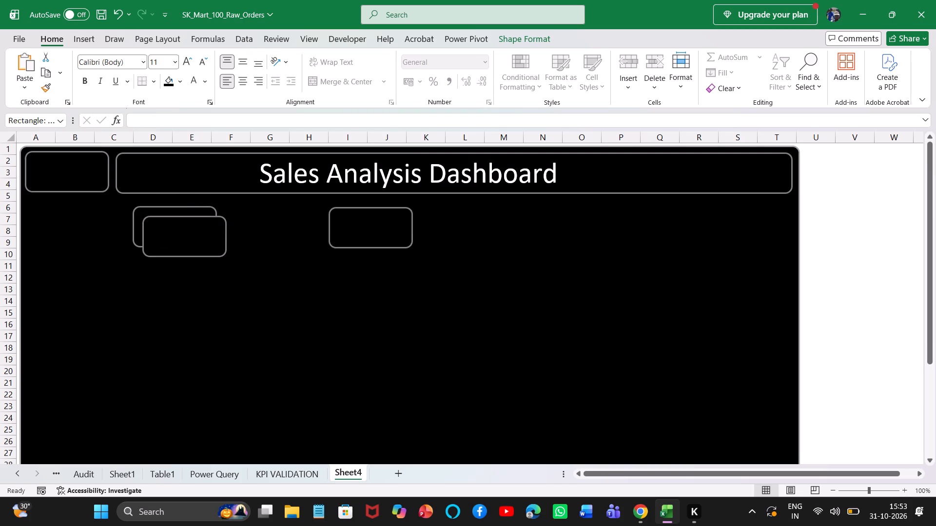
{"action": "left_click_drag", "start_coordinate": [379, 214], "coordinate": [379, 216]}
{"action": "left_click_drag", "start_coordinate": [192, 244], "coordinate": [513, 236]}
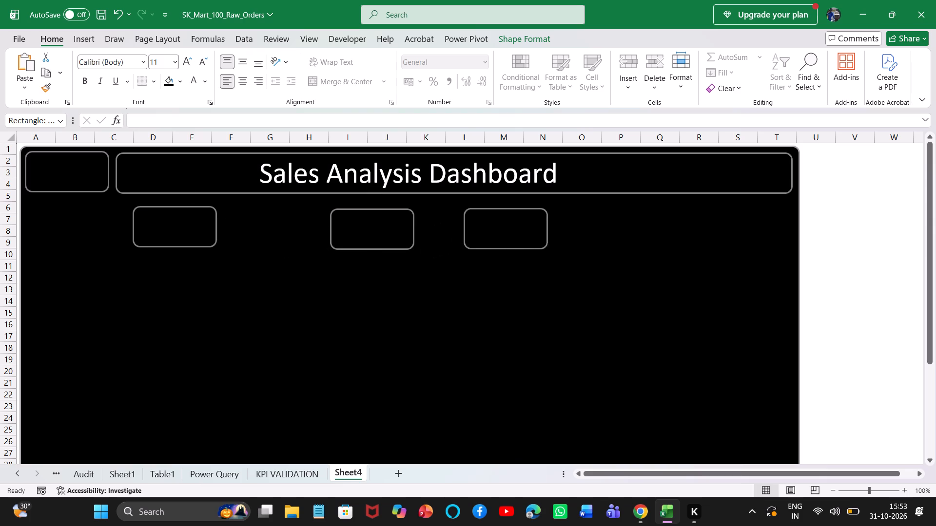
{"action": "left_click_drag", "start_coordinate": [513, 236], "coordinate": [514, 236]}
{"action": "left_click_drag", "start_coordinate": [388, 225], "coordinate": [323, 223]}
{"action": "left_click_drag", "start_coordinate": [517, 226], "coordinate": [452, 225]}
Duplicate the third KPI card and place the copy at the row's far end, at about columns R–S.
{"action": "left_click", "coordinate": [452, 225]}
{"action": "key", "text": "ctrl+c"}
{"action": "key", "text": "ctrl+v"}
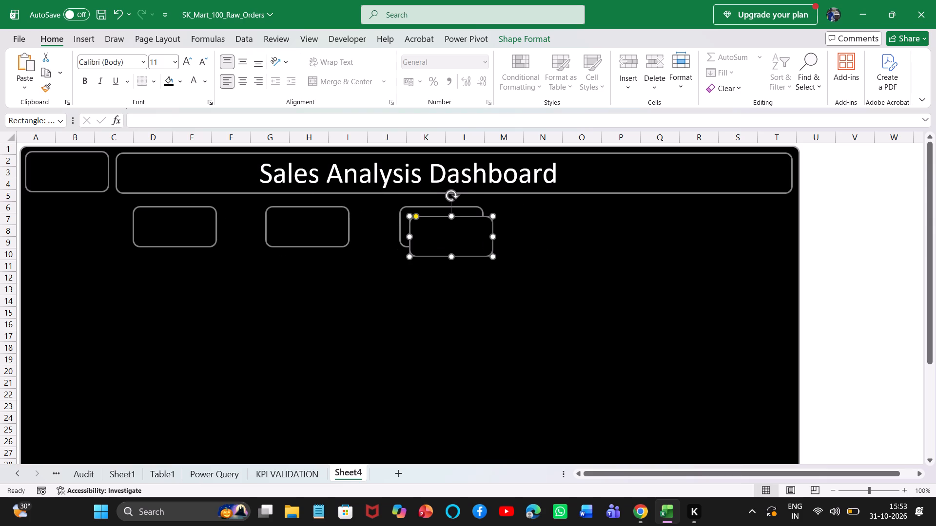
{"action": "left_click_drag", "start_coordinate": [467, 229], "coordinate": [634, 216]}
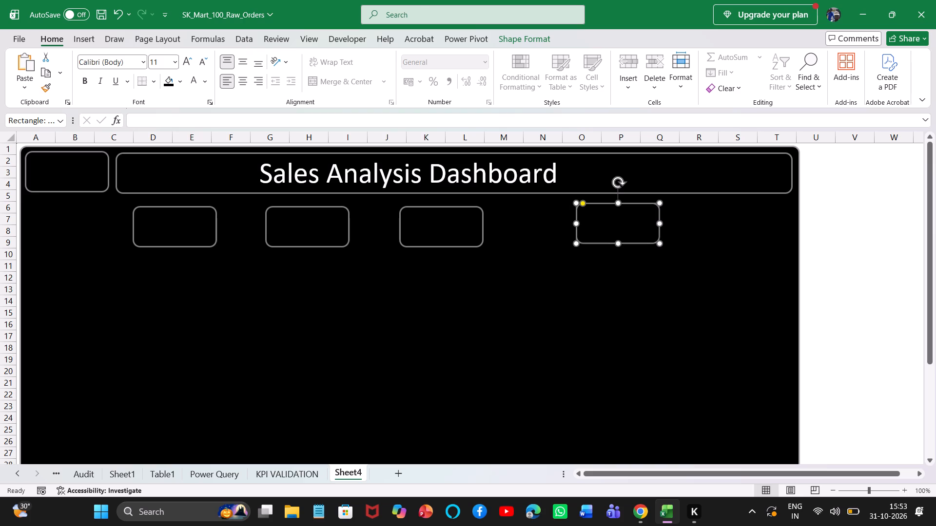
{"action": "left_click_drag", "start_coordinate": [629, 222], "coordinate": [731, 226]}
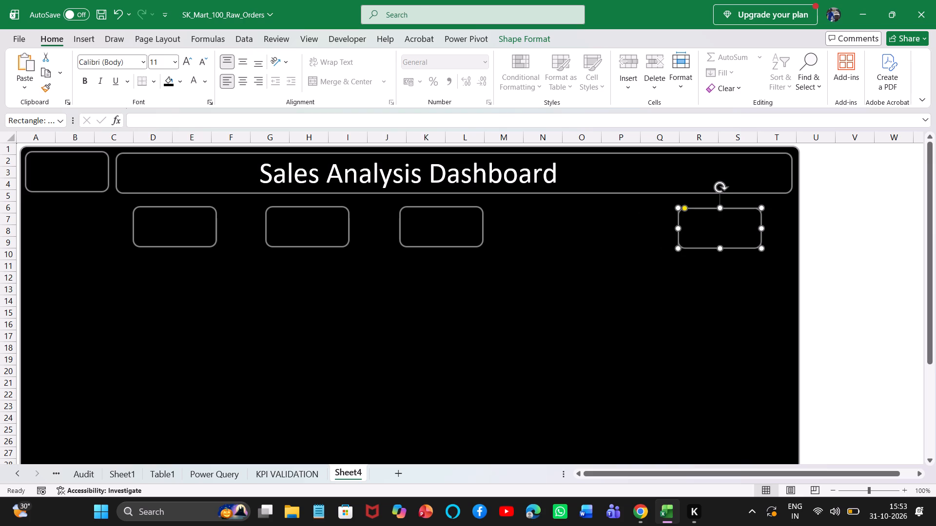
Spread the first three KPI cards to the right so the four cards are spaced across the row beneath the header.
{"action": "left_click_drag", "start_coordinate": [453, 233], "coordinate": [538, 235]}
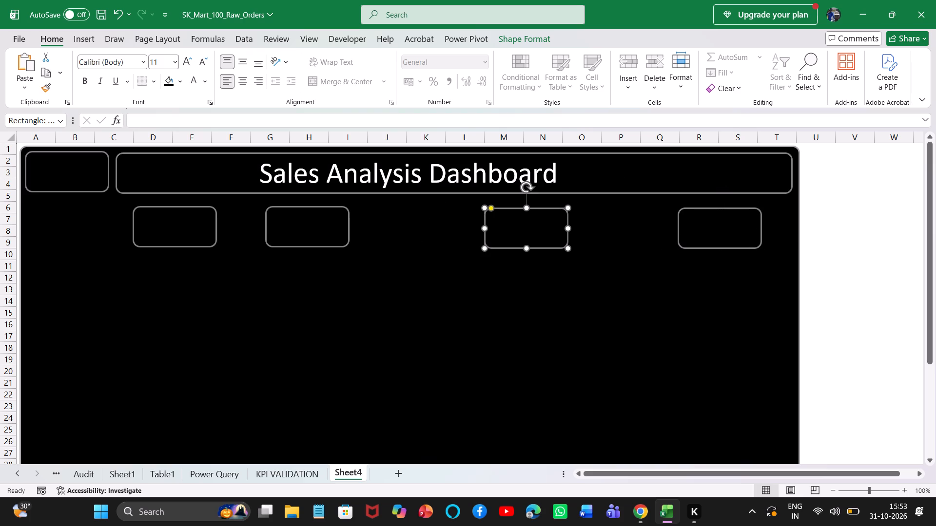
{"action": "left_click_drag", "start_coordinate": [304, 219], "coordinate": [358, 222]}
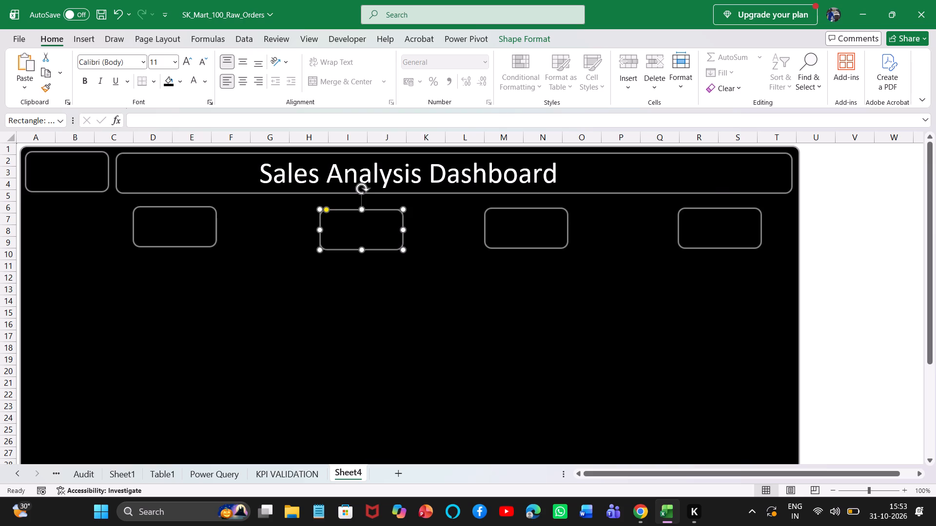
{"action": "left_click_drag", "start_coordinate": [169, 225], "coordinate": [175, 234]}
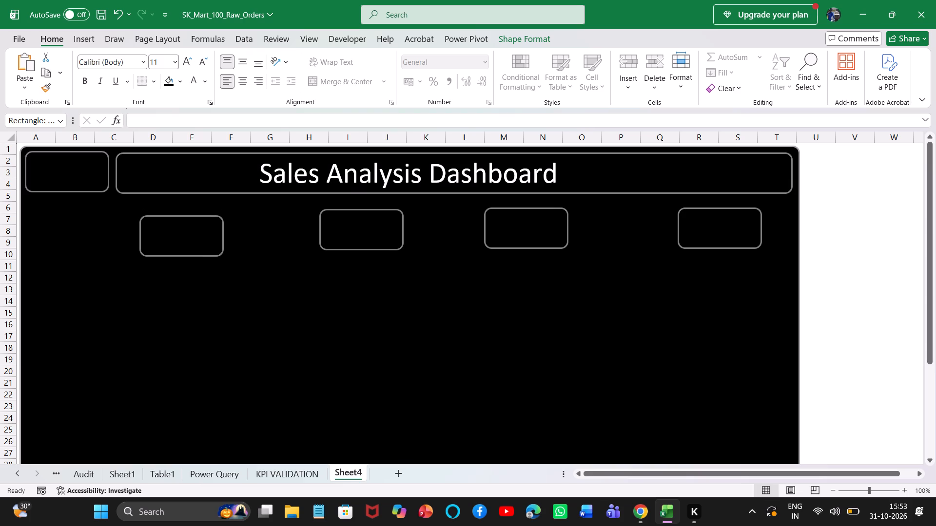
{"action": "left_click_drag", "start_coordinate": [175, 234], "coordinate": [187, 229]}
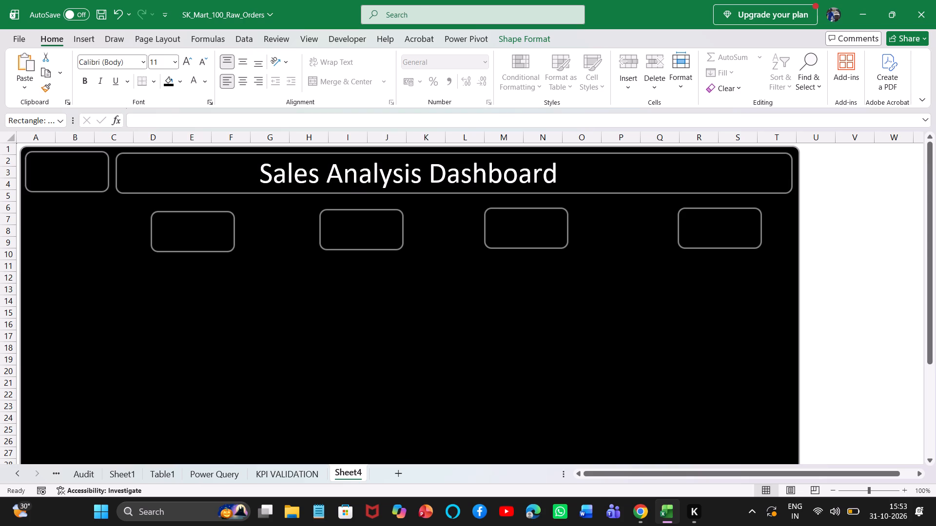
{"action": "left_click_drag", "start_coordinate": [187, 229], "coordinate": [188, 231]}
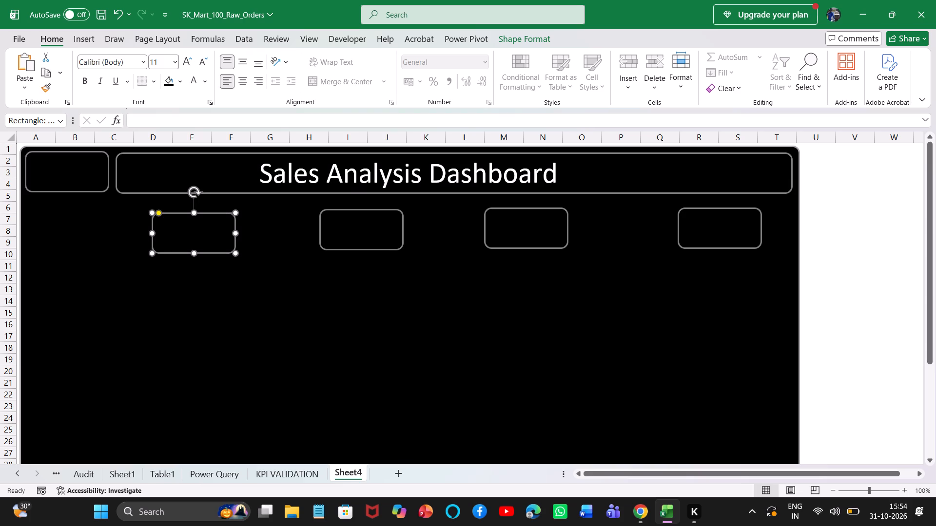
Shorten the header card from its left side so it starts at about column E.
{"action": "left_click", "coordinate": [156, 180]}
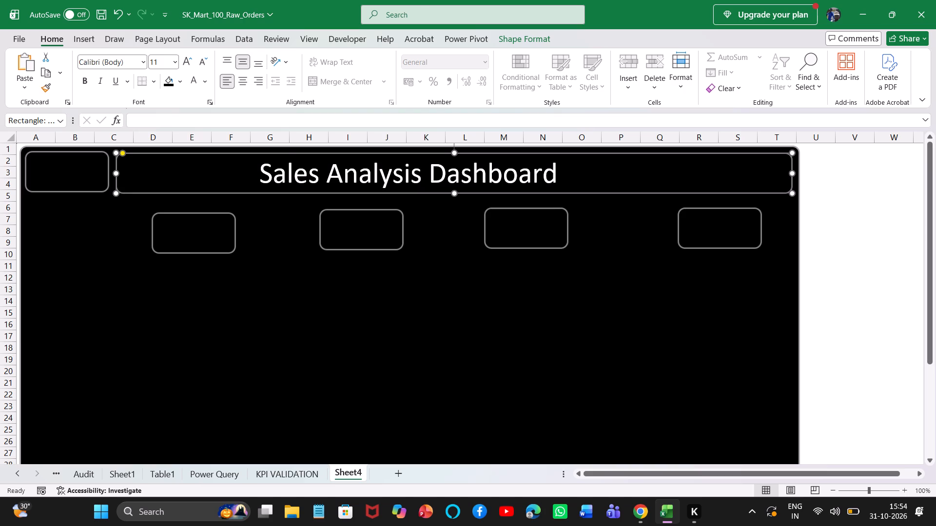
{"action": "left_click_drag", "start_coordinate": [117, 172], "coordinate": [152, 174]}
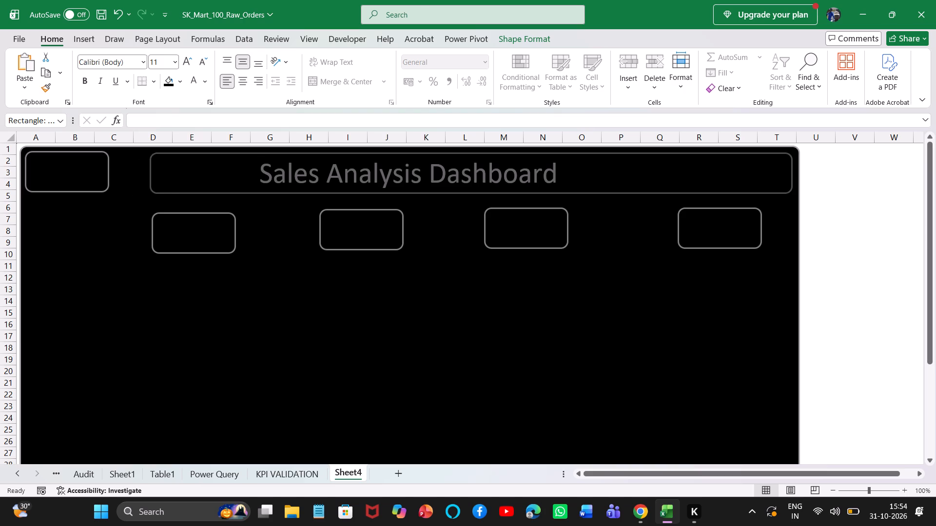
{"action": "left_click_drag", "start_coordinate": [152, 174], "coordinate": [175, 177]}
Widen the small top card rightward to about the end of column D, leaving a narrow gap before the header card.
{"action": "left_click", "coordinate": [82, 176]}
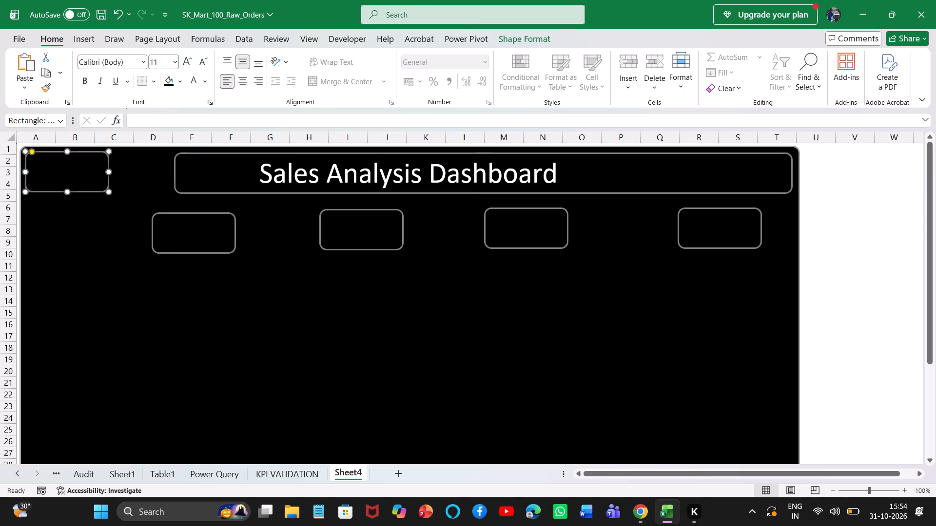
{"action": "left_click_drag", "start_coordinate": [111, 173], "coordinate": [147, 170]}
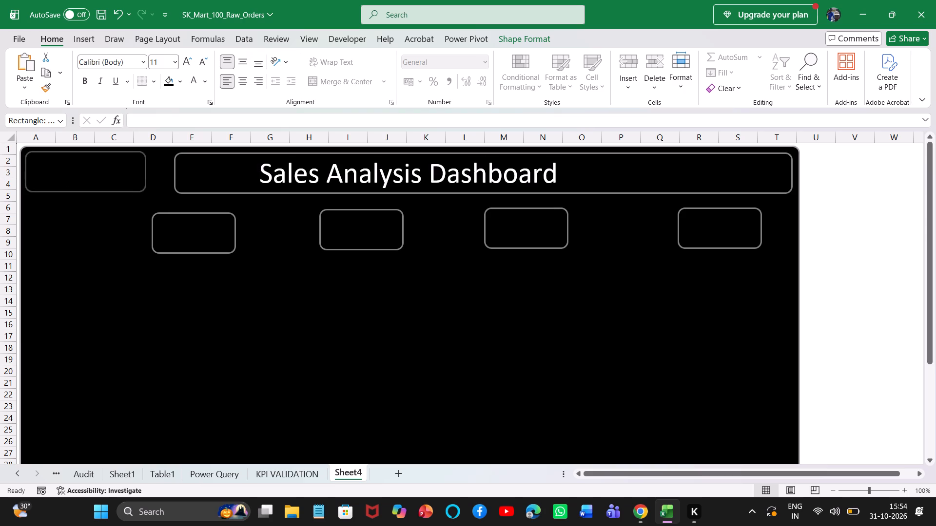
{"action": "left_click_drag", "start_coordinate": [147, 170], "coordinate": [166, 175]}
Move the title text box right to roughly recentre the title in the shortened header card.
{"action": "left_click", "coordinate": [325, 183]}
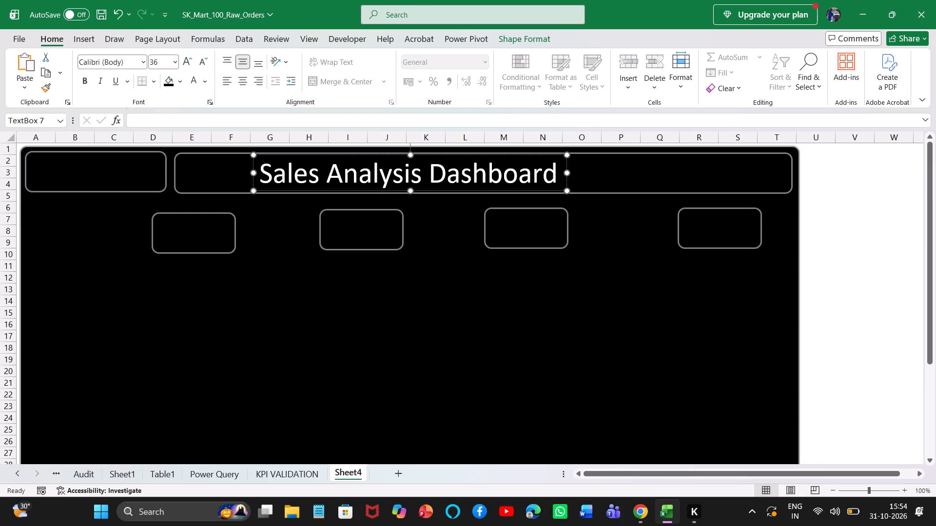
{"action": "left_click_drag", "start_coordinate": [331, 155], "coordinate": [366, 155]}
Move the first KPI card right to about columns F–G, level with the second card.
{"action": "left_click_drag", "start_coordinate": [198, 224], "coordinate": [209, 220]}
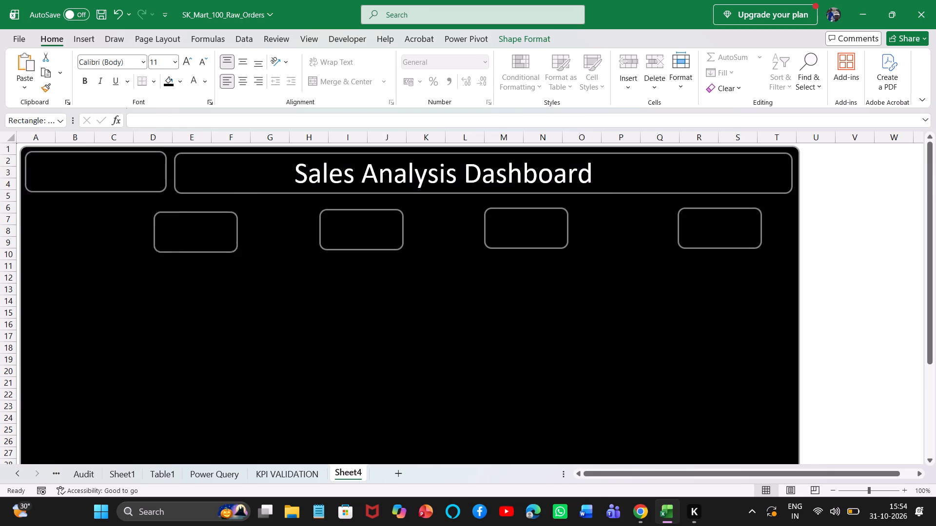
{"action": "left_click_drag", "start_coordinate": [209, 220], "coordinate": [251, 220]}
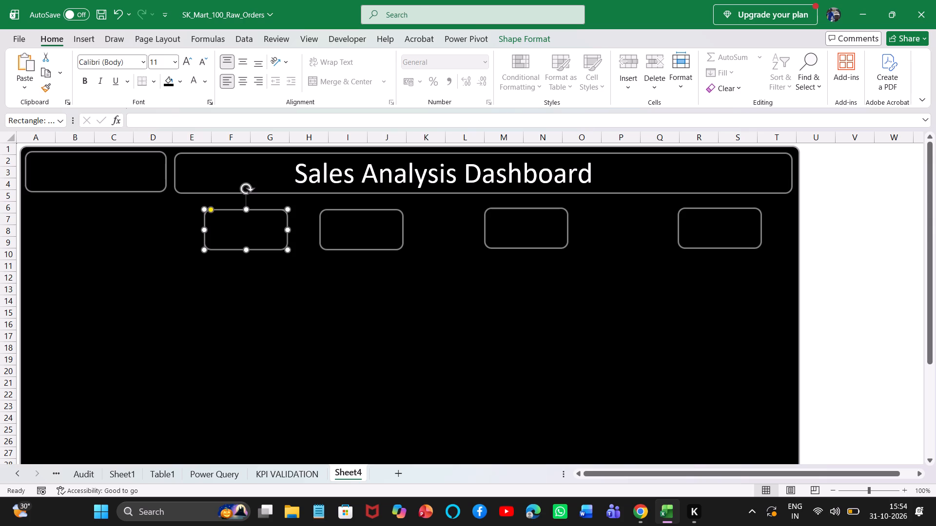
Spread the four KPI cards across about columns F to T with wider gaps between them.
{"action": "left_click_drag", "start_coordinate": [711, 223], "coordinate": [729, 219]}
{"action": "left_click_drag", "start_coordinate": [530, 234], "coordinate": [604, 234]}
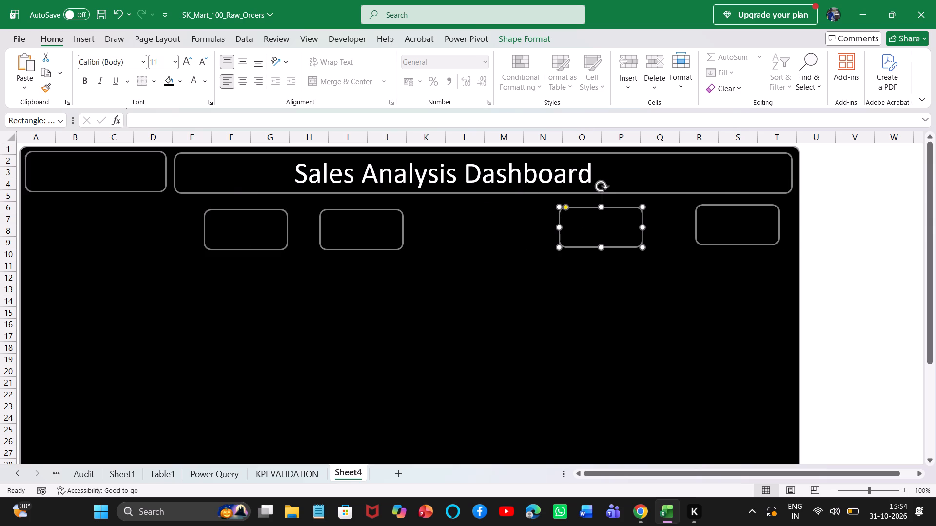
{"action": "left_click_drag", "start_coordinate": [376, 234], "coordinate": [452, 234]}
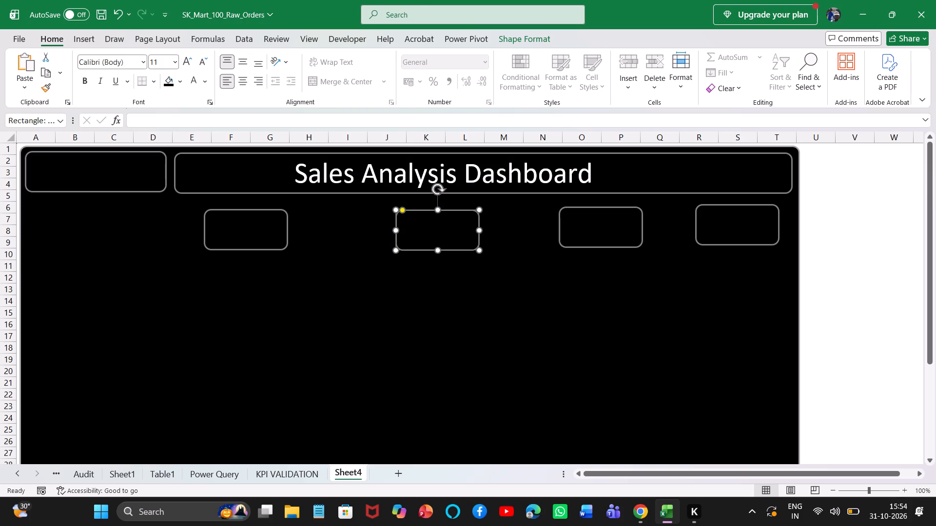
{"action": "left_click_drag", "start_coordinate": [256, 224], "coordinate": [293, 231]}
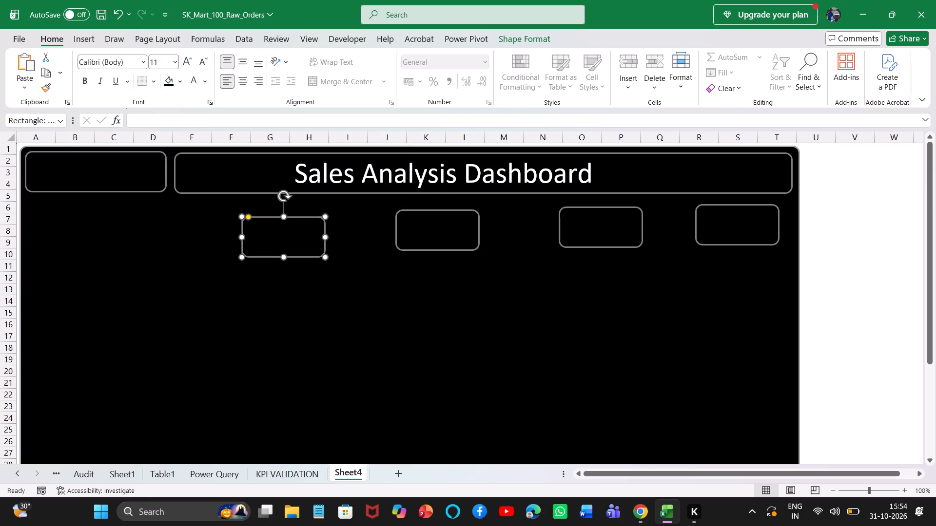
Shorten the header card from its right side so it ends at about column P.
{"action": "left_click", "coordinate": [724, 170]}
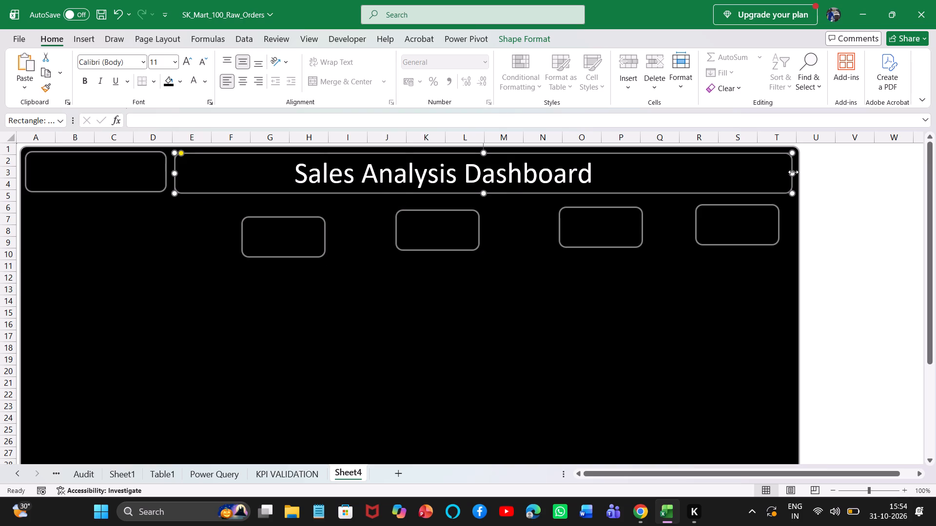
{"action": "left_click_drag", "start_coordinate": [793, 172], "coordinate": [644, 178]}
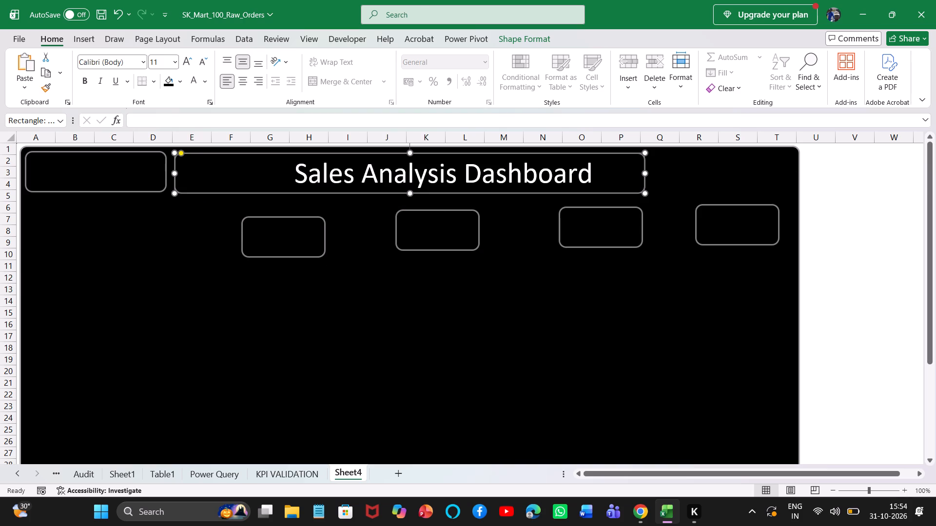
Duplicate the small top card over columns A–D and place the copy beside the header card in columns Q–T.
{"action": "left_click", "coordinate": [716, 222]}
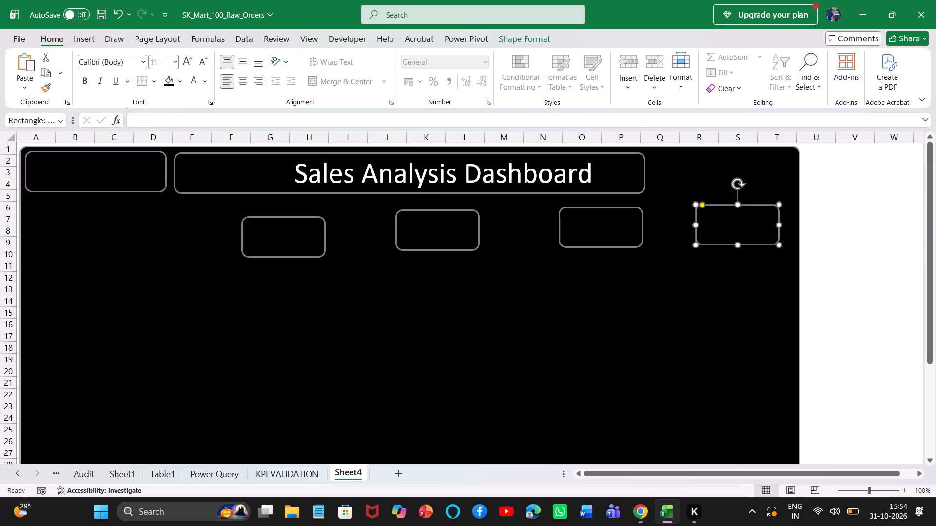
{"action": "left_click_drag", "start_coordinate": [716, 222], "coordinate": [681, 175]}
{"action": "left_click", "coordinate": [117, 167]}
{"action": "key", "text": "ctrl+c"}
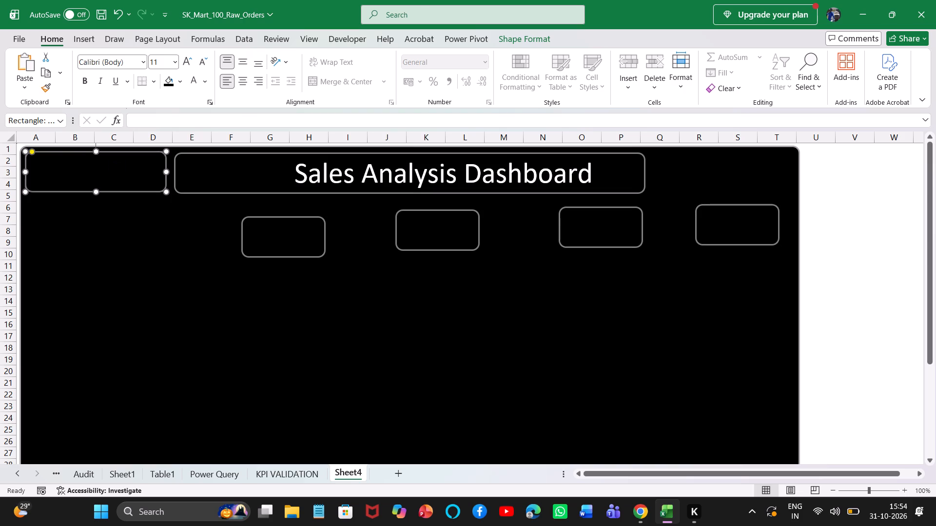
{"action": "left_click", "coordinate": [672, 184]}
{"action": "key", "text": "ctrl+v"}
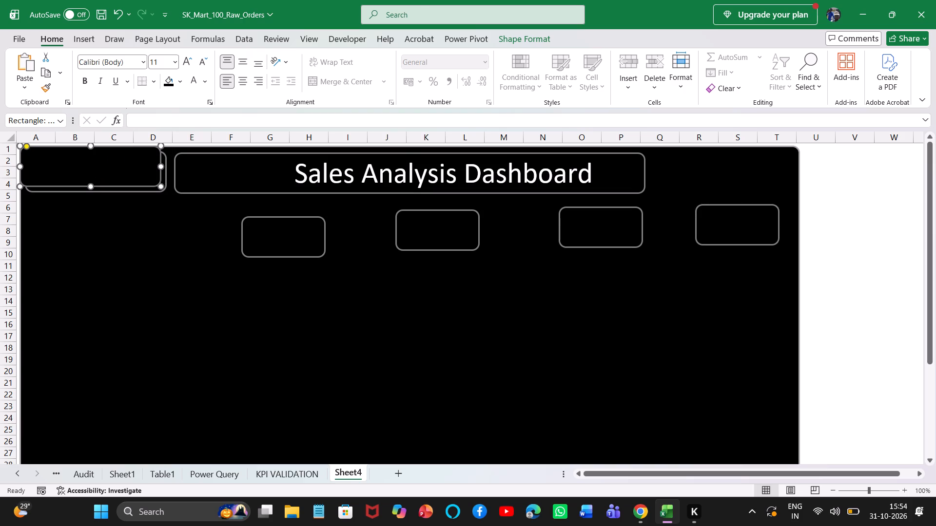
{"action": "left_click_drag", "start_coordinate": [85, 169], "coordinate": [557, 204]}
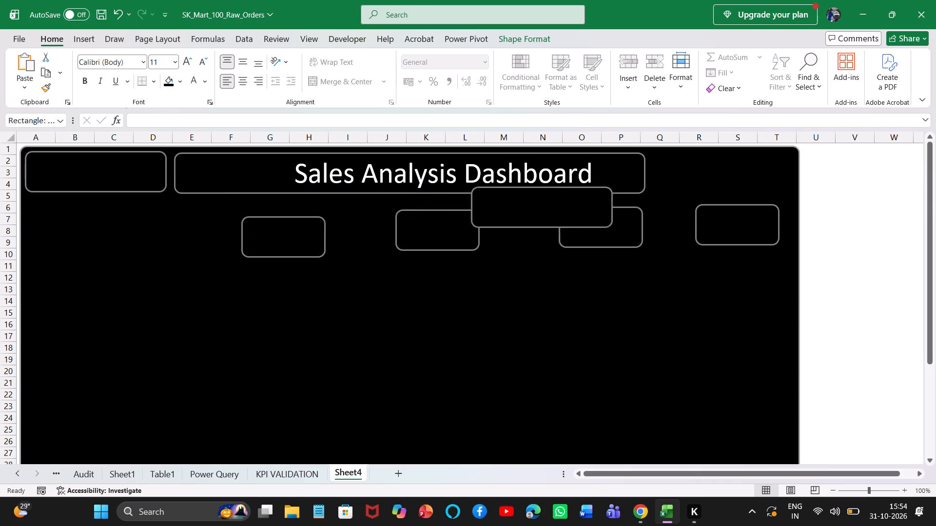
{"action": "left_click_drag", "start_coordinate": [557, 204], "coordinate": [709, 188]}
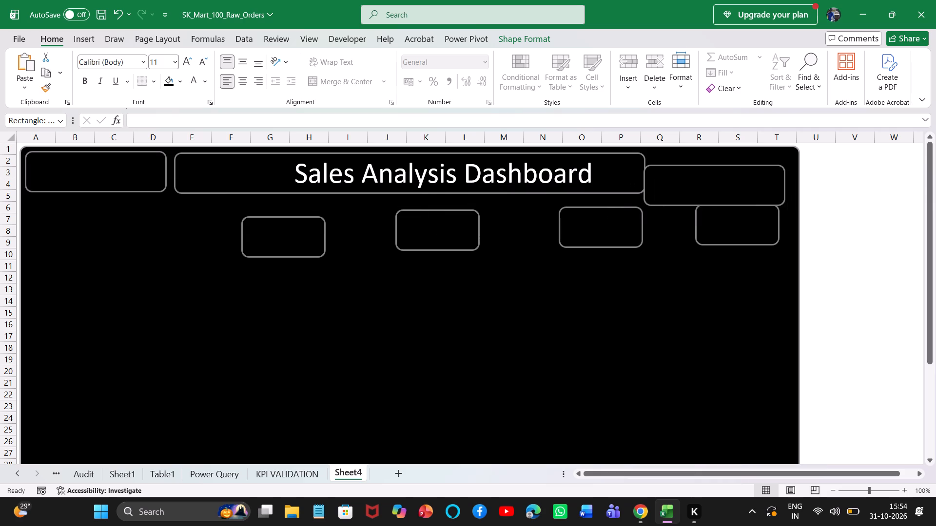
{"action": "left_click_drag", "start_coordinate": [709, 188], "coordinate": [715, 181]}
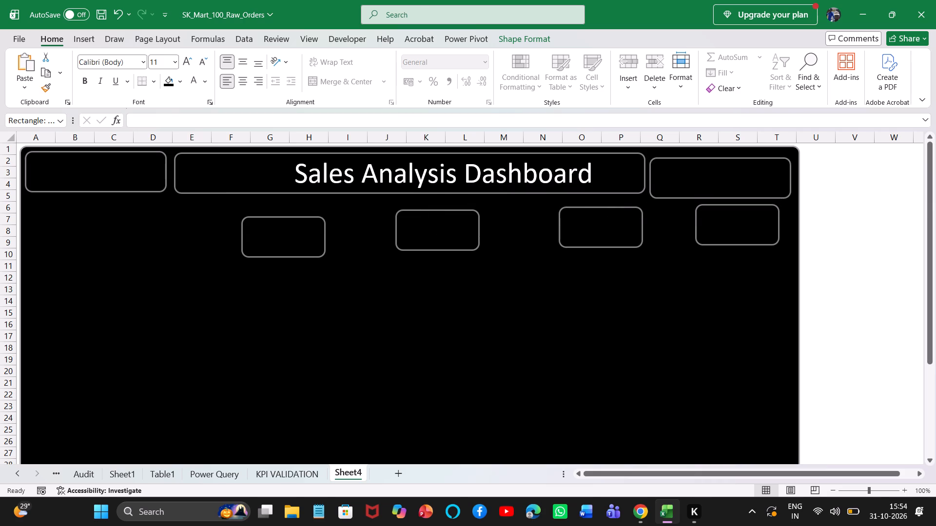
{"action": "left_click_drag", "start_coordinate": [715, 181], "coordinate": [715, 180]}
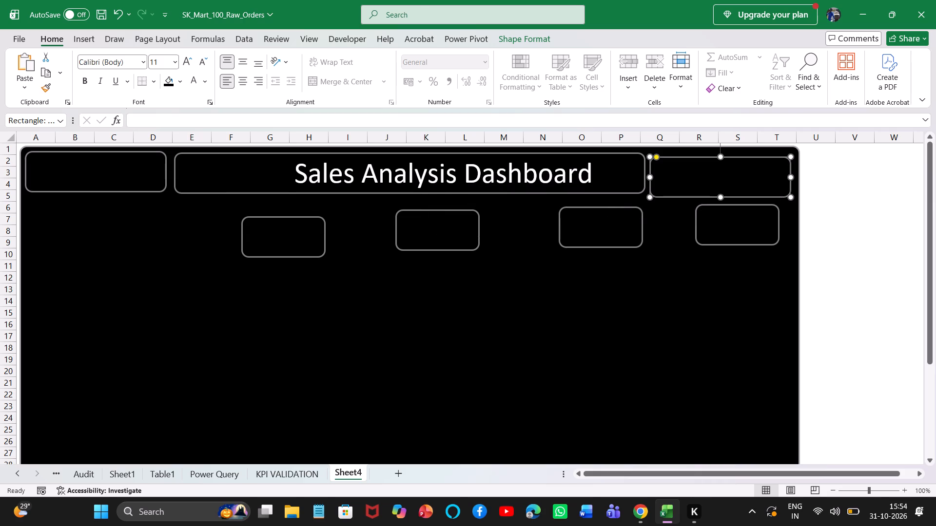
Move the first KPI card to about columns E–F, just below the header card's left end.
{"action": "left_click_drag", "start_coordinate": [273, 239], "coordinate": [213, 224]}
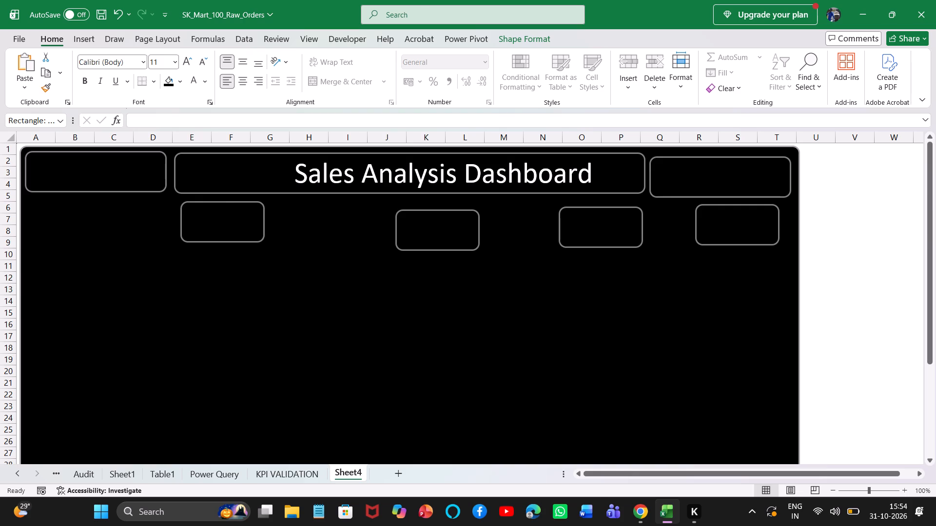
{"action": "left_click_drag", "start_coordinate": [213, 224], "coordinate": [213, 225]}
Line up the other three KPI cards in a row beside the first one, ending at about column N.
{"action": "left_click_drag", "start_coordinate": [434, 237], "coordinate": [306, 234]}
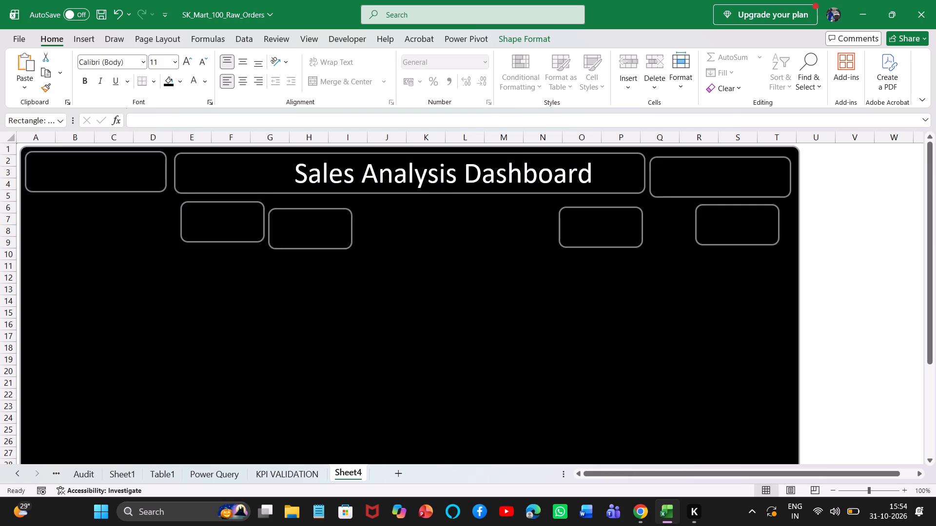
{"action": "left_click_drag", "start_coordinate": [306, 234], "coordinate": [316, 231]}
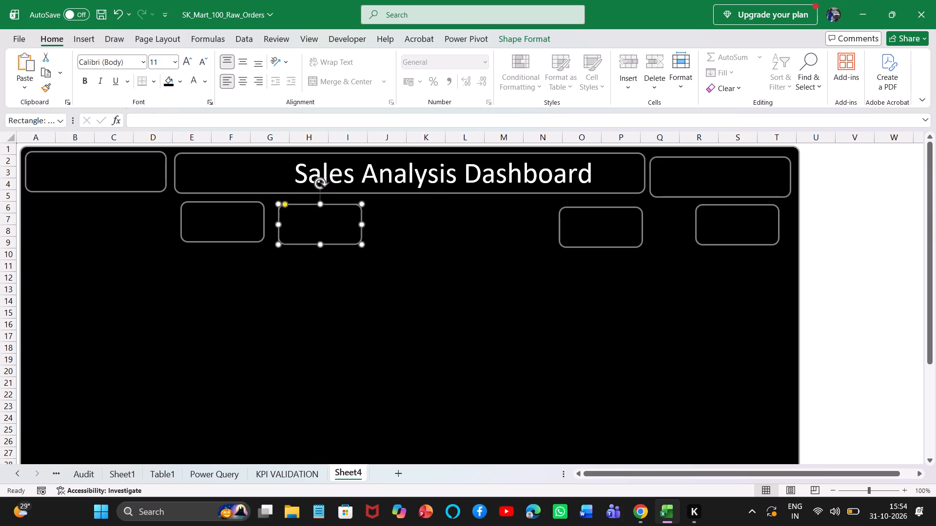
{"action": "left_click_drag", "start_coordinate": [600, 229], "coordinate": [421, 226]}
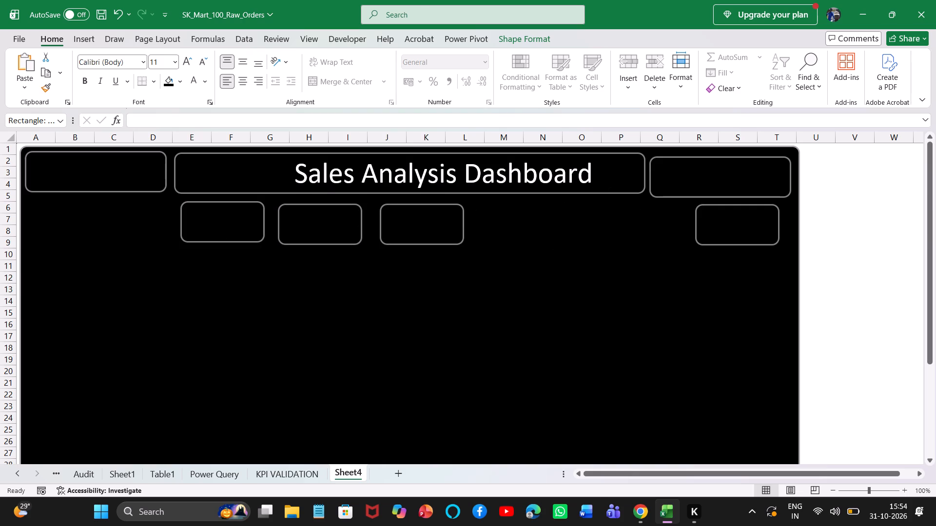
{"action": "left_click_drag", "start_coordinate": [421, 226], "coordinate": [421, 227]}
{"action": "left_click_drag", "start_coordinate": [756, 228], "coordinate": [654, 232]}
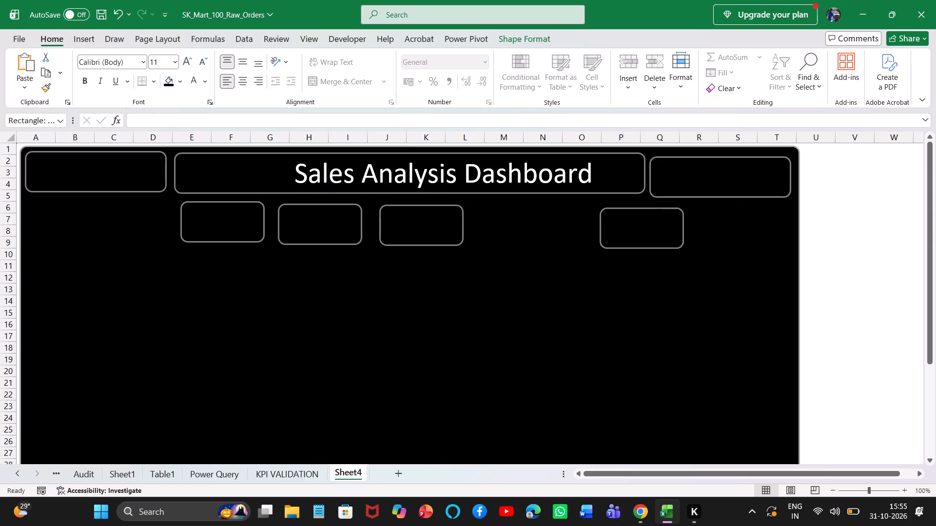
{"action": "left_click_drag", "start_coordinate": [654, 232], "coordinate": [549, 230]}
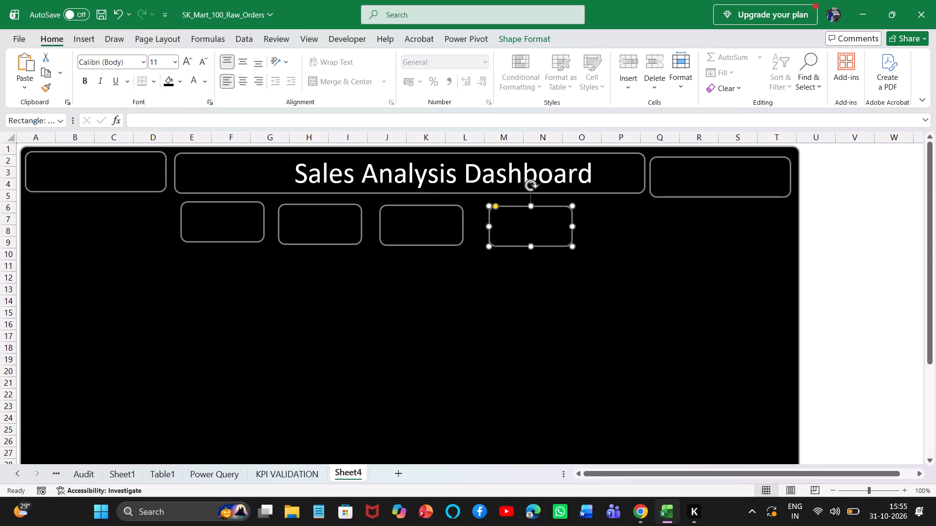
Nudge the top card over columns Q–T upward so it sits level with the header card.
{"action": "left_click_drag", "start_coordinate": [739, 182], "coordinate": [737, 175]}
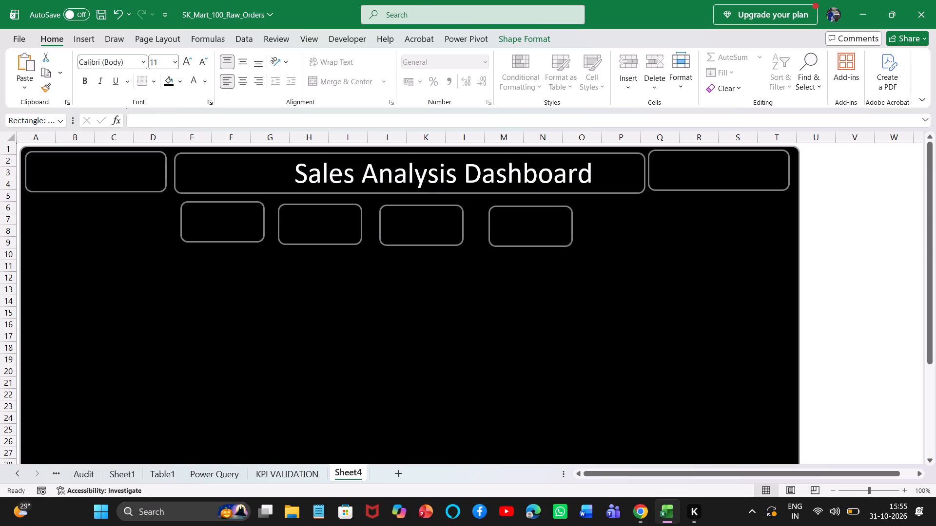
{"action": "left_click_drag", "start_coordinate": [737, 175], "coordinate": [738, 177]}
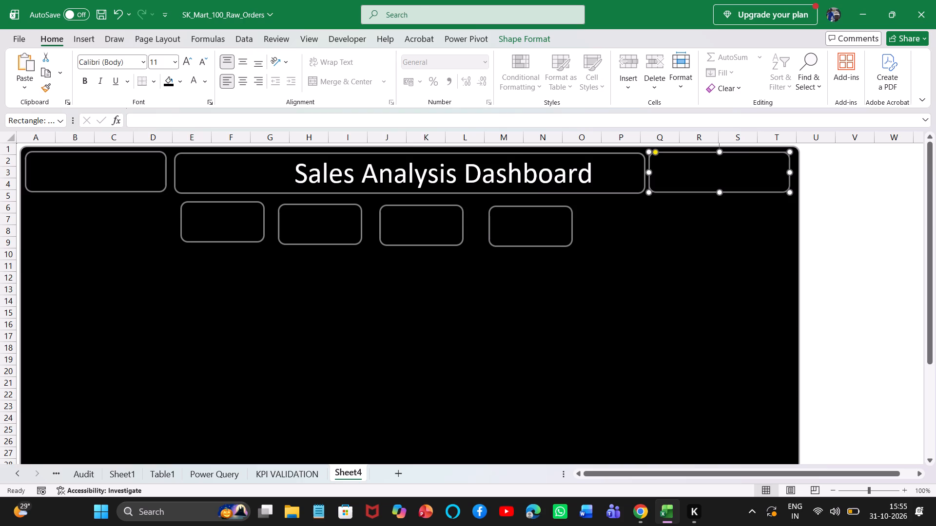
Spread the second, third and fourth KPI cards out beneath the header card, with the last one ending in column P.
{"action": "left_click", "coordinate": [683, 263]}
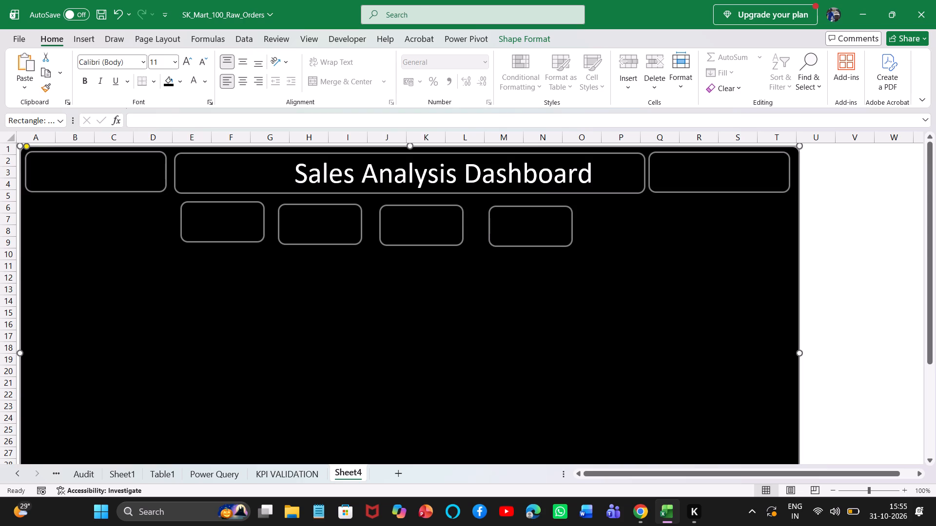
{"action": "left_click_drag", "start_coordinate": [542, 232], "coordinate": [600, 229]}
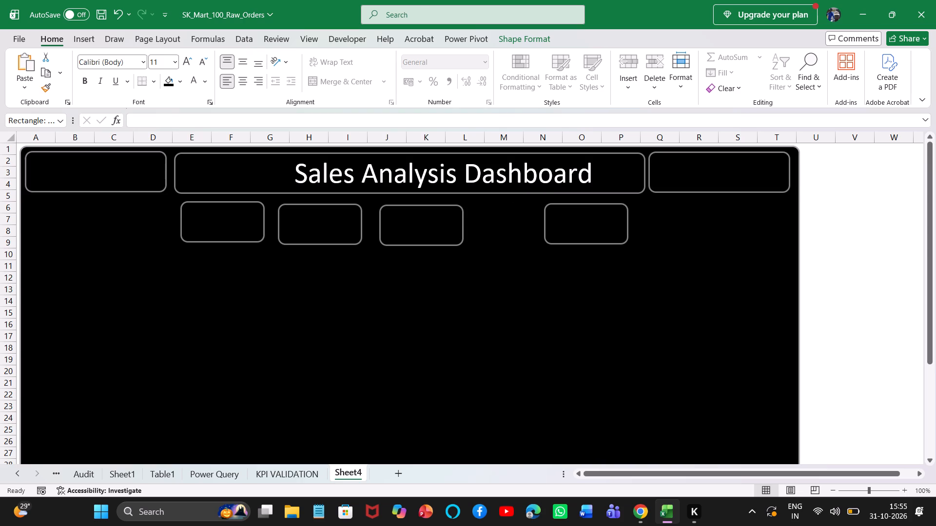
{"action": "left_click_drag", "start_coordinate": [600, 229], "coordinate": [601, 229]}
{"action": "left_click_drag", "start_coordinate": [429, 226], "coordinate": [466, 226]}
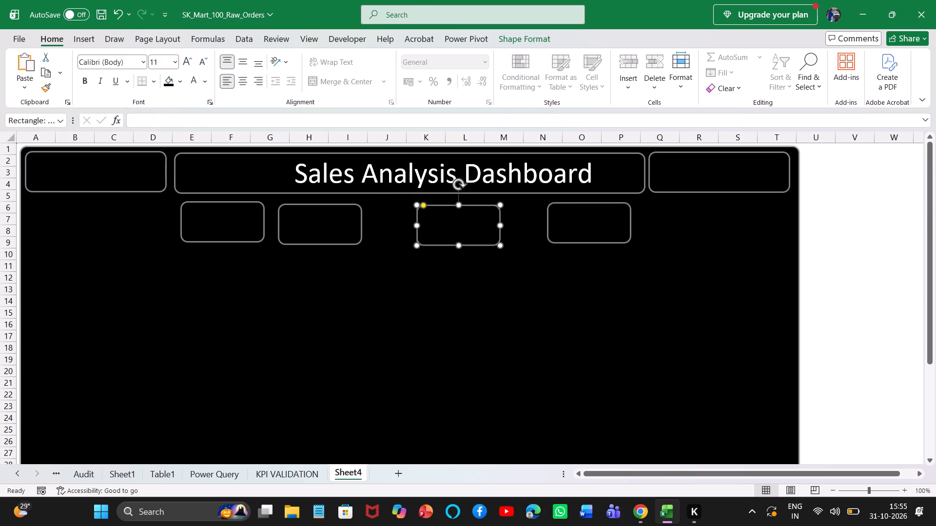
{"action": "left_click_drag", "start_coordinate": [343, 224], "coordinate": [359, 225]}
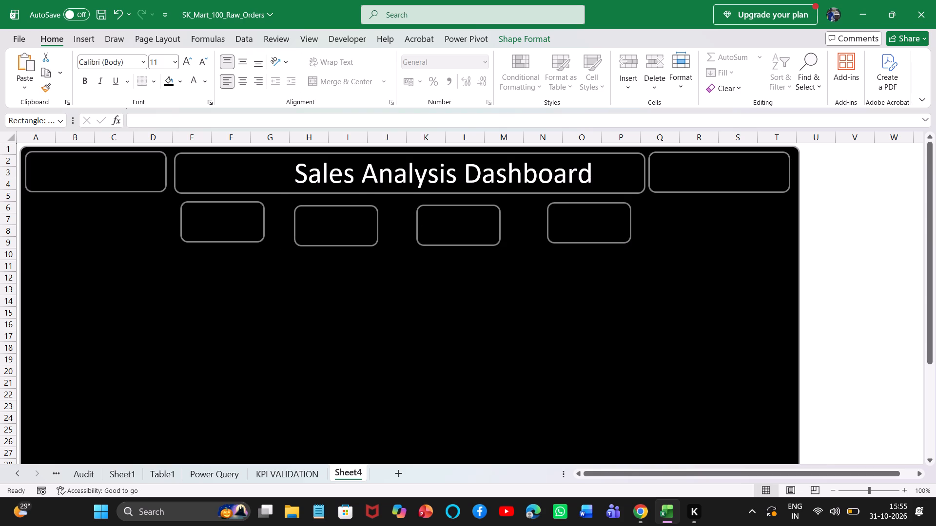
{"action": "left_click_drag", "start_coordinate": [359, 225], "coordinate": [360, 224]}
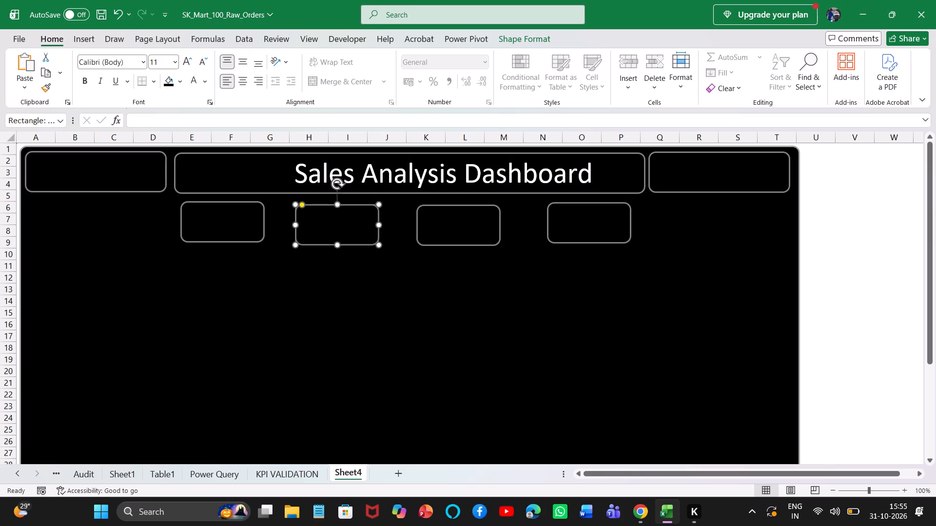
Enlarge the first KPI card so it extends nearly to the end of column G and down to about row 10.
{"action": "left_click", "coordinate": [221, 227]}
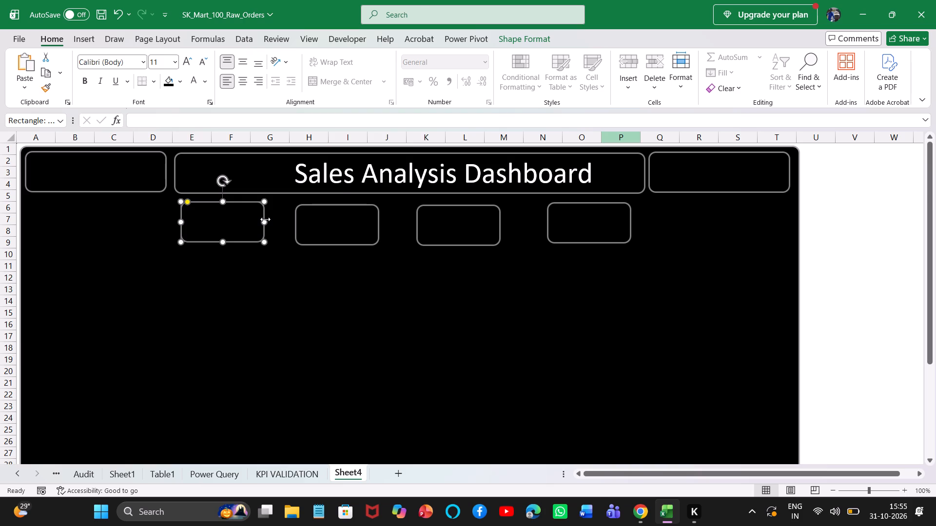
{"action": "left_click_drag", "start_coordinate": [265, 221], "coordinate": [275, 222]}
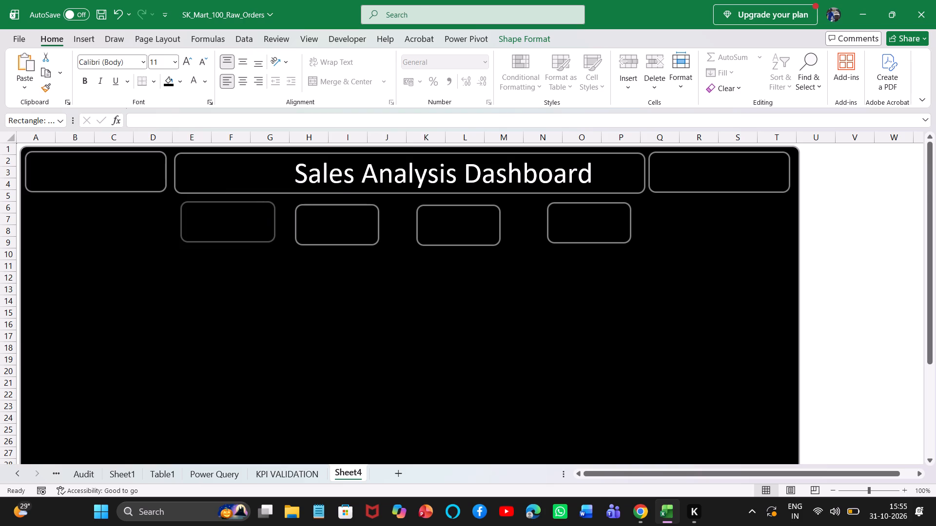
{"action": "left_click_drag", "start_coordinate": [275, 222], "coordinate": [284, 224]}
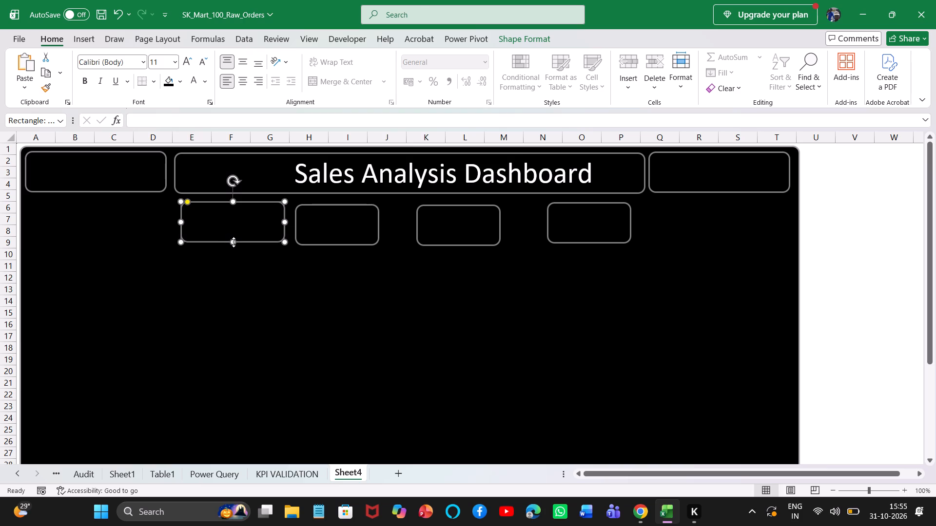
{"action": "left_click_drag", "start_coordinate": [234, 242], "coordinate": [232, 262]}
{"action": "left_click", "coordinate": [240, 221]}
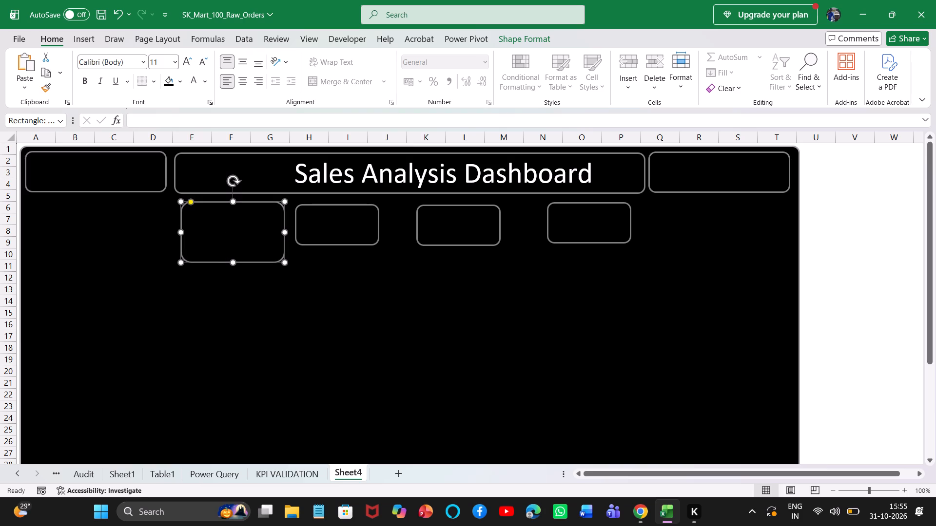
Delete the three smaller KPI cards, leaving only the enlarged one.
{"action": "left_click", "coordinate": [338, 214]}
{"action": "key", "text": "BackSpace"}
{"action": "left_click", "coordinate": [468, 226]}
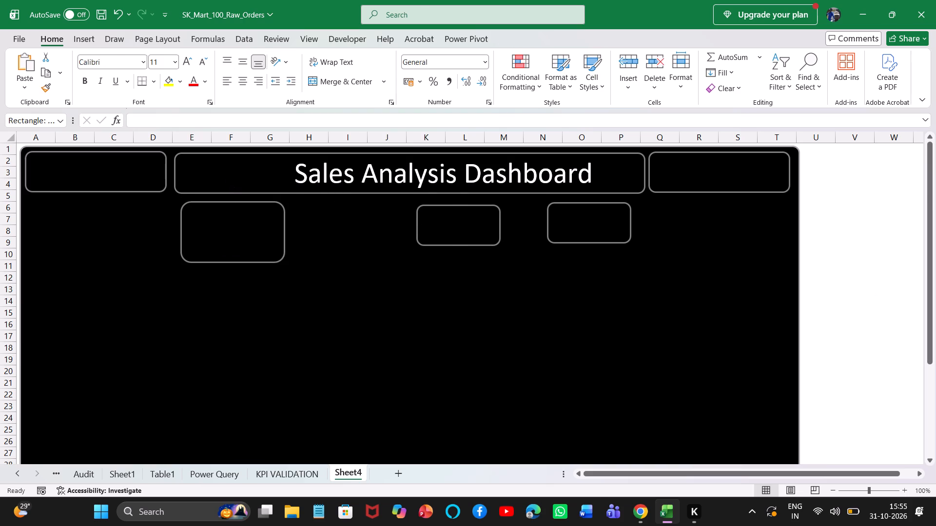
{"action": "key", "text": "BackSpace"}
{"action": "left_click", "coordinate": [592, 232]}
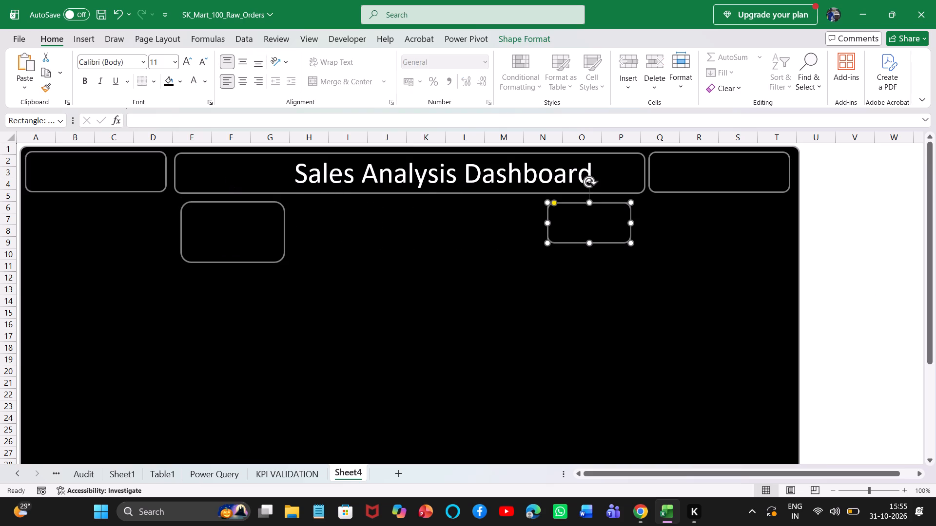
{"action": "key", "text": "BackSpace"}
Duplicate the enlarged KPI card and place the copy beside it in about columns H–J, roughly level with the original.
{"action": "left_click", "coordinate": [239, 246]}
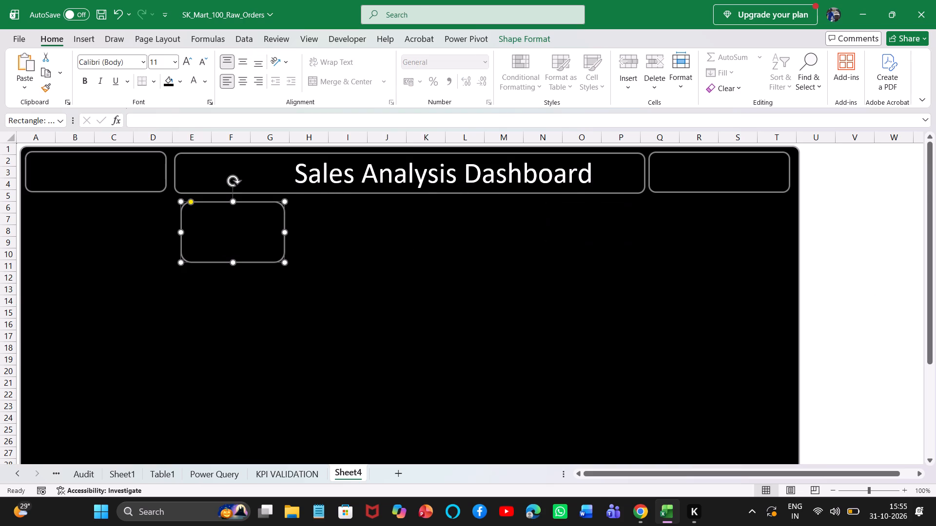
{"action": "key", "text": "ctrl+c"}
{"action": "key", "text": "ctrl+v"}
{"action": "left_click_drag", "start_coordinate": [242, 244], "coordinate": [289, 241]}
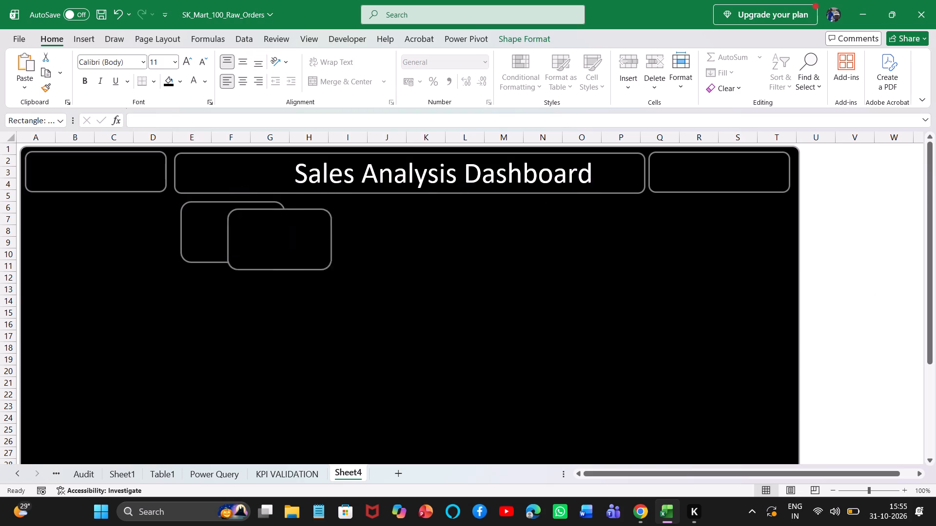
{"action": "left_click_drag", "start_coordinate": [289, 241], "coordinate": [356, 235]}
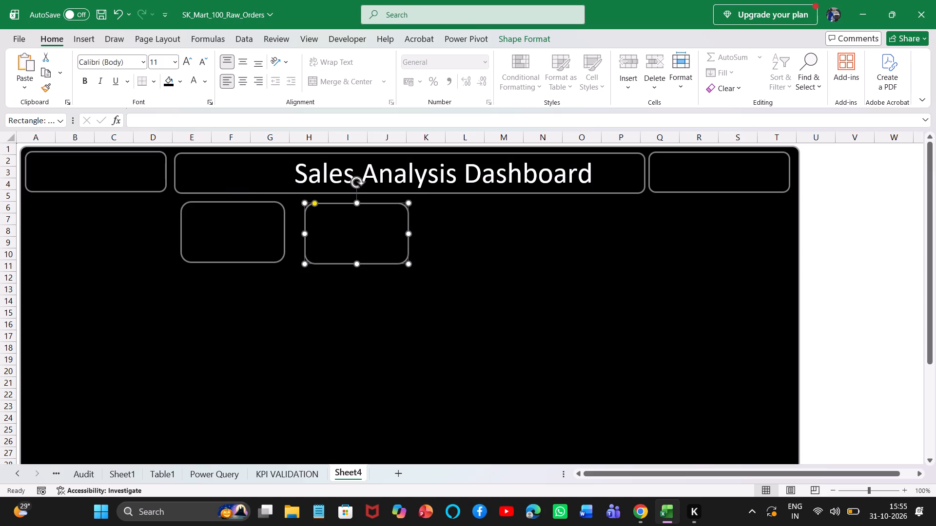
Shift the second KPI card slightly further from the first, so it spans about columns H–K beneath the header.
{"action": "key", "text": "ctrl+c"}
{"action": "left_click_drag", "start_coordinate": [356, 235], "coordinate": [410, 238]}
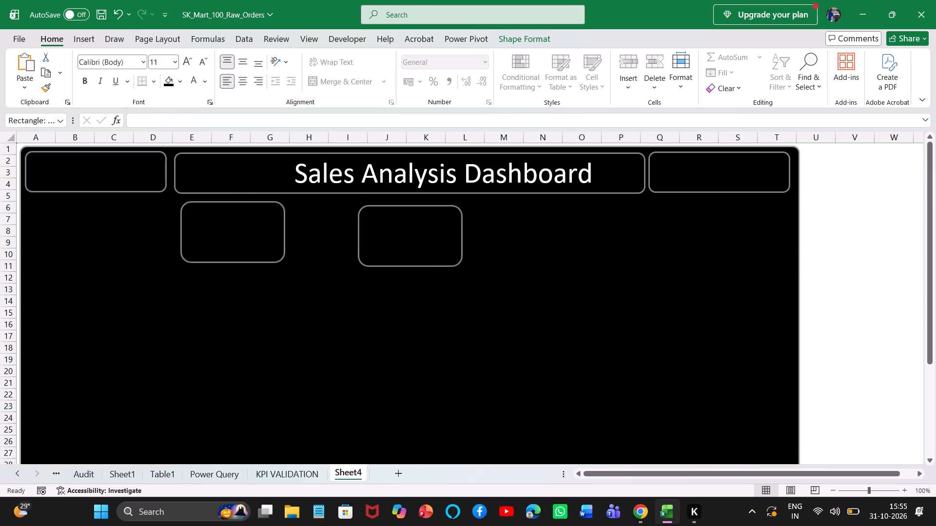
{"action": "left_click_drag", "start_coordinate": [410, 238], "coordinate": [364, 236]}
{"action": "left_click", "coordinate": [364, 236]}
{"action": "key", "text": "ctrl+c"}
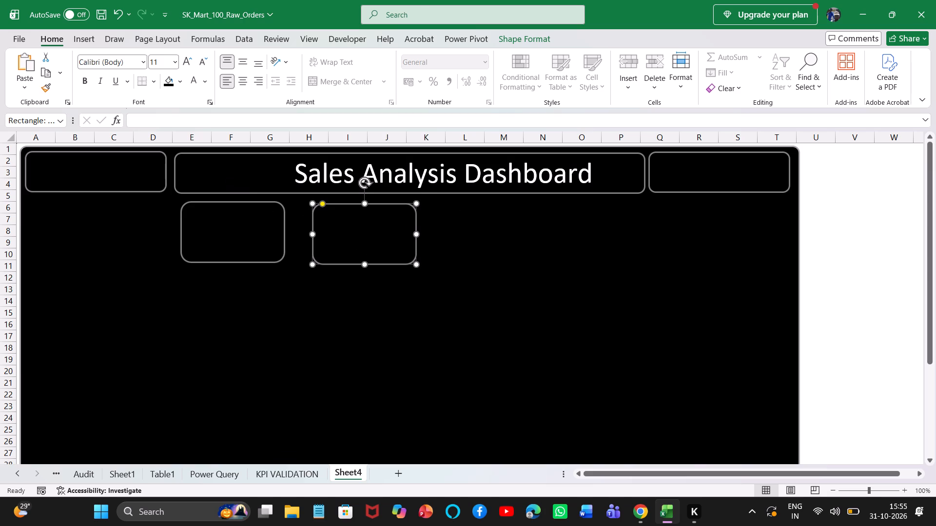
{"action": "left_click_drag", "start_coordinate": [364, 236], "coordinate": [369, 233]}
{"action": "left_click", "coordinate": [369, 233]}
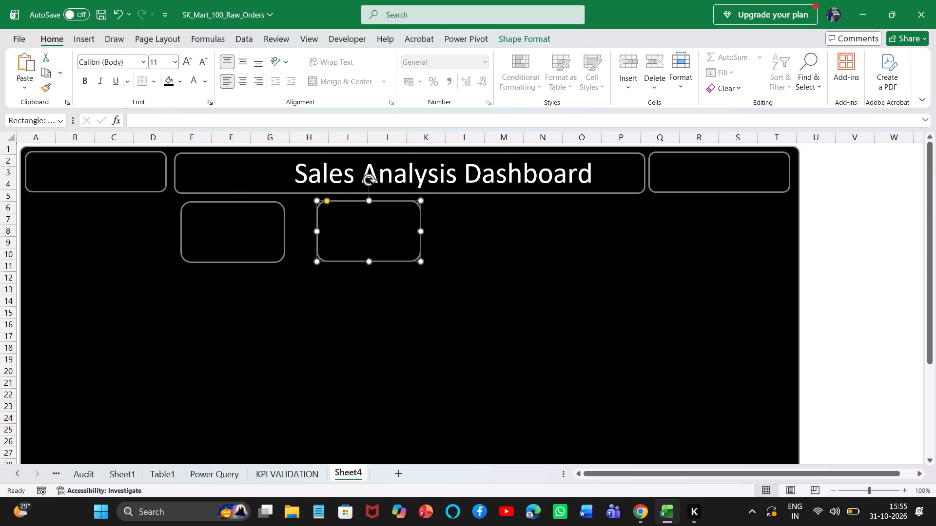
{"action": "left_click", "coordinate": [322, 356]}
Duplicate the first KPI card twice and place the copies in the same row at about columns L–N and O–Q.
{"action": "left_click", "coordinate": [264, 236]}
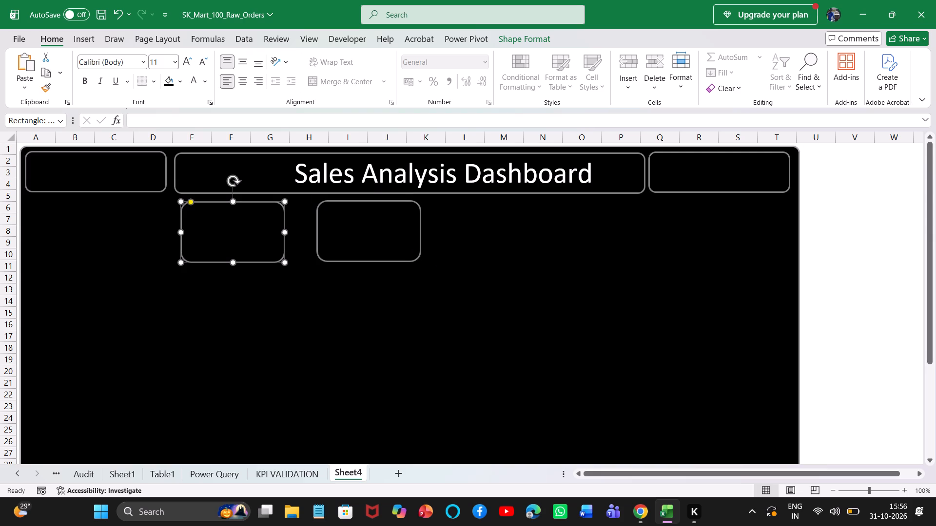
{"action": "key", "text": "ctrl+c"}
{"action": "key", "text": "ctrl+v"}
{"action": "left_click_drag", "start_coordinate": [264, 236], "coordinate": [518, 226]}
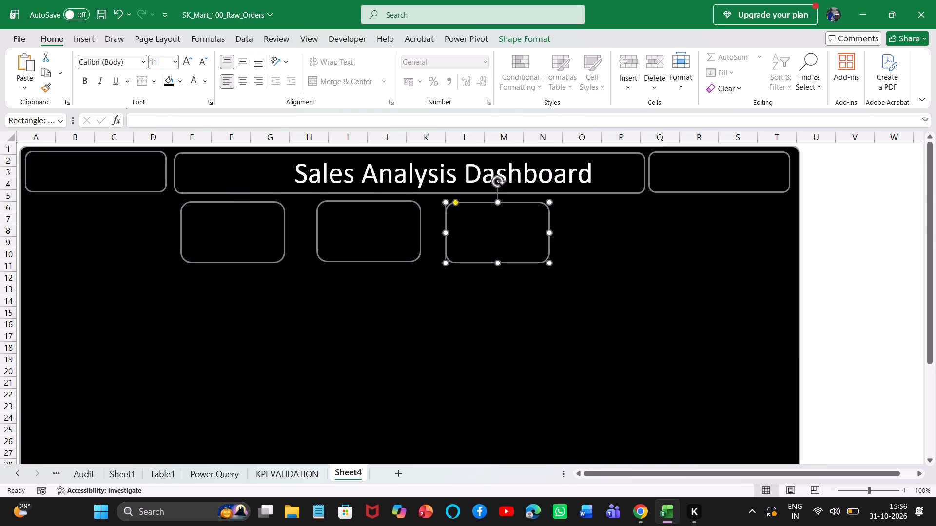
{"action": "key", "text": "ctrl+v"}
{"action": "left_click_drag", "start_coordinate": [518, 226], "coordinate": [624, 218]}
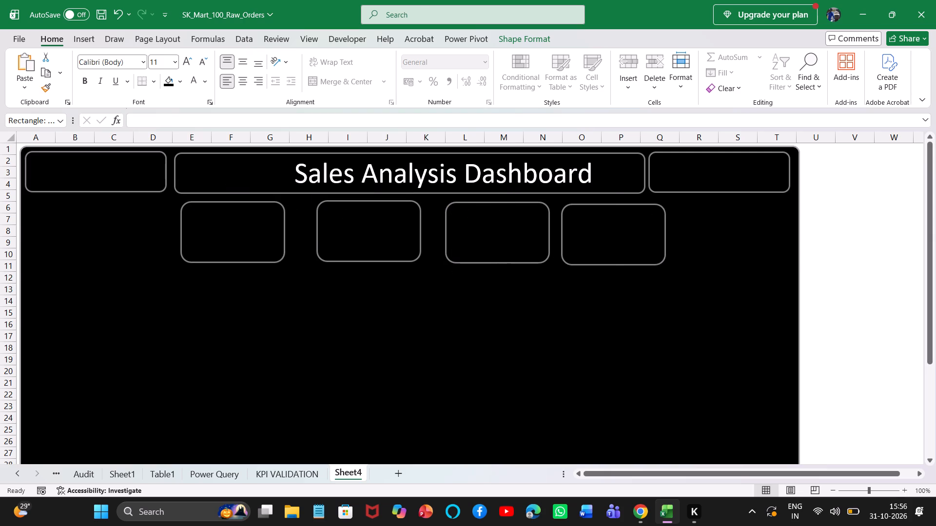
{"action": "left_click_drag", "start_coordinate": [624, 218], "coordinate": [624, 217]}
Respace the four KPI cards beneath the header card so they span from column E to column P with similar gaps.
{"action": "left_click", "coordinate": [253, 227]}
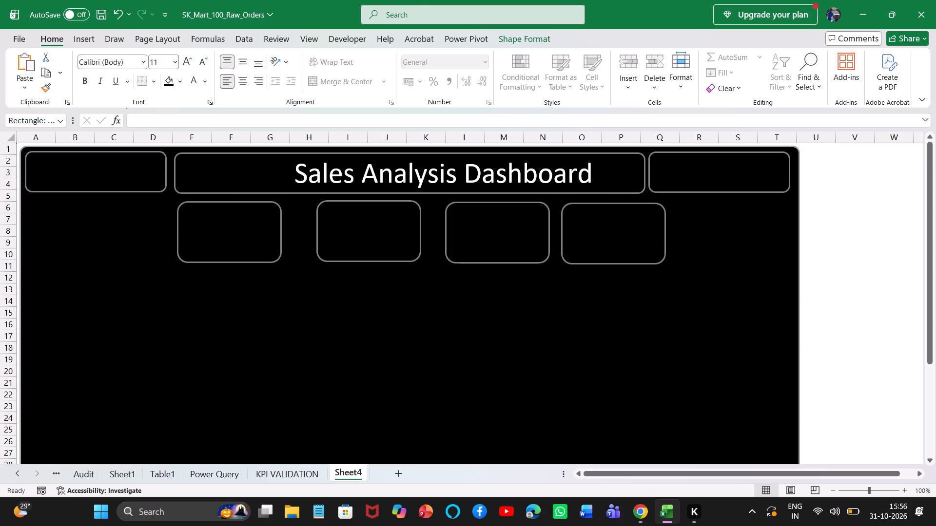
{"action": "left_click_drag", "start_coordinate": [356, 231], "coordinate": [336, 234]}
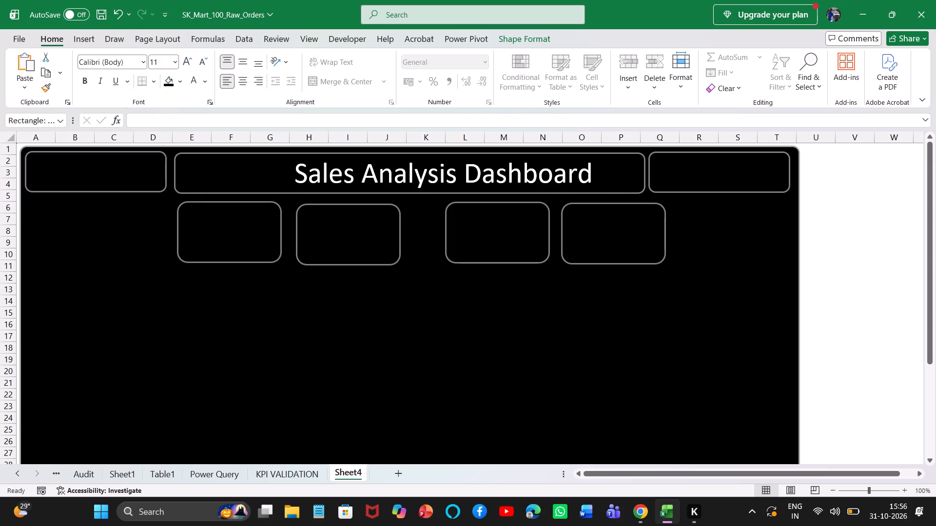
{"action": "left_click_drag", "start_coordinate": [336, 234], "coordinate": [339, 234]}
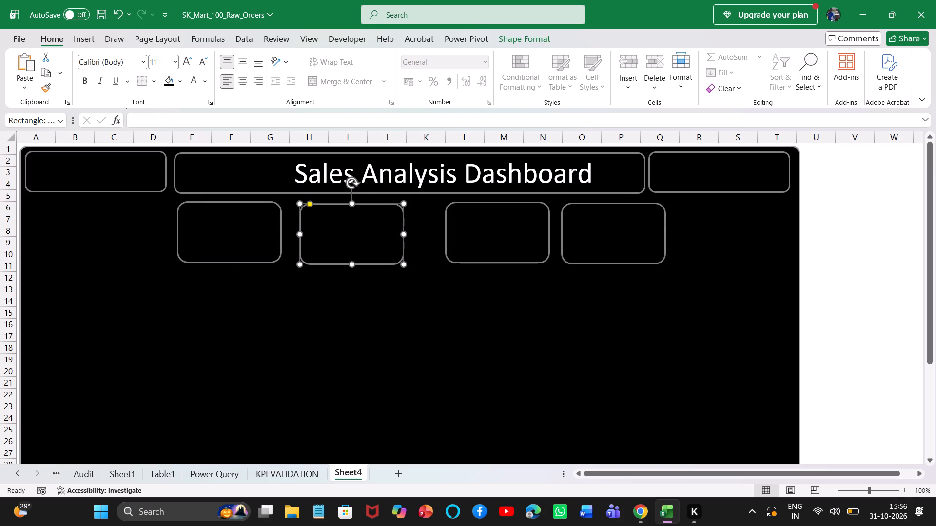
{"action": "left_click_drag", "start_coordinate": [488, 241], "coordinate": [460, 241]}
{"action": "left_click_drag", "start_coordinate": [617, 250], "coordinate": [590, 249]}
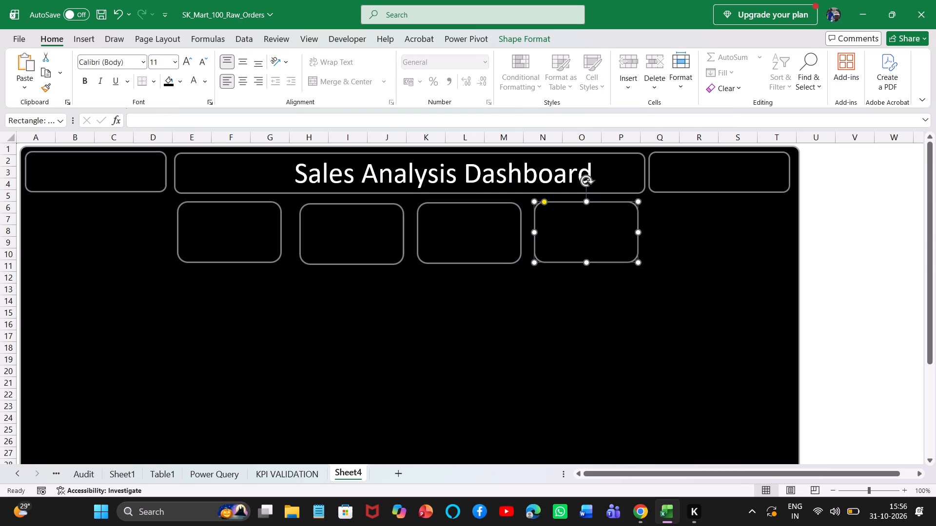
Select all four KPI cards together.
{"action": "left_click", "coordinate": [248, 232]}
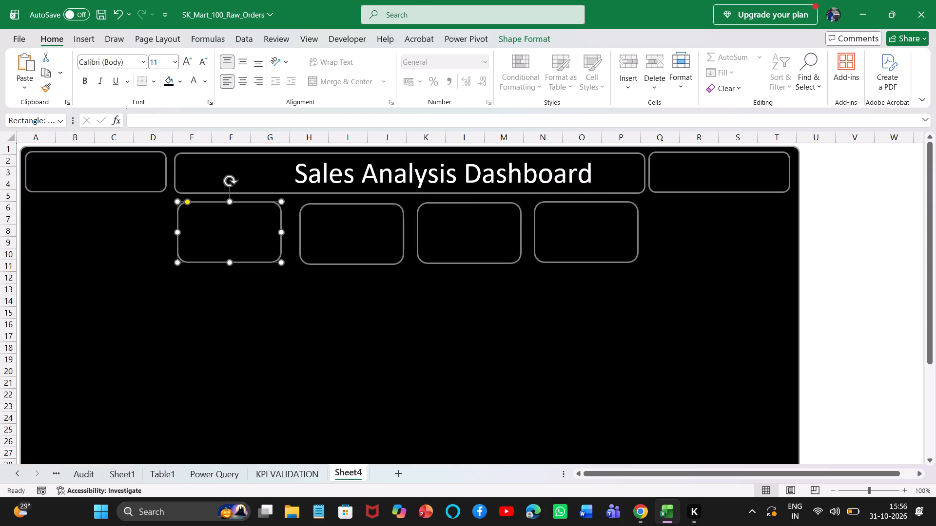
{"action": "left_click", "coordinate": [350, 236], "text": "ctrl"}
{"action": "left_click", "coordinate": [478, 227], "text": "ctrl"}
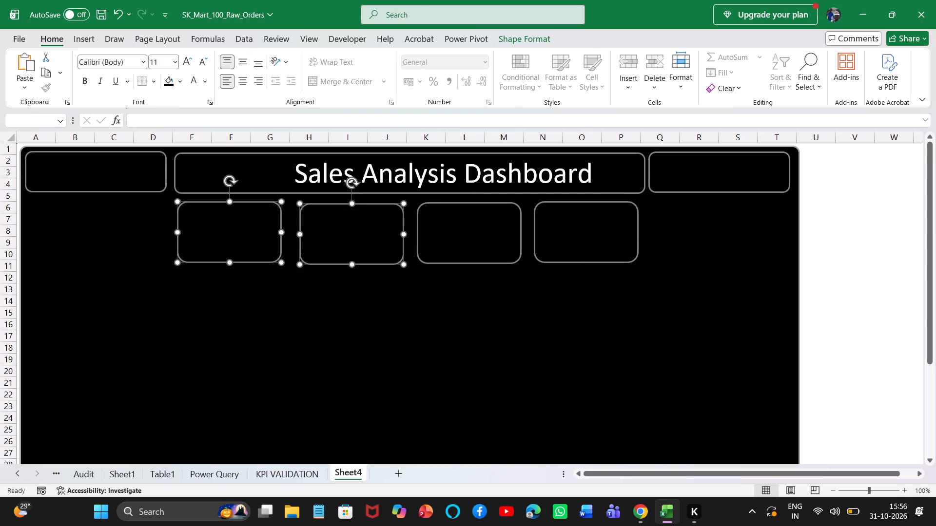
{"action": "left_click", "coordinate": [580, 218], "text": "ctrl"}
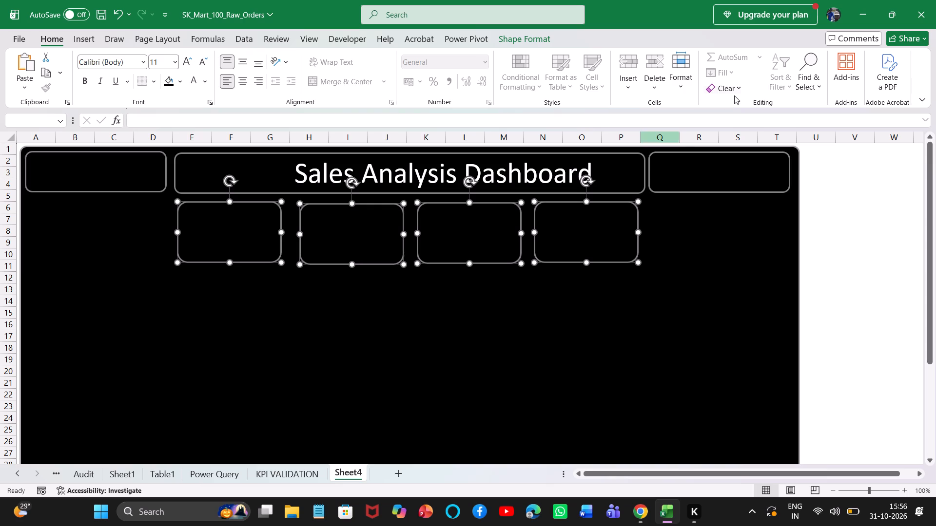
{"action": "left_click", "coordinate": [528, 38]}
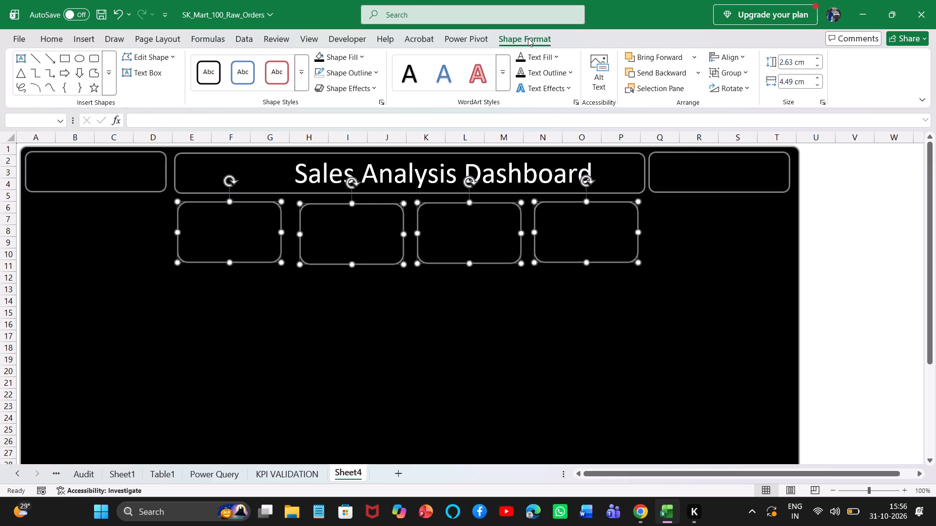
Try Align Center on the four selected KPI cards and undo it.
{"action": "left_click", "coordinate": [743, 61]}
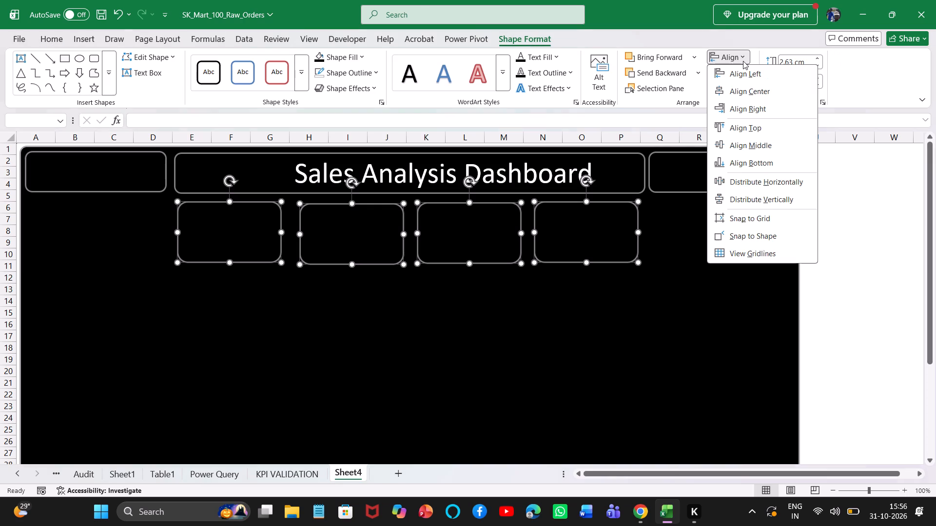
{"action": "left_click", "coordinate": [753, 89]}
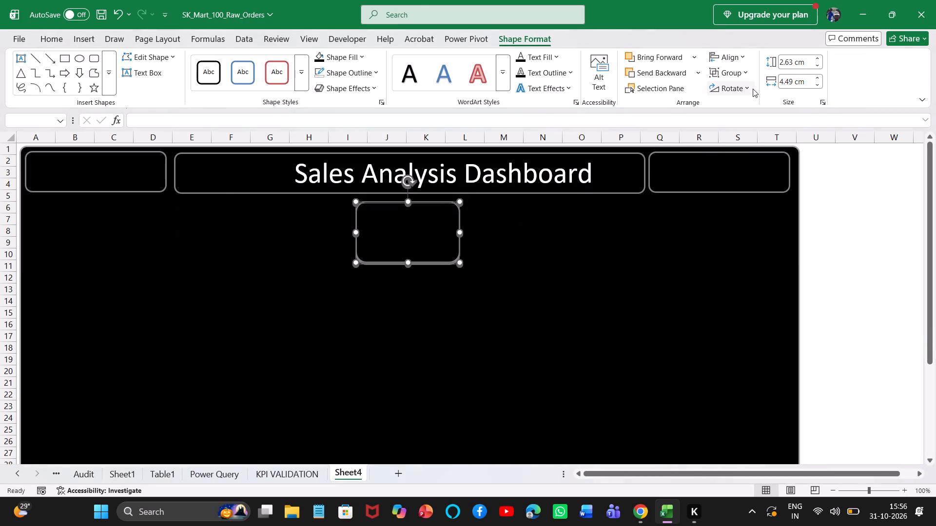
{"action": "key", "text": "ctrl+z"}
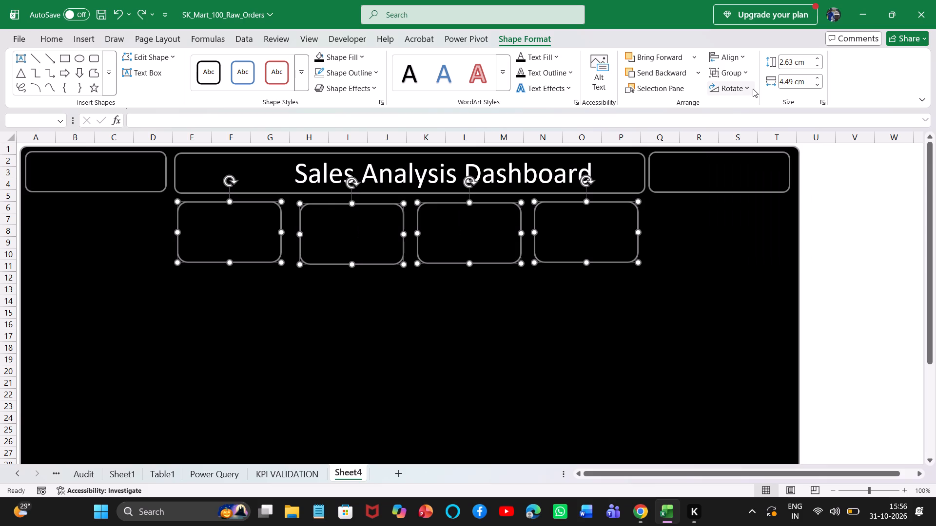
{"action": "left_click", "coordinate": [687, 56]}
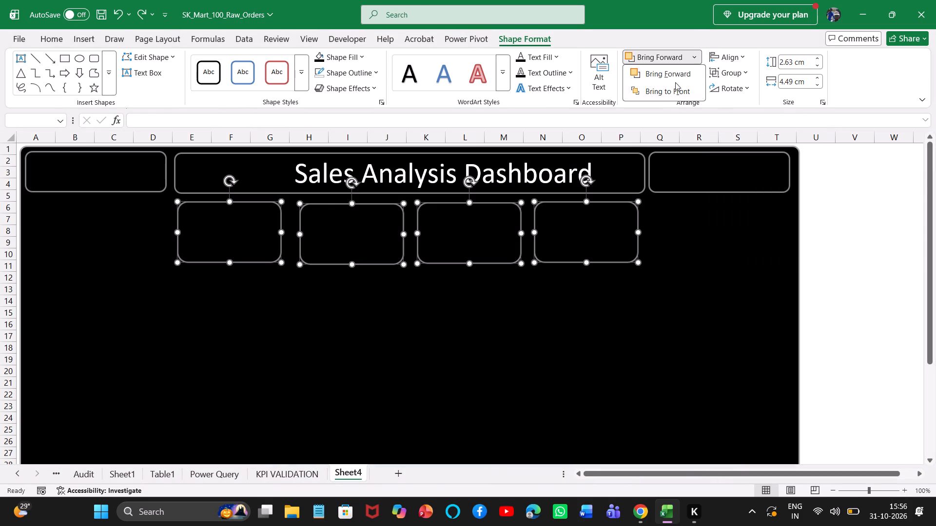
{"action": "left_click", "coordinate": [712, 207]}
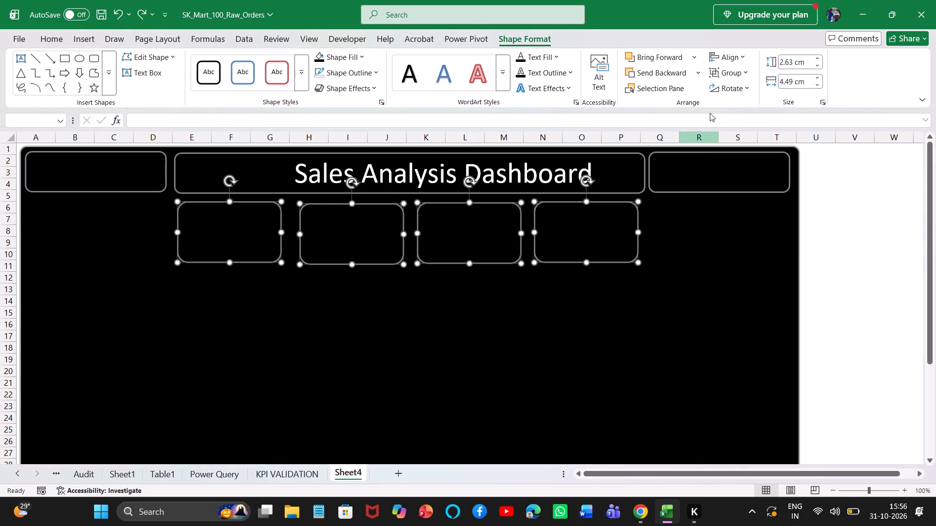
Line up the four selected KPI cards in one row with Align Middle.
{"action": "left_click", "coordinate": [743, 55]}
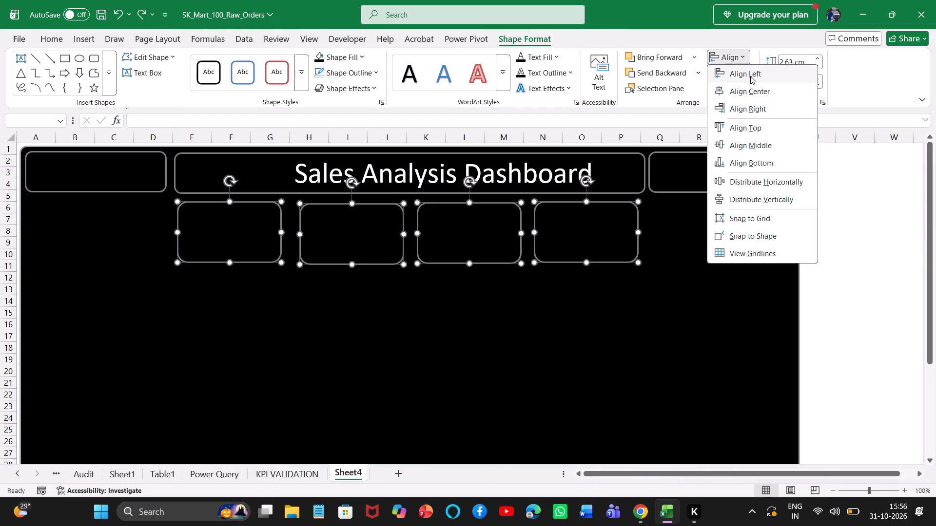
{"action": "left_click", "coordinate": [755, 146]}
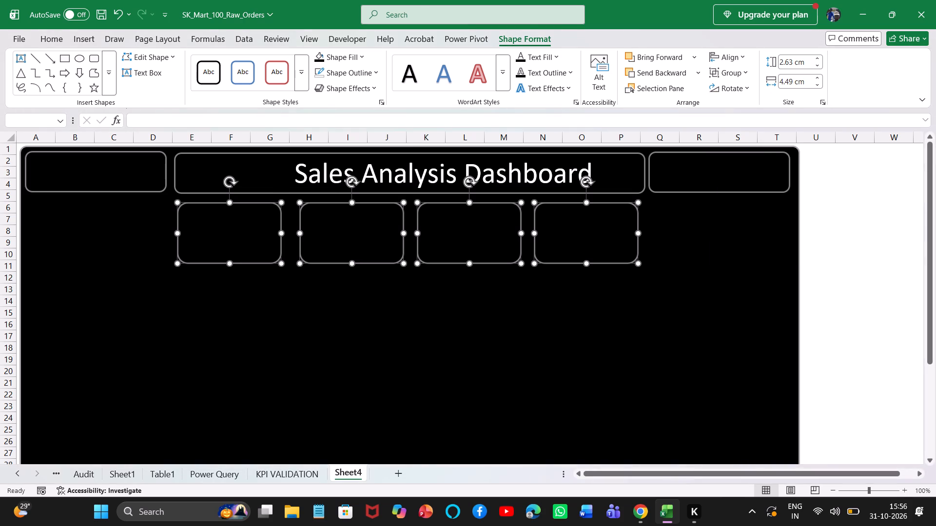
{"action": "left_click", "coordinate": [571, 341]}
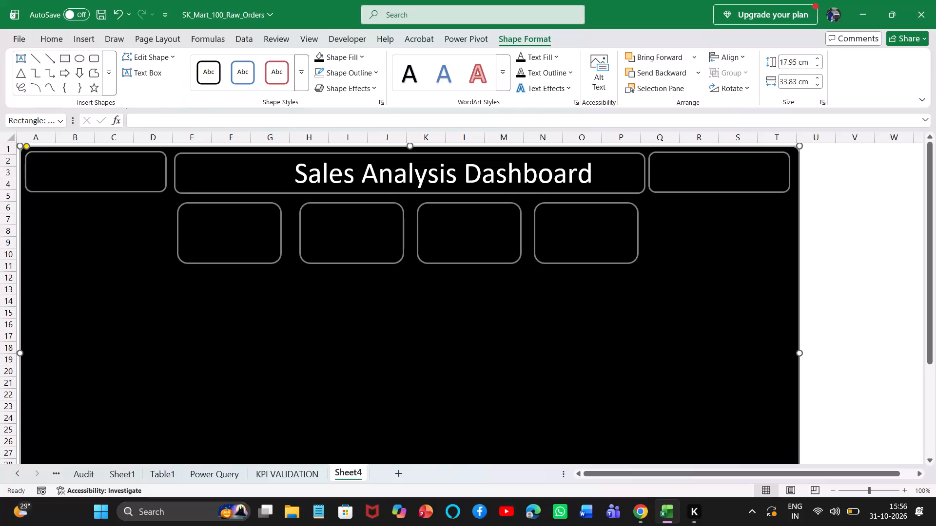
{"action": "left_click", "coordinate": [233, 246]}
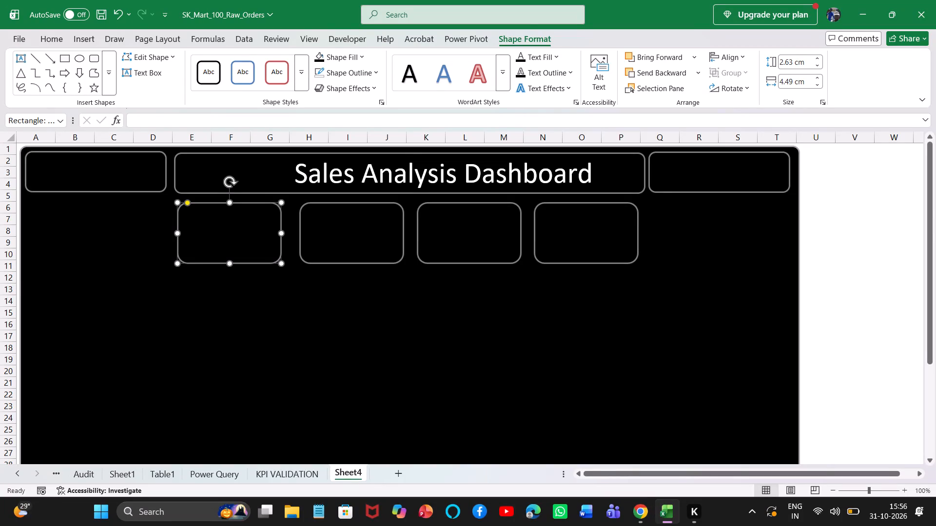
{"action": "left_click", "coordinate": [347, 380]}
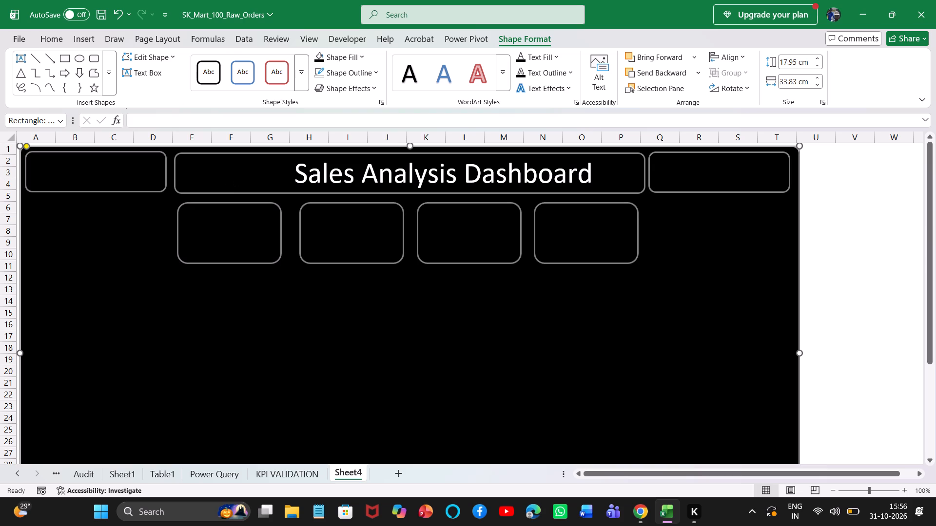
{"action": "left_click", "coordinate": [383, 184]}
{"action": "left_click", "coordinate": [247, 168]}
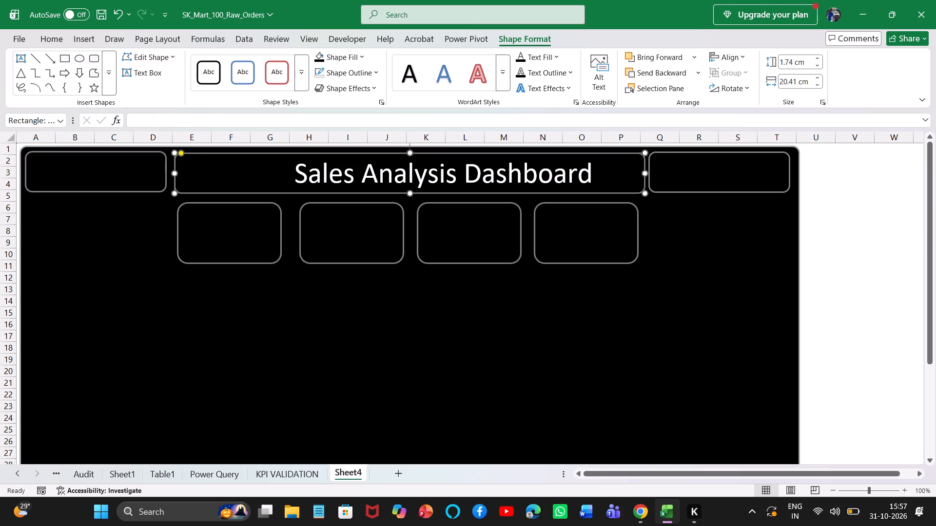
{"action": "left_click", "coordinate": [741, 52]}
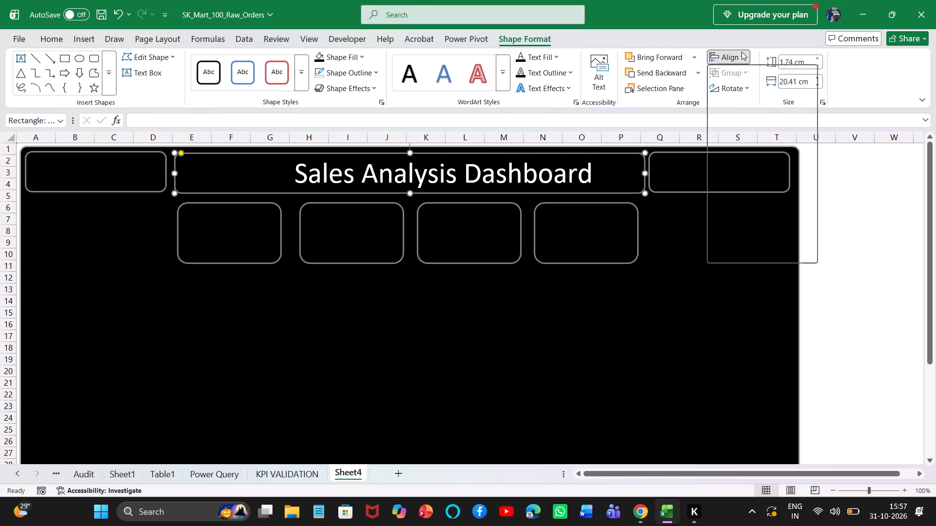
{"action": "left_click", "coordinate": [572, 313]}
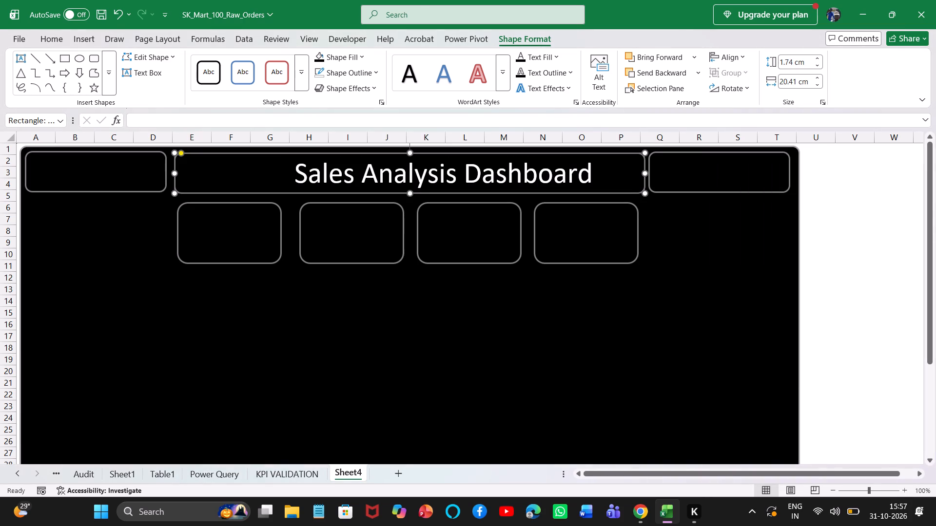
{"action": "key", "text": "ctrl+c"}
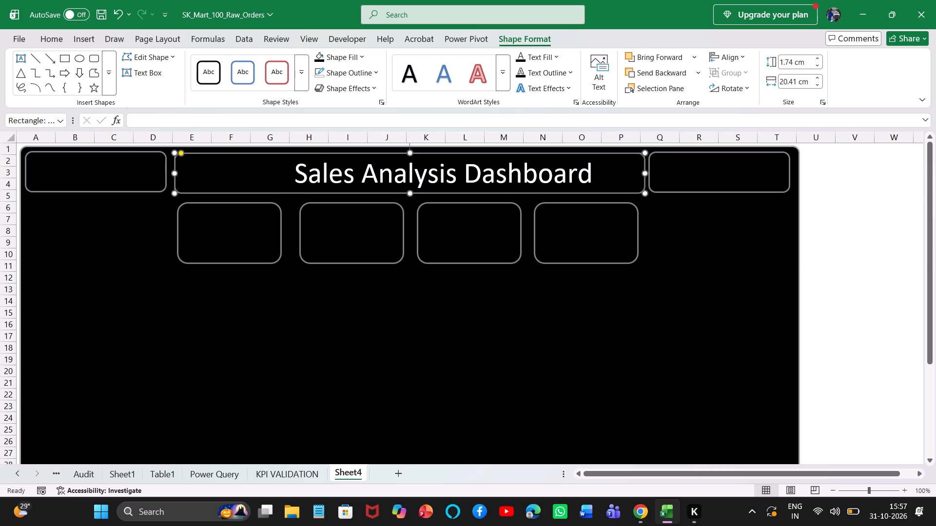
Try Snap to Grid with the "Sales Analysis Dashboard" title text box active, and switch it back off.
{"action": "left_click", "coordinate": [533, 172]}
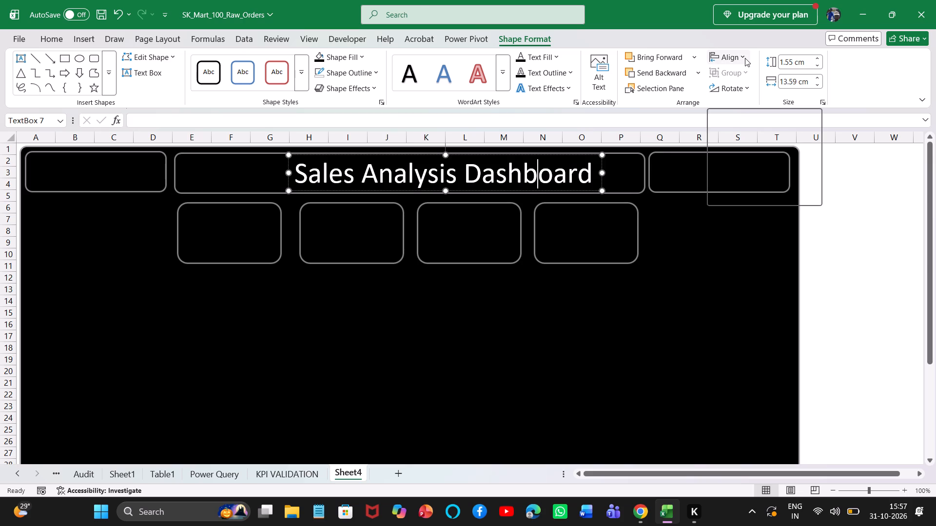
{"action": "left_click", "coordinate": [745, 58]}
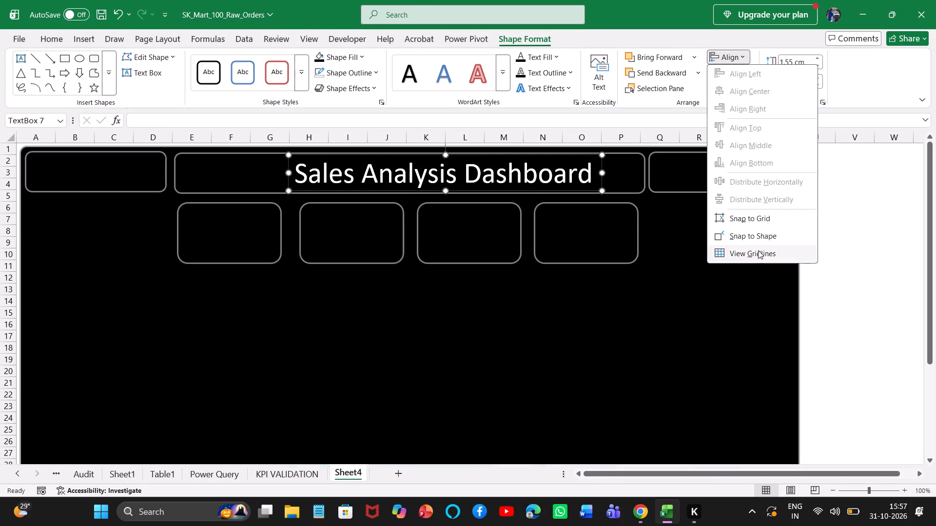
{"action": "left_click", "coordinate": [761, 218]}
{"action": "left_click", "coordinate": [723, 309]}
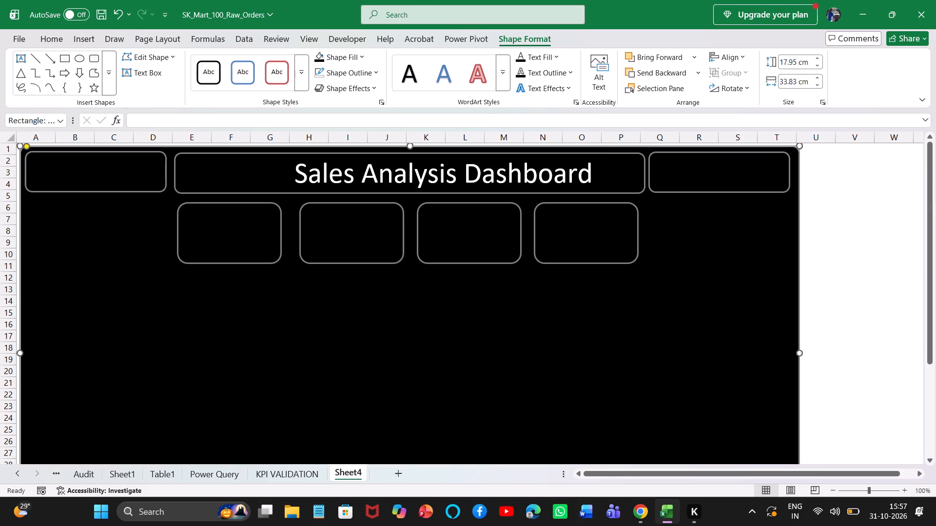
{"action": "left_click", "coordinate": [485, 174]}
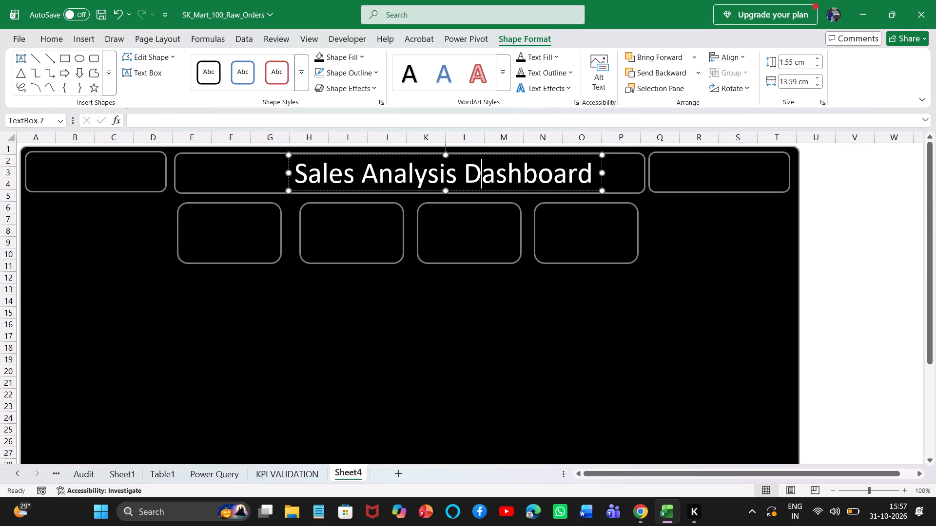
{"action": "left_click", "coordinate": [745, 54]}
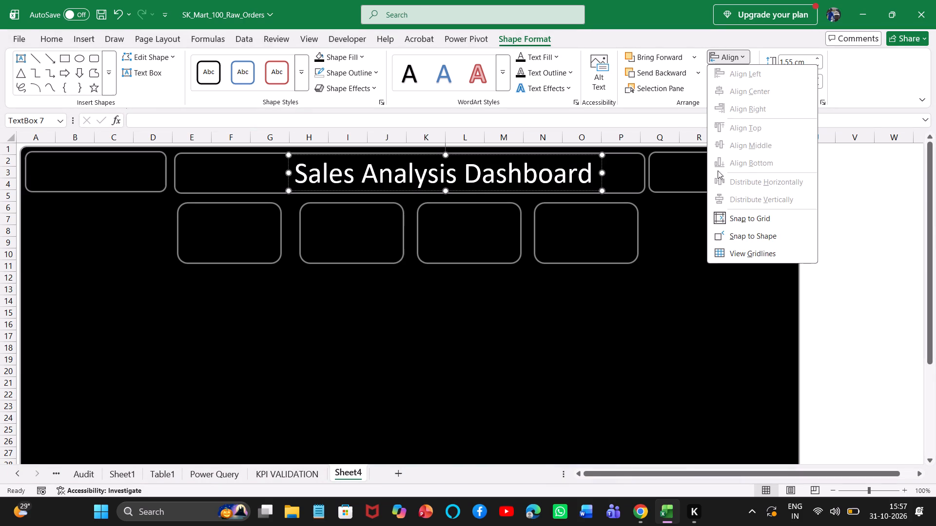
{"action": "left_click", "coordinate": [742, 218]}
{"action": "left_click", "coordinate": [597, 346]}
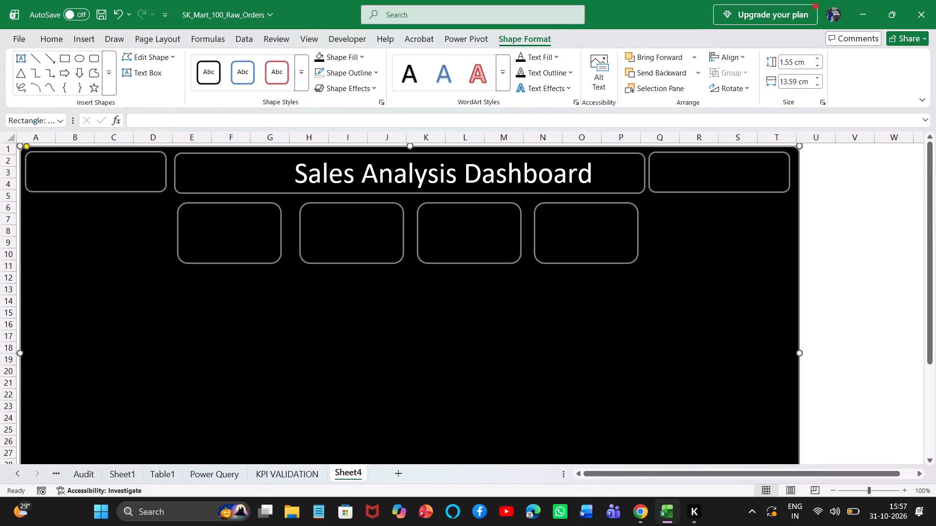
Shift the "Sales Analysis Dashboard" title text box left so it sits more centrally within the header shape.
{"action": "left_click", "coordinate": [290, 171]}
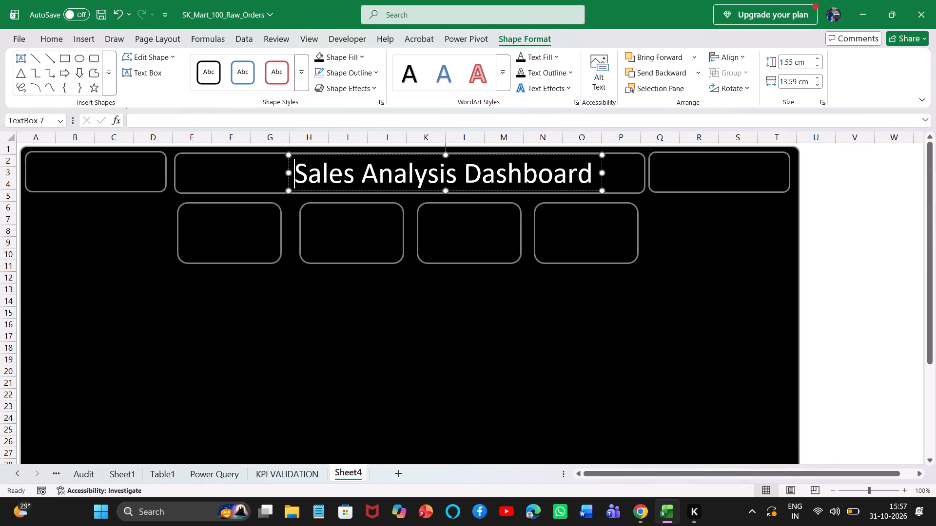
{"action": "left_click_drag", "start_coordinate": [324, 155], "coordinate": [309, 155]}
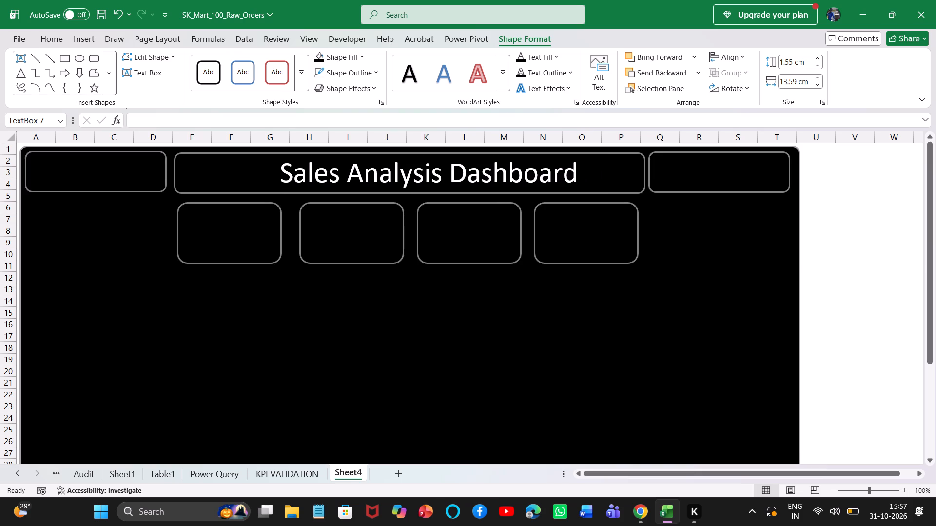
{"action": "left_click_drag", "start_coordinate": [309, 155], "coordinate": [302, 154]}
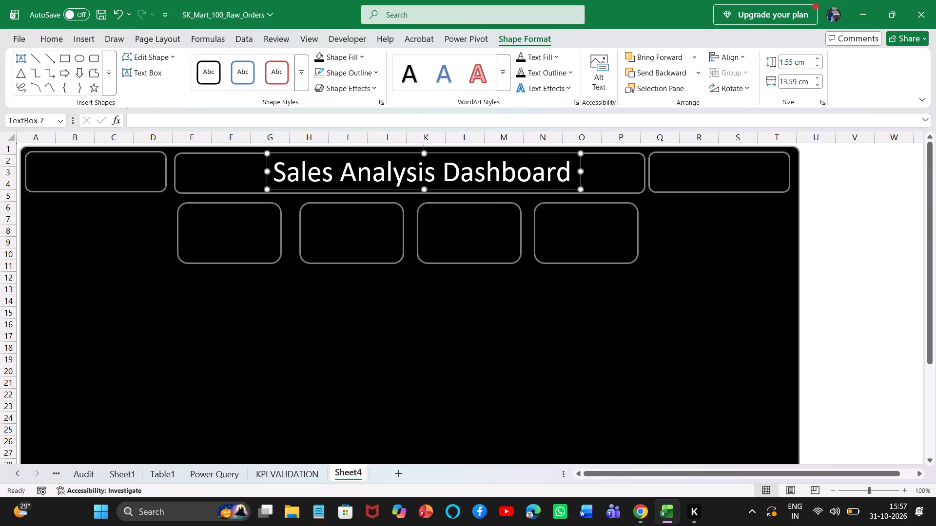
{"action": "left_click", "coordinate": [329, 306]}
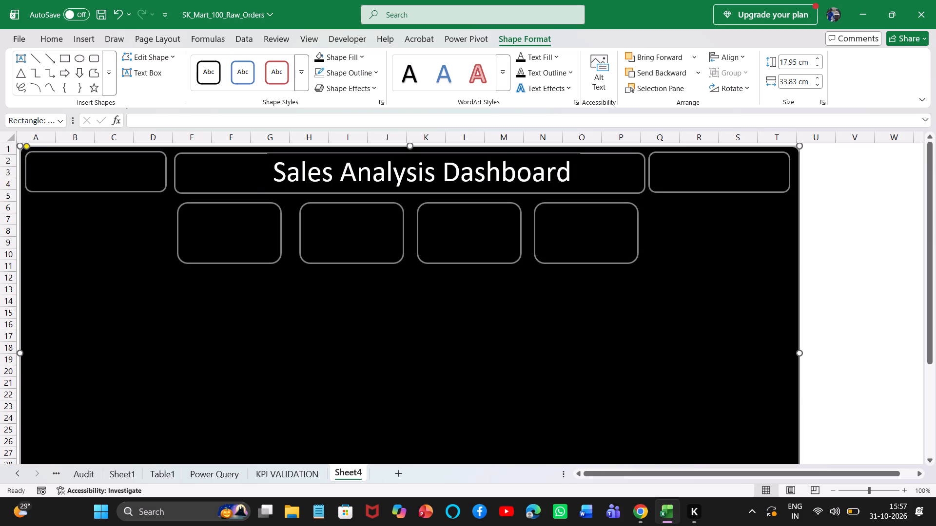
Nudge the top card on the header's right side slightly further right, widening the gap to the header.
{"action": "left_click", "coordinate": [681, 172]}
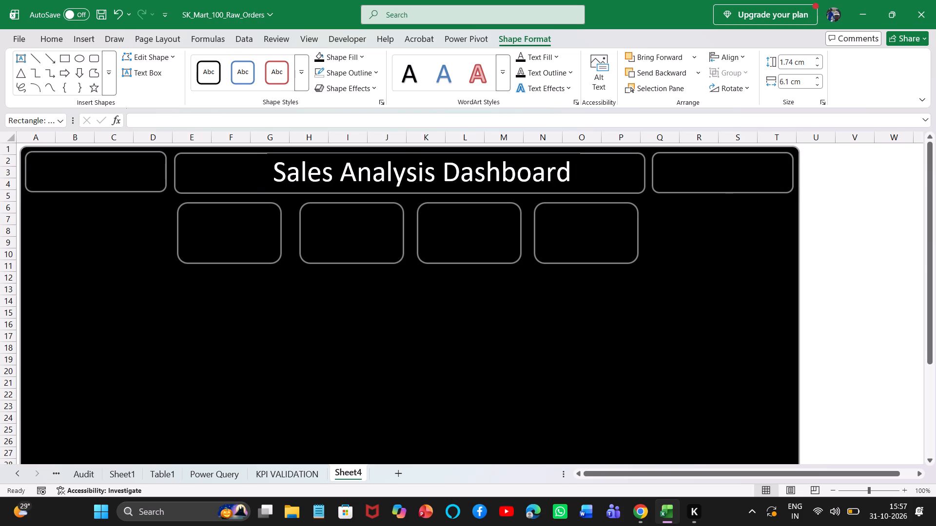
Line up the two top cards and the header shape in one row with Align Middle.
{"action": "left_click", "coordinate": [140, 168]}
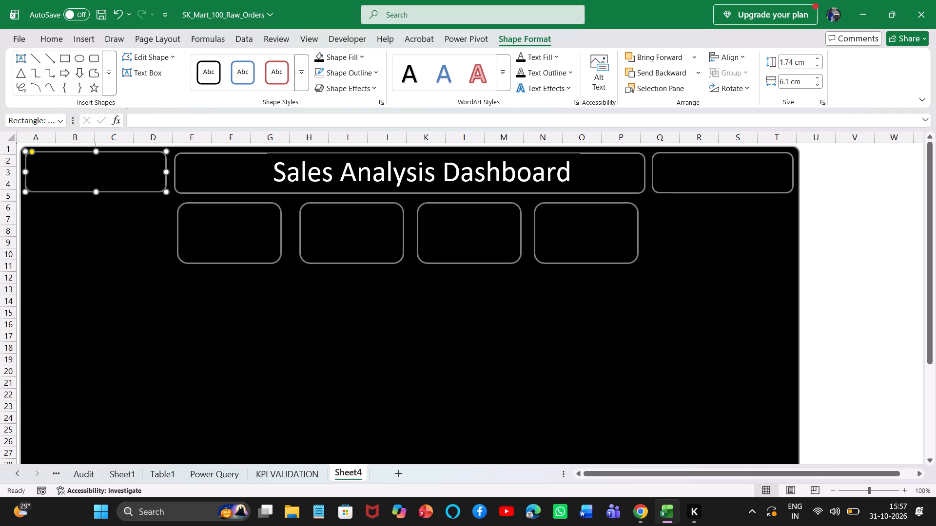
{"action": "left_click", "coordinate": [203, 165], "text": "ctrl"}
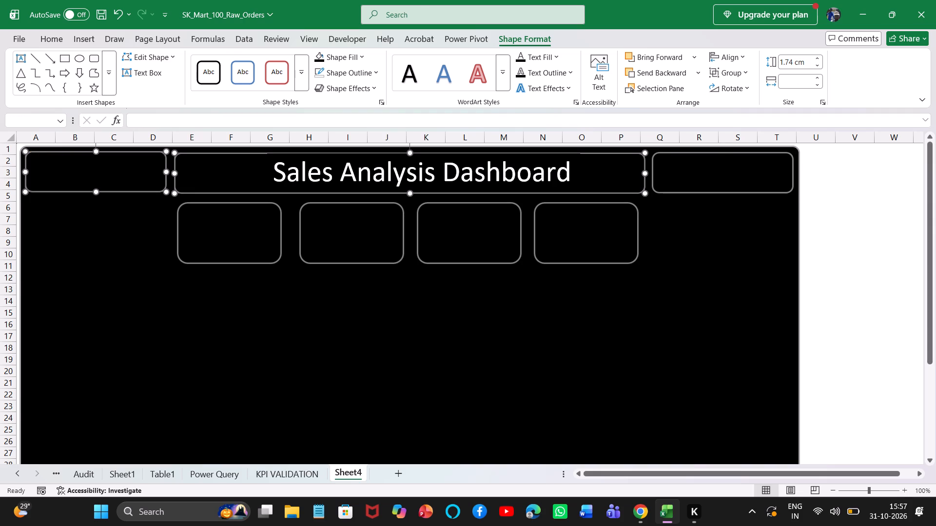
{"action": "left_click", "coordinate": [765, 171], "text": "ctrl"}
{"action": "left_click", "coordinate": [741, 55]}
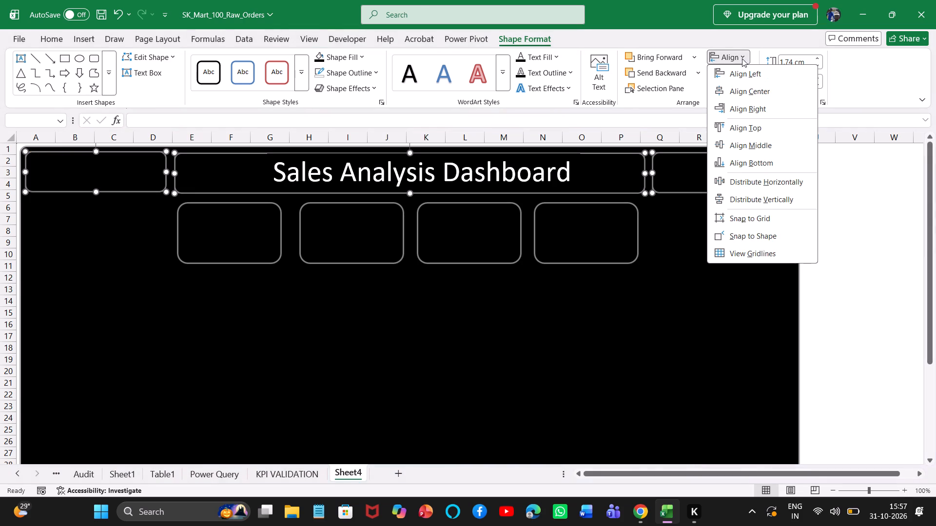
{"action": "left_click", "coordinate": [766, 144]}
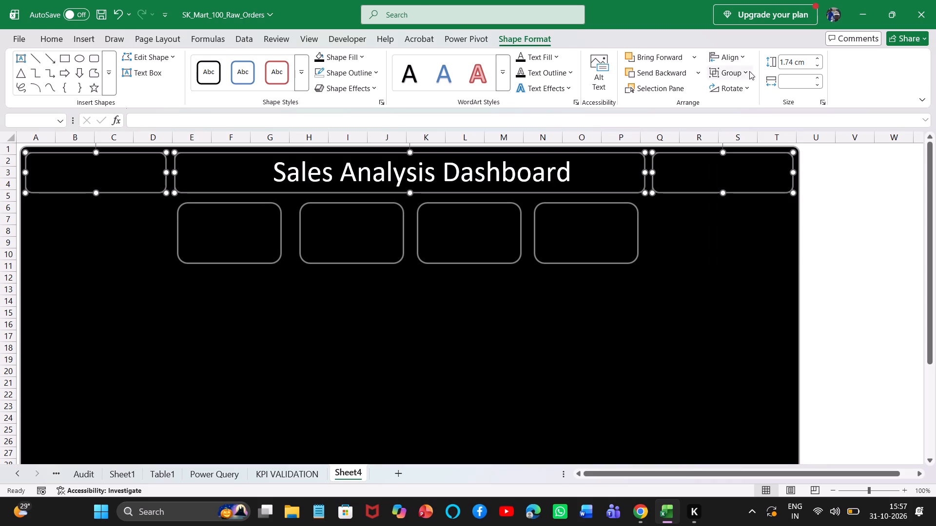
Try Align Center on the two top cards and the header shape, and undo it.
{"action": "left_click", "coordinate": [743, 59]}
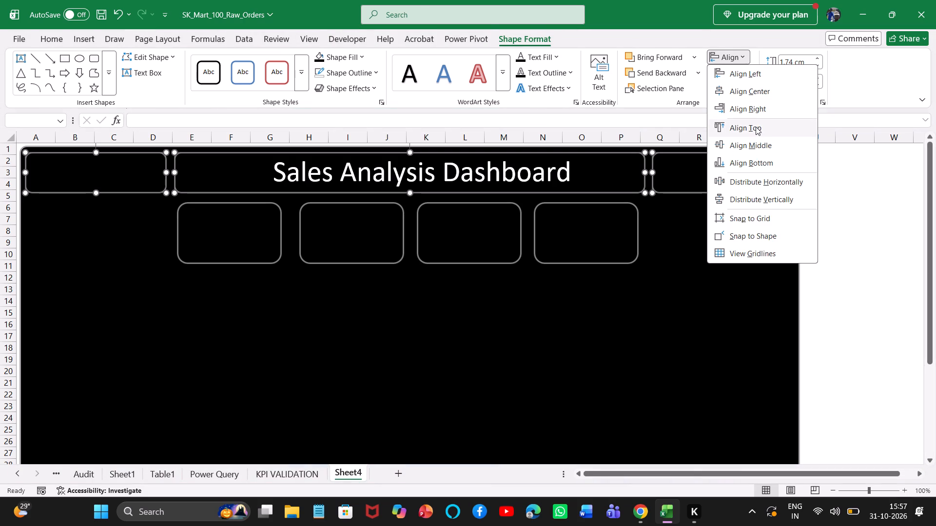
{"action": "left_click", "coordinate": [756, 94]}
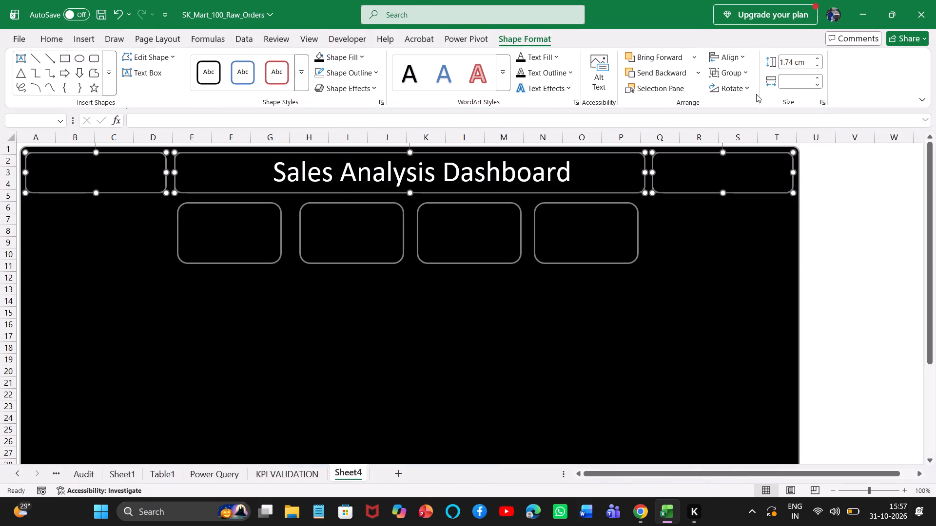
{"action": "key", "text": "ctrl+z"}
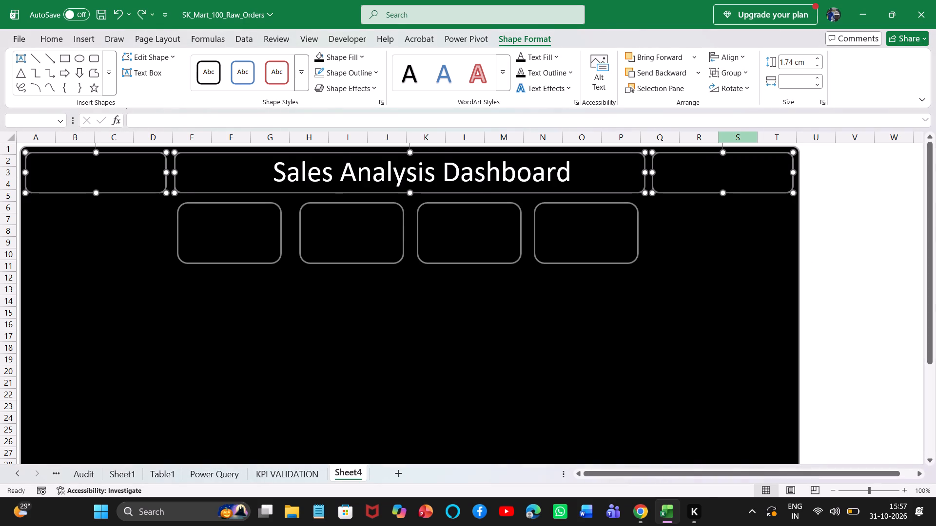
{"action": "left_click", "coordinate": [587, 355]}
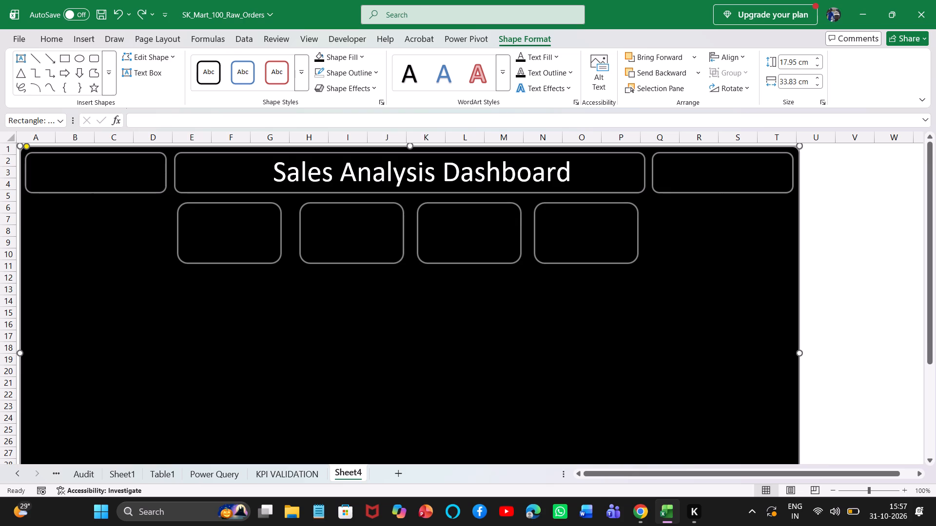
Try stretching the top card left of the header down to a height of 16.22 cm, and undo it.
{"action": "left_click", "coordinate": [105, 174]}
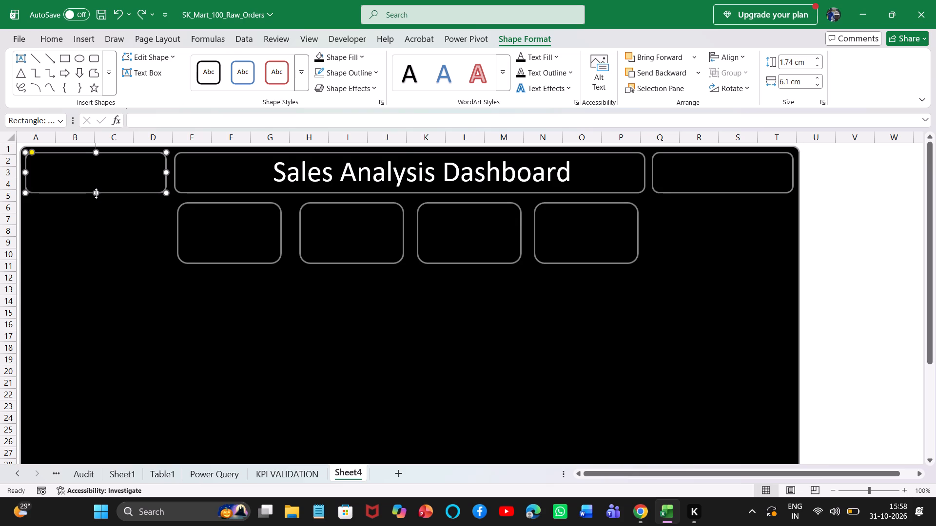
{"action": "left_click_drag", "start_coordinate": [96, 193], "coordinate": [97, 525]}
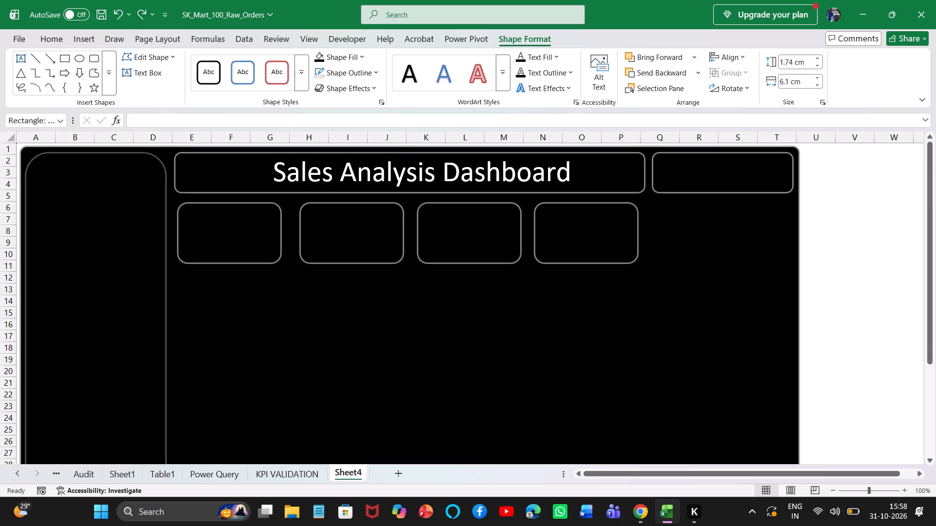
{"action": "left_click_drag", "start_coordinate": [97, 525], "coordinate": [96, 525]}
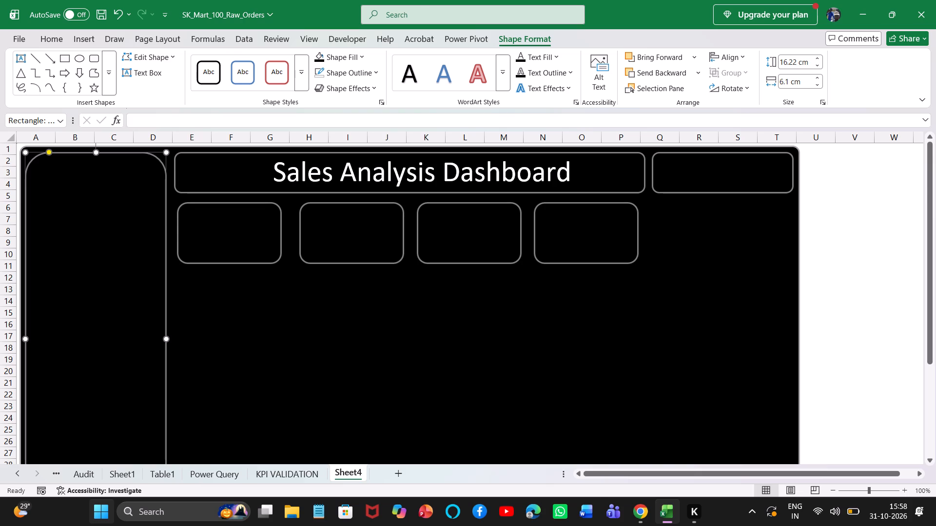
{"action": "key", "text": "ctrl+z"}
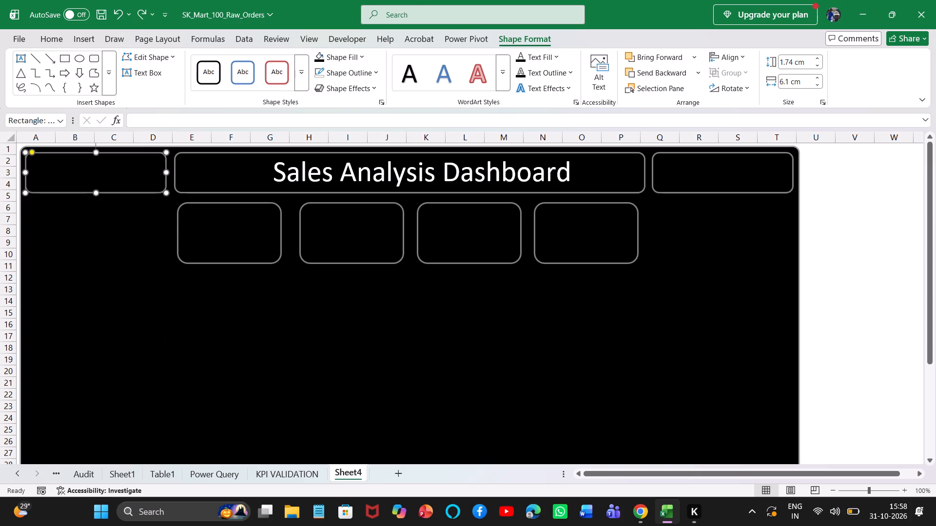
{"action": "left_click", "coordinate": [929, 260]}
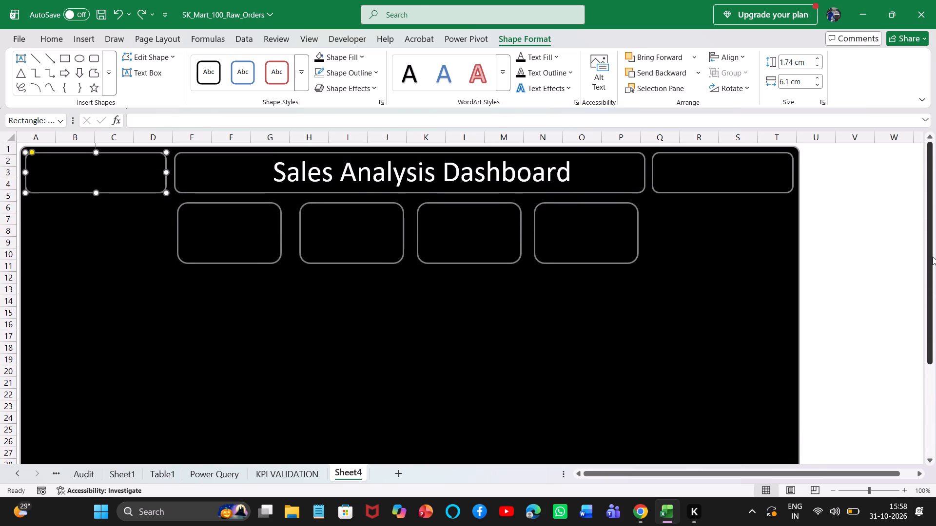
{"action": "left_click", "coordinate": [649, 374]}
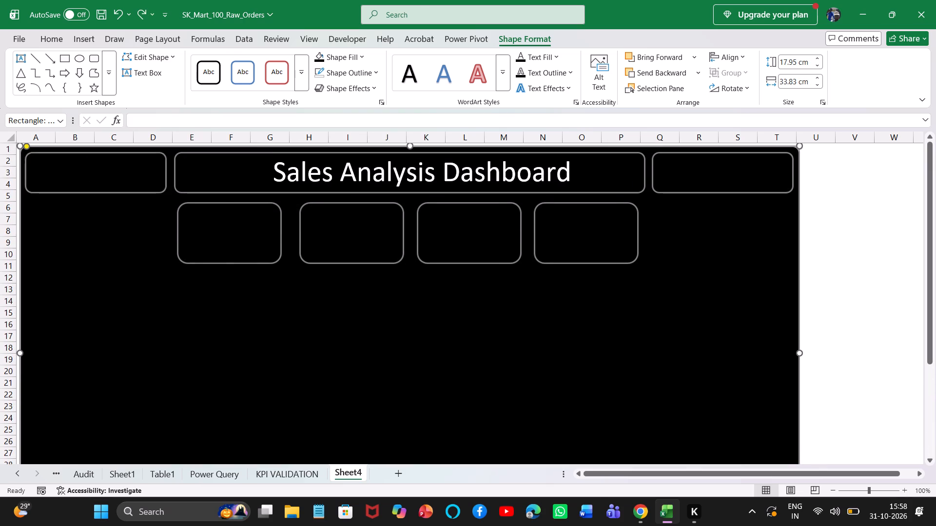
{"action": "left_click", "coordinate": [251, 241]}
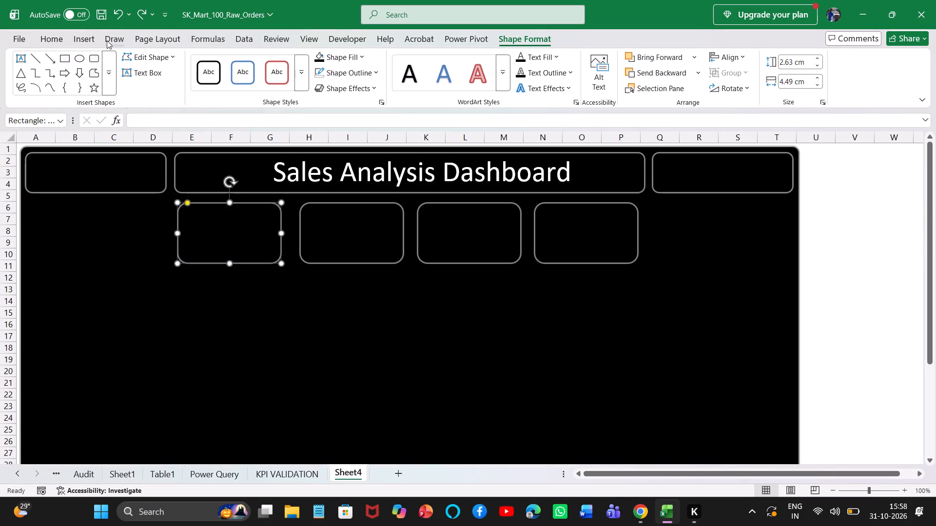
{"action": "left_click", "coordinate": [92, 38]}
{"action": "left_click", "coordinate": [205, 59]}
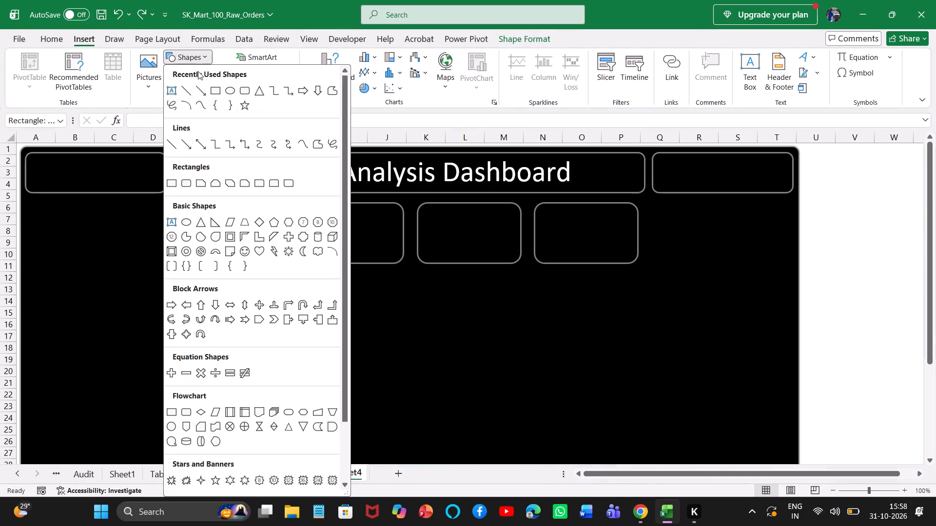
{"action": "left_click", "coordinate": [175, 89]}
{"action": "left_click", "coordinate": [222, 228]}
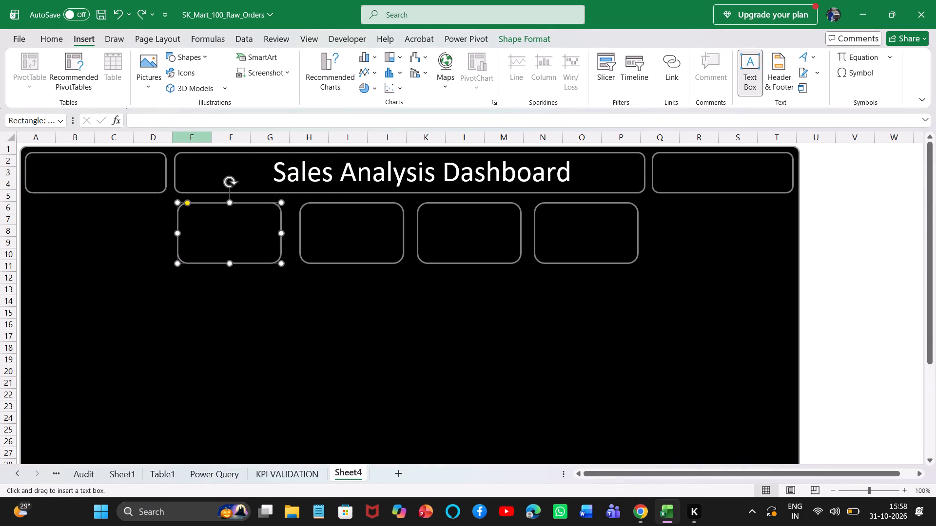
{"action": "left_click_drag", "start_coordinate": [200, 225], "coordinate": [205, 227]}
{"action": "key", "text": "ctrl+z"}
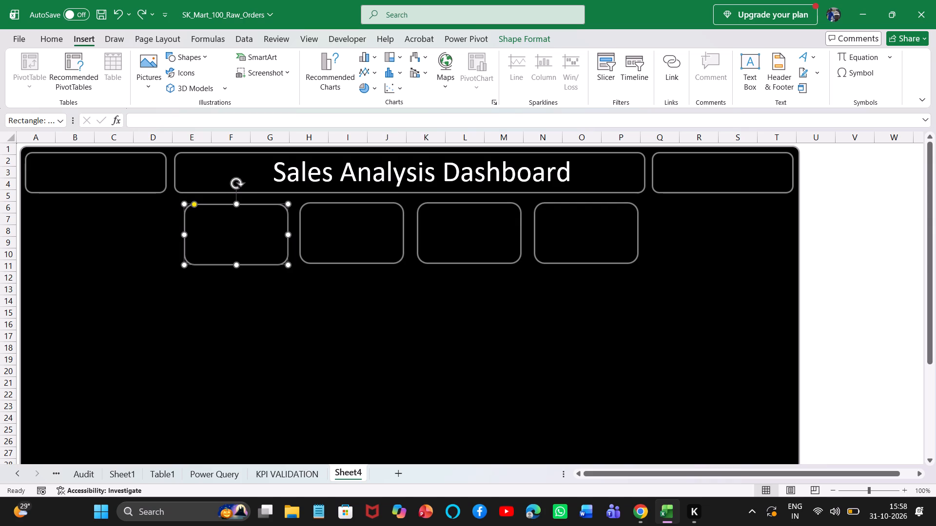
Draw a text box inside the first KPI card, enlarge it, and paste "Total Sales" into it.
{"action": "left_click", "coordinate": [222, 310]}
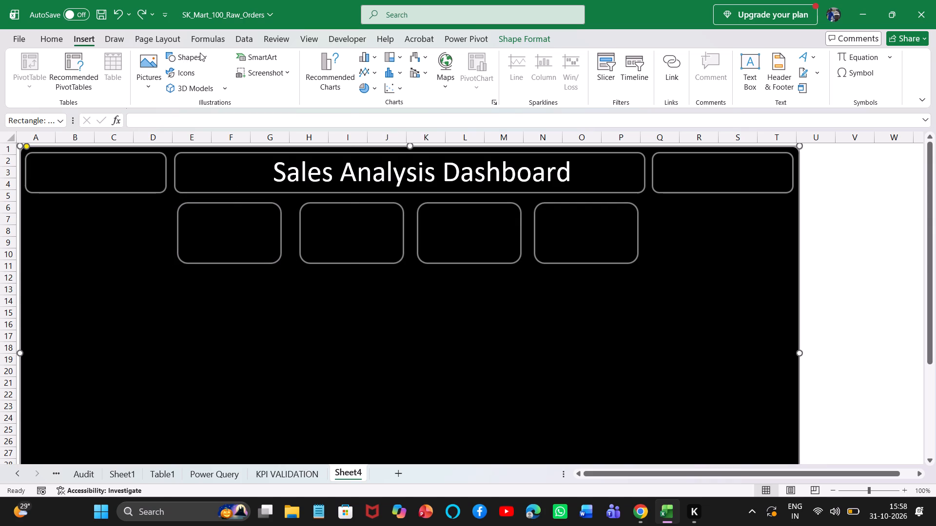
{"action": "left_click", "coordinate": [201, 56]}
{"action": "left_click", "coordinate": [171, 93]}
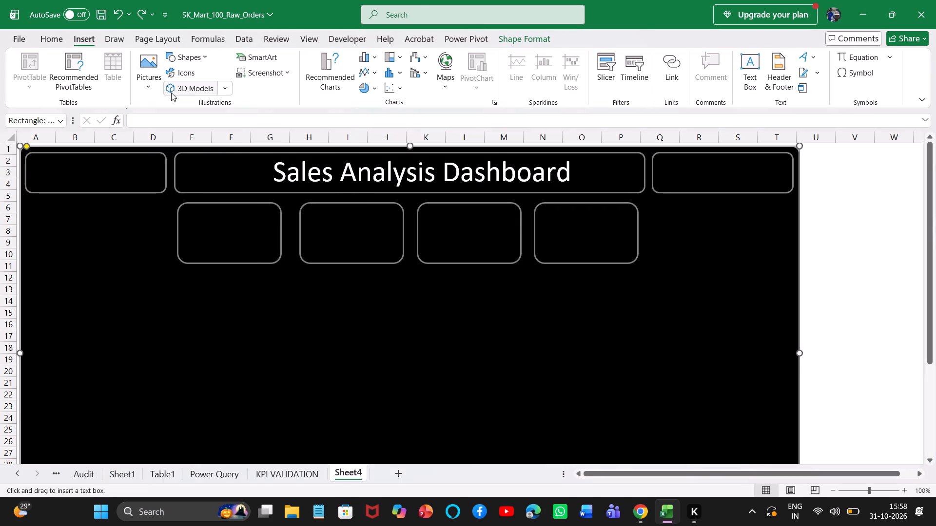
{"action": "left_click_drag", "start_coordinate": [194, 220], "coordinate": [238, 228]}
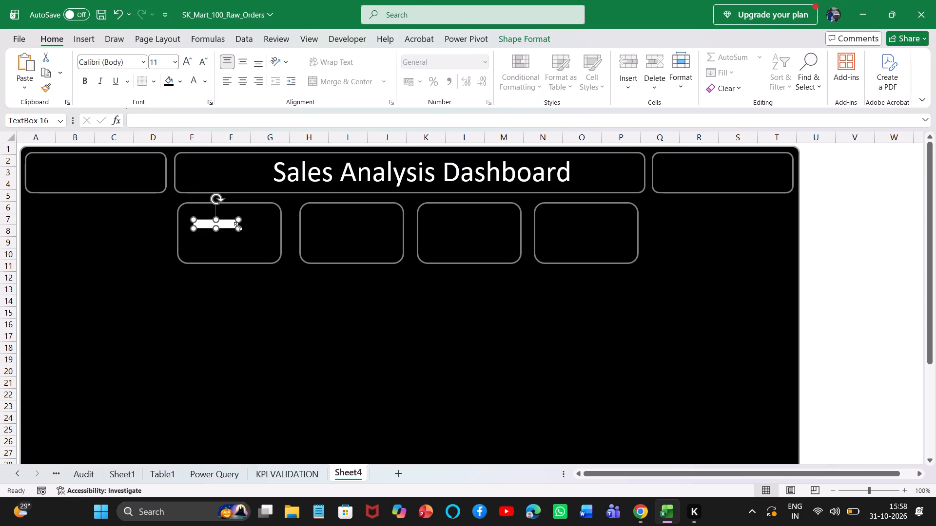
{"action": "left_click_drag", "start_coordinate": [237, 227], "coordinate": [266, 244]}
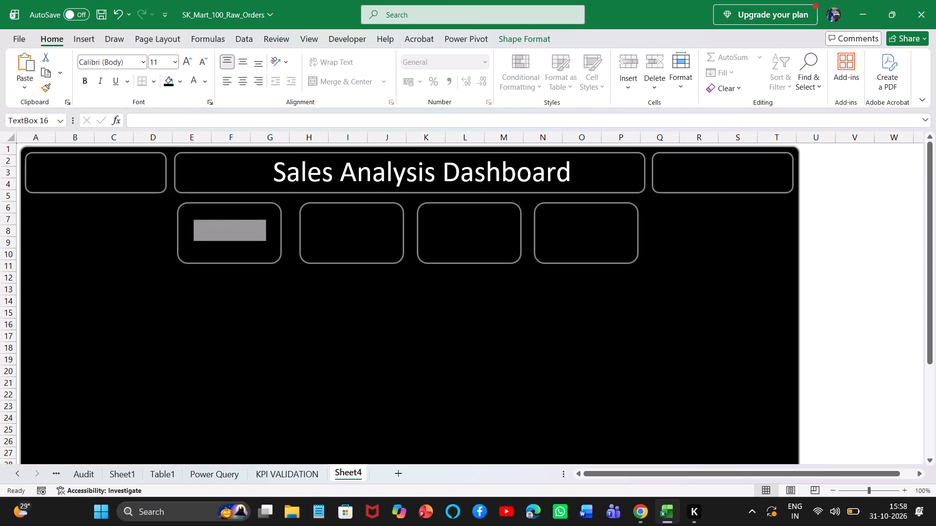
{"action": "left_click_drag", "start_coordinate": [266, 244], "coordinate": [267, 246]}
{"action": "left_click", "coordinate": [233, 238]}
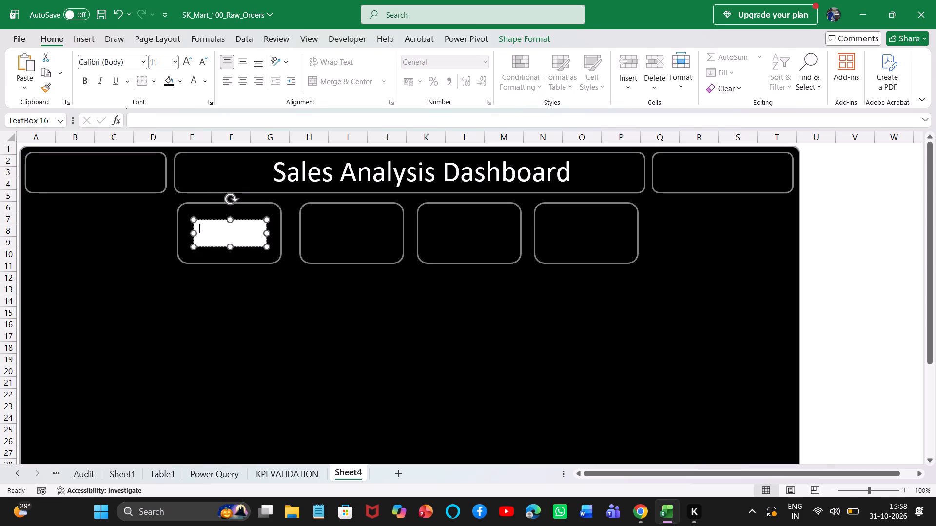
{"action": "key", "text": "ctrl+v"}
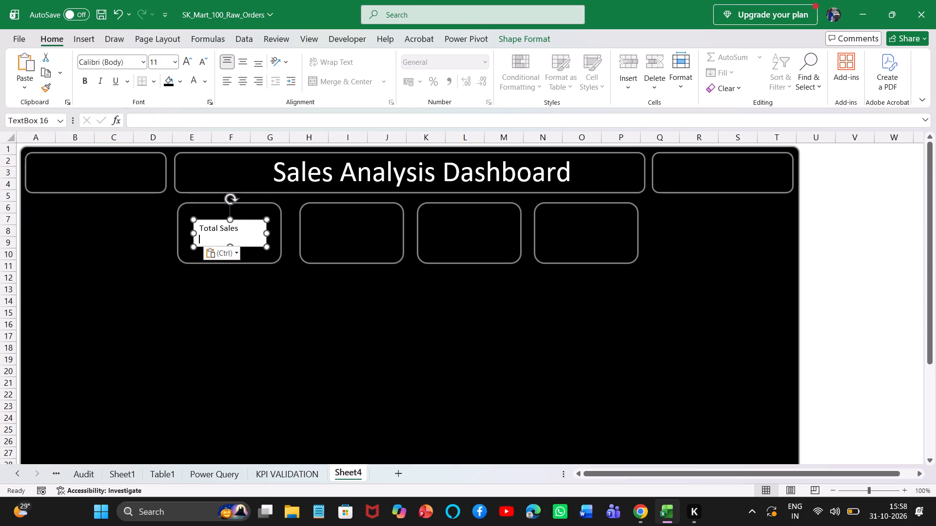
Format the "Total Sales" text in the first KPI card at size 16 with a white font colour.
{"action": "left_click", "coordinate": [235, 320]}
{"action": "left_click", "coordinate": [236, 233]}
{"action": "left_click_drag", "start_coordinate": [239, 228], "coordinate": [201, 228]}
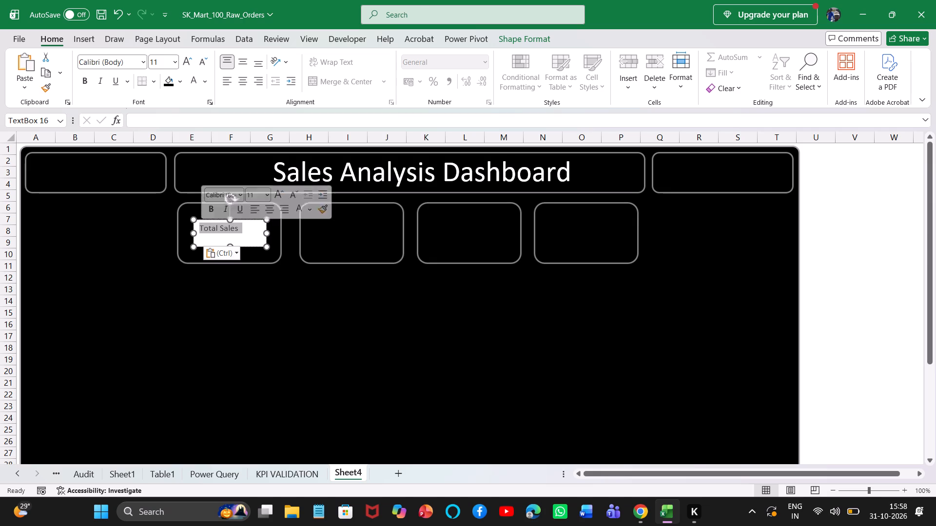
{"action": "left_click", "coordinate": [185, 60]}
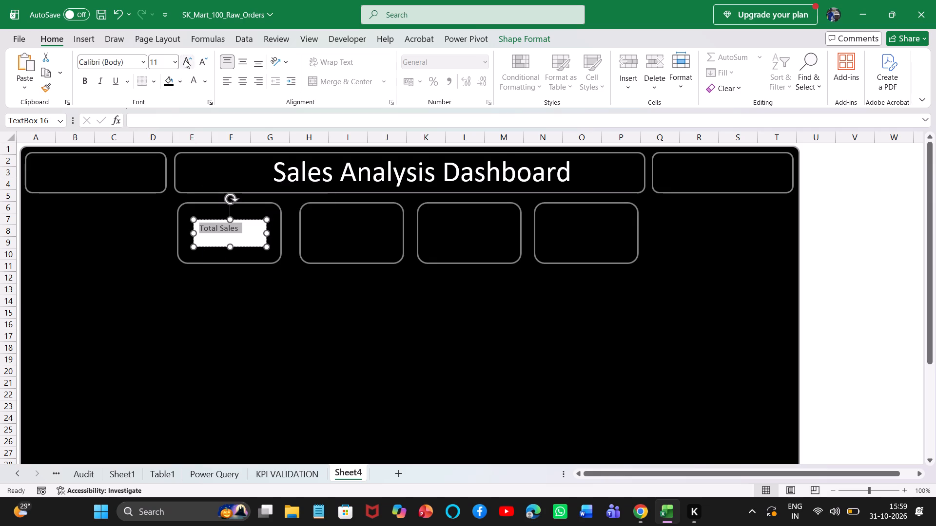
{"action": "left_click", "coordinate": [185, 60]}
{"action": "left_click", "coordinate": [185, 60]}
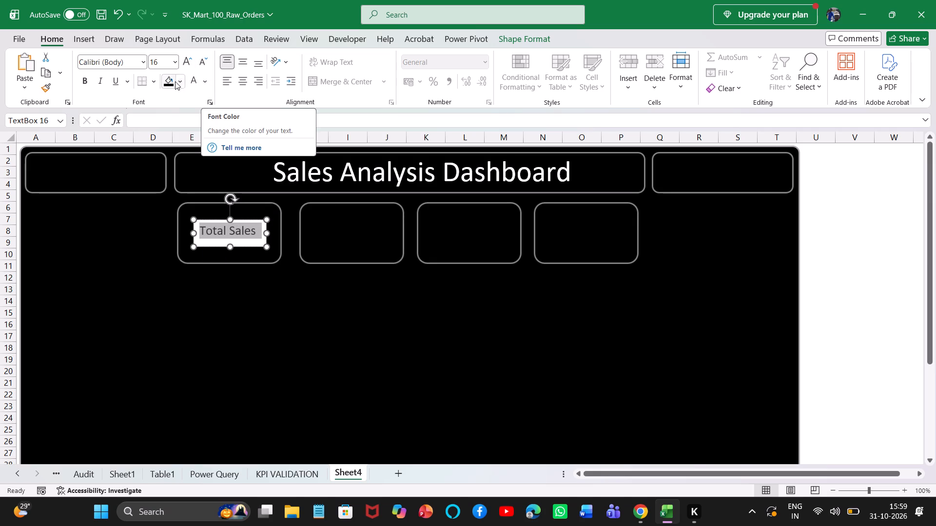
{"action": "left_click", "coordinate": [204, 83]}
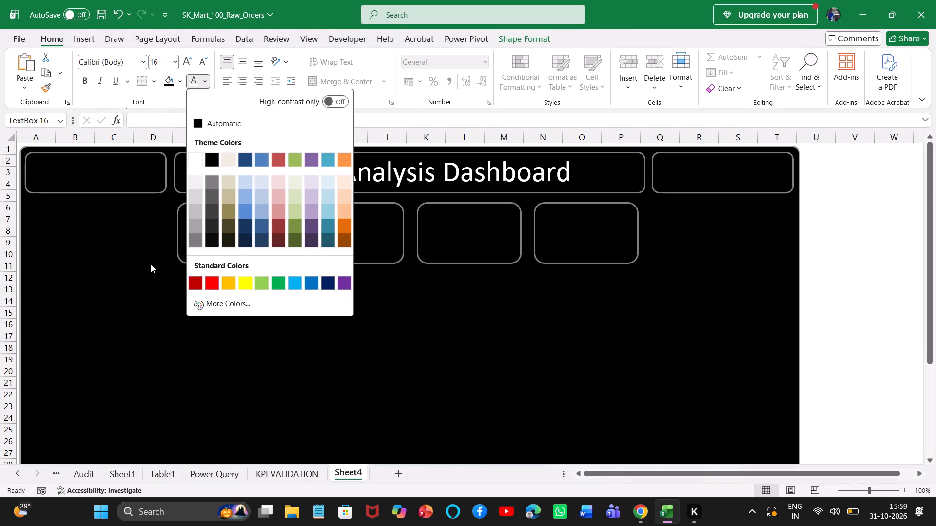
{"action": "left_click", "coordinate": [193, 157]}
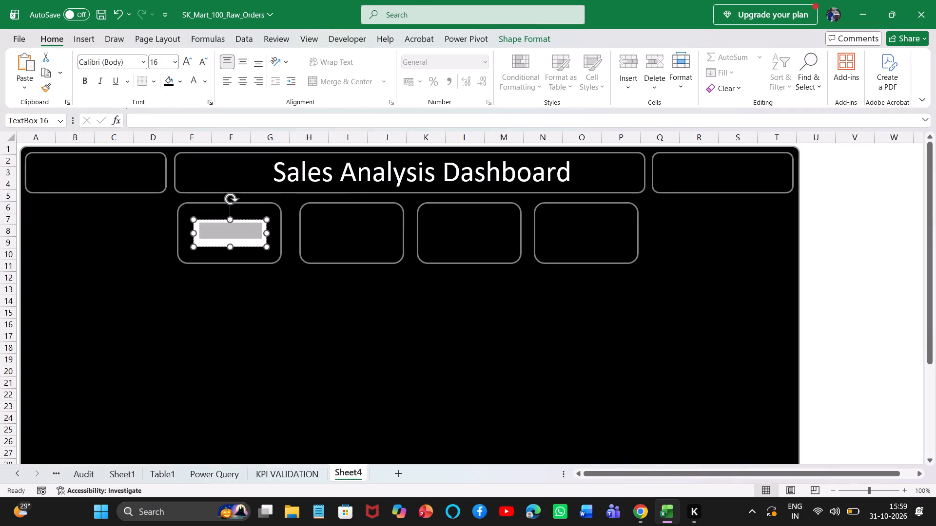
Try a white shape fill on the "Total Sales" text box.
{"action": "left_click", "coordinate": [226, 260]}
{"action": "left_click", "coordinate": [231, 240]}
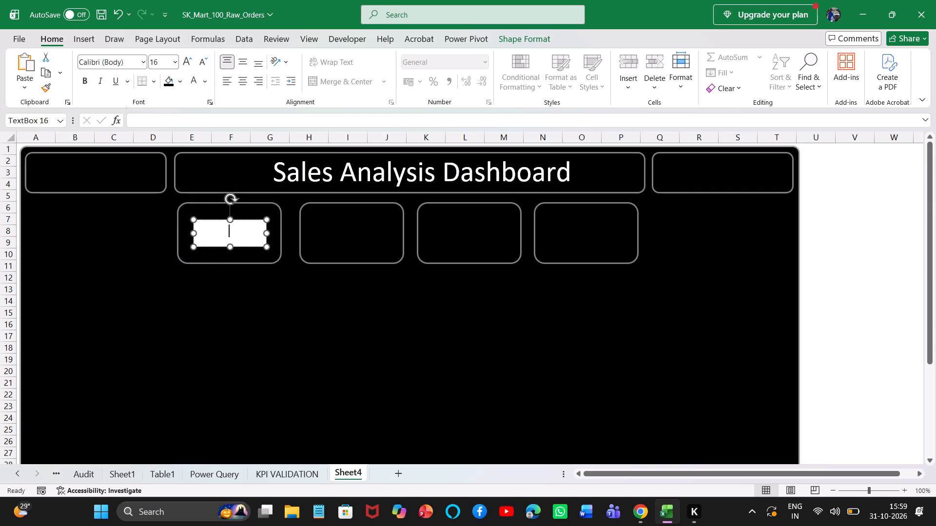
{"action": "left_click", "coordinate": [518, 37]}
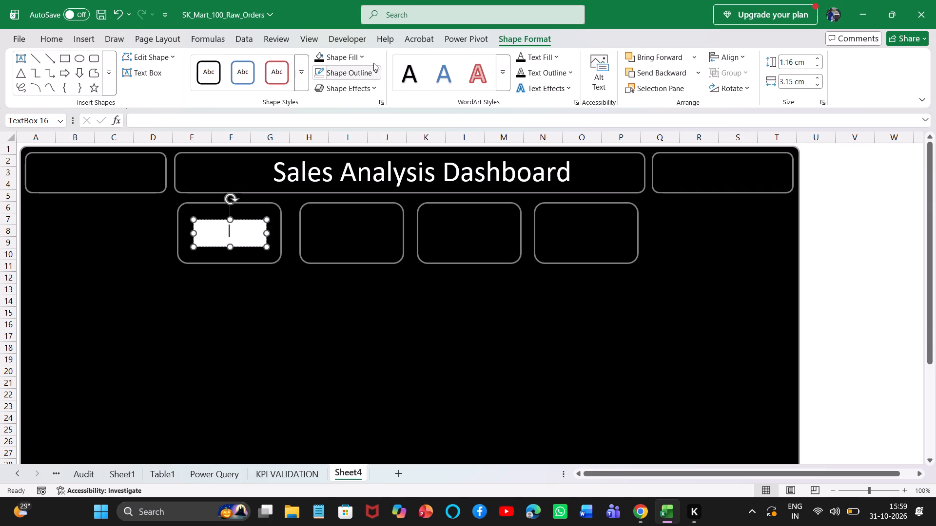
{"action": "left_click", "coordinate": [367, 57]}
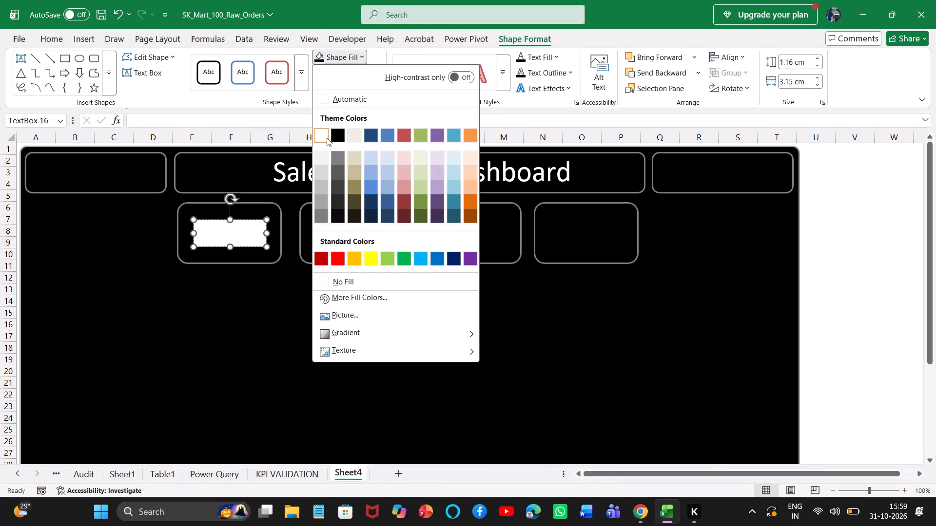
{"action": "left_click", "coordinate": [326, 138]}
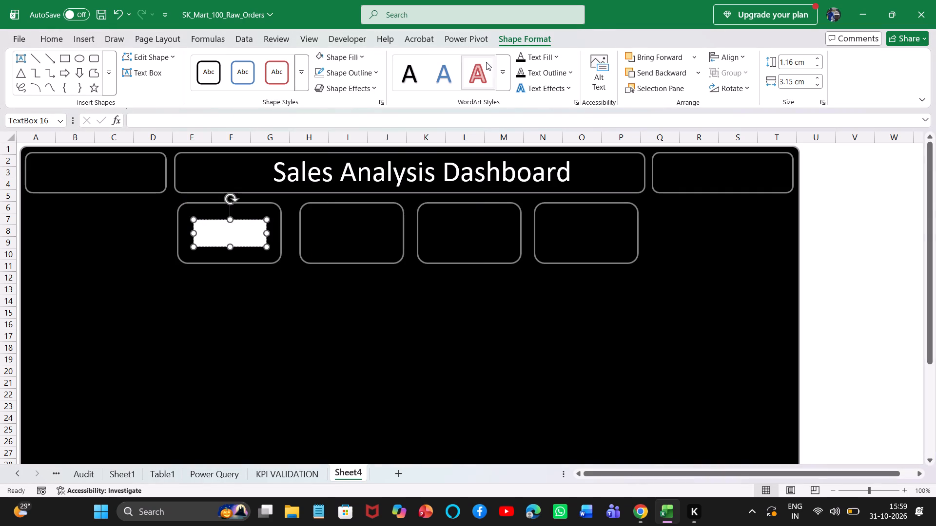
Remove the outline of the "Total Sales" text box and fill the box with black.
{"action": "left_click", "coordinate": [376, 72]}
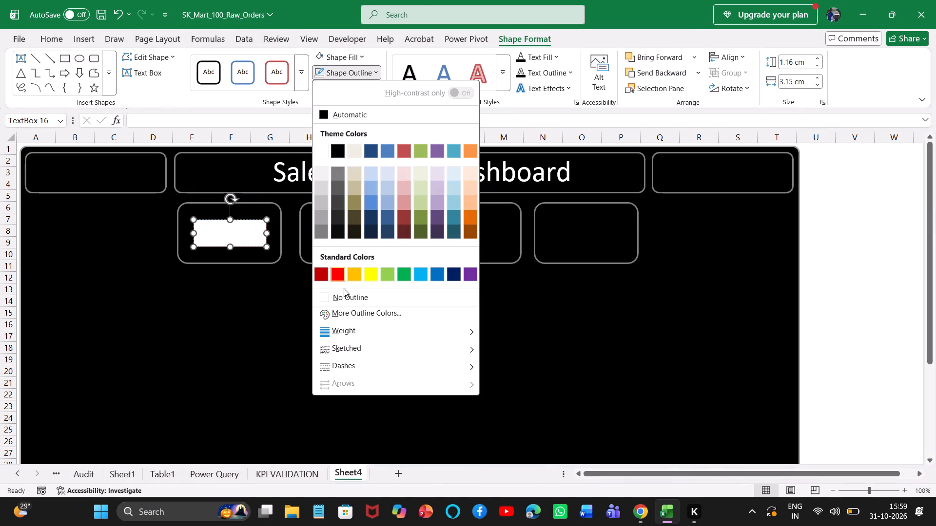
{"action": "left_click", "coordinate": [348, 293]}
{"action": "left_click", "coordinate": [289, 327]}
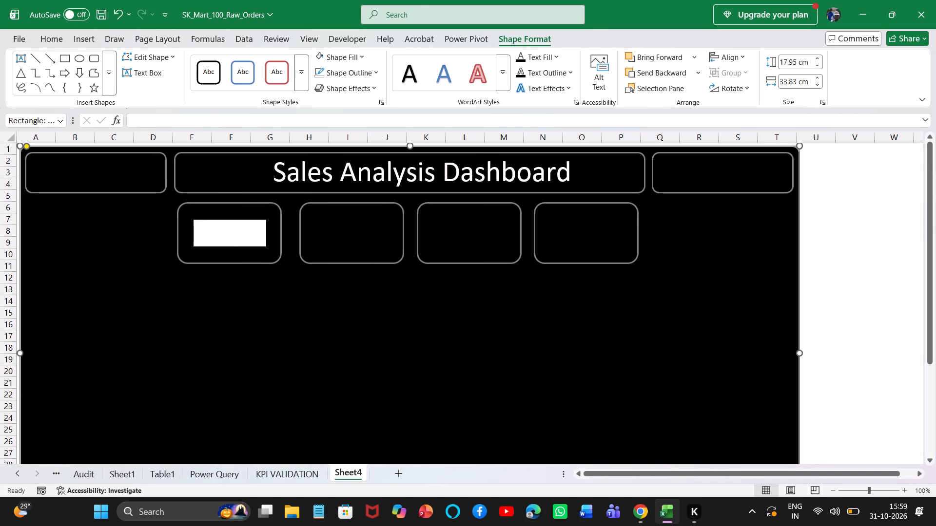
{"action": "left_click", "coordinate": [246, 231]}
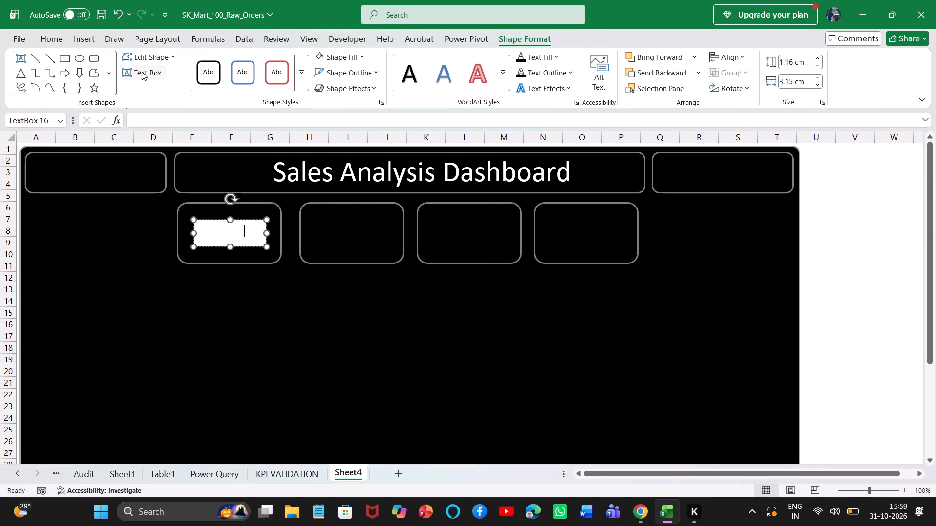
{"action": "left_click", "coordinate": [79, 39]}
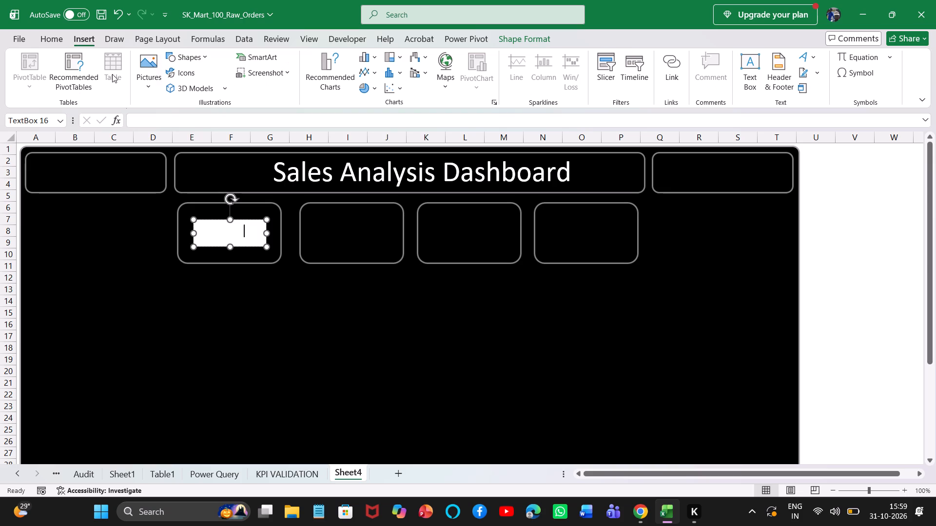
{"action": "left_click", "coordinate": [59, 38]}
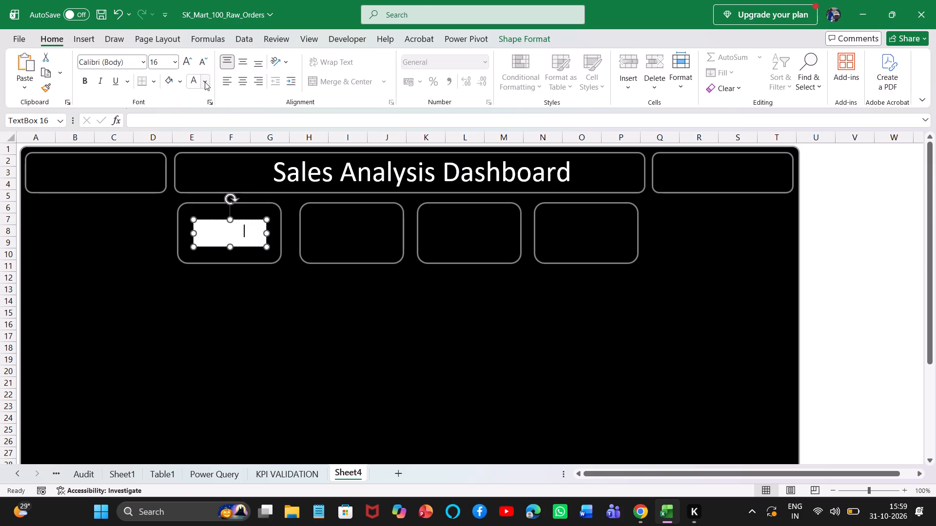
{"action": "left_click", "coordinate": [205, 82]}
{"action": "left_click", "coordinate": [177, 81]}
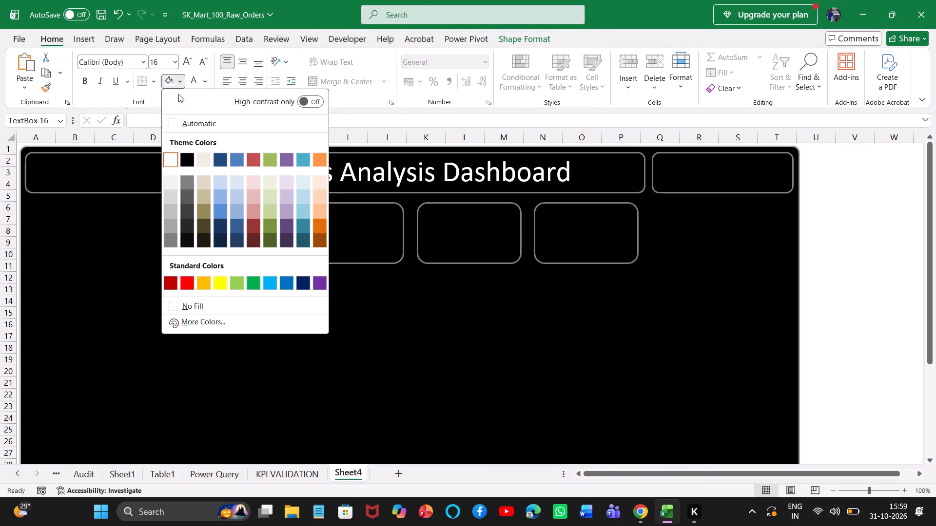
{"action": "left_click", "coordinate": [184, 161]}
{"action": "left_click", "coordinate": [208, 341]}
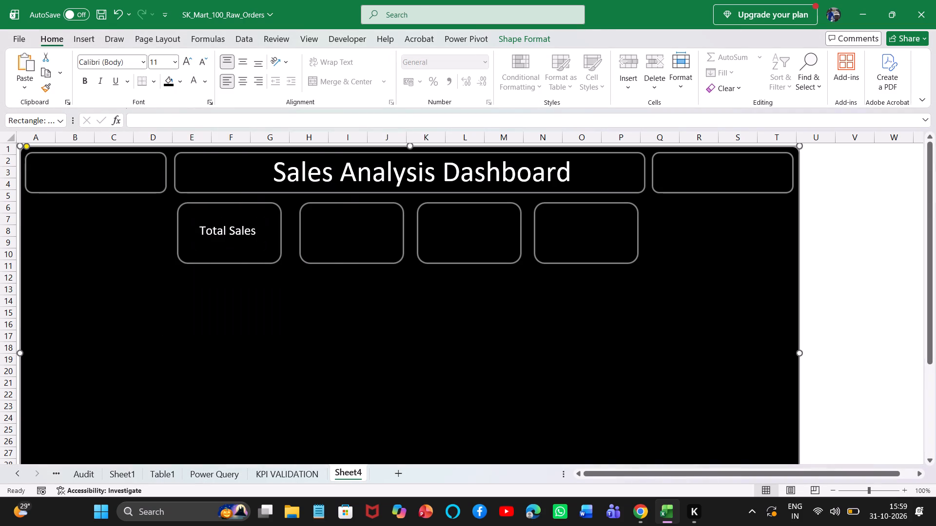
Move the "Total Sales" text box up to the upper edge of the first KPI card, roughly centred.
{"action": "left_click", "coordinate": [239, 234]}
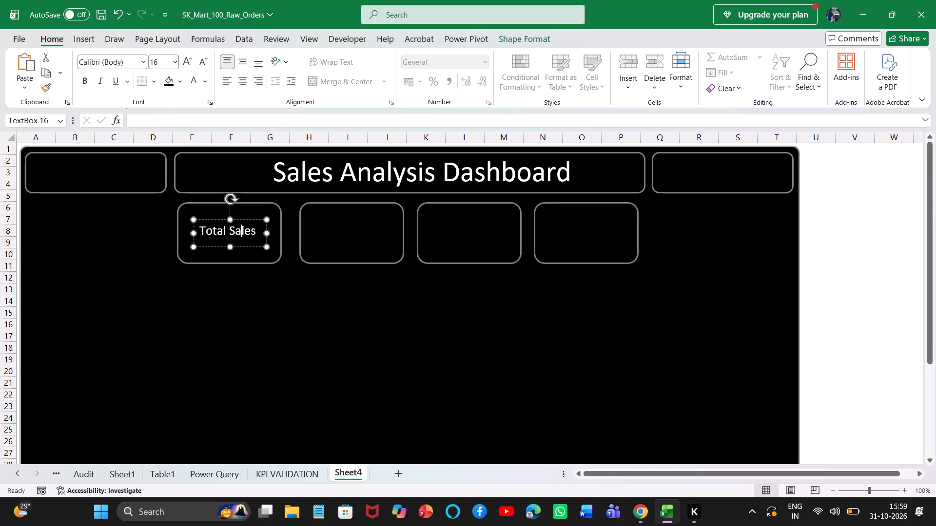
{"action": "left_click_drag", "start_coordinate": [222, 220], "coordinate": [223, 206]}
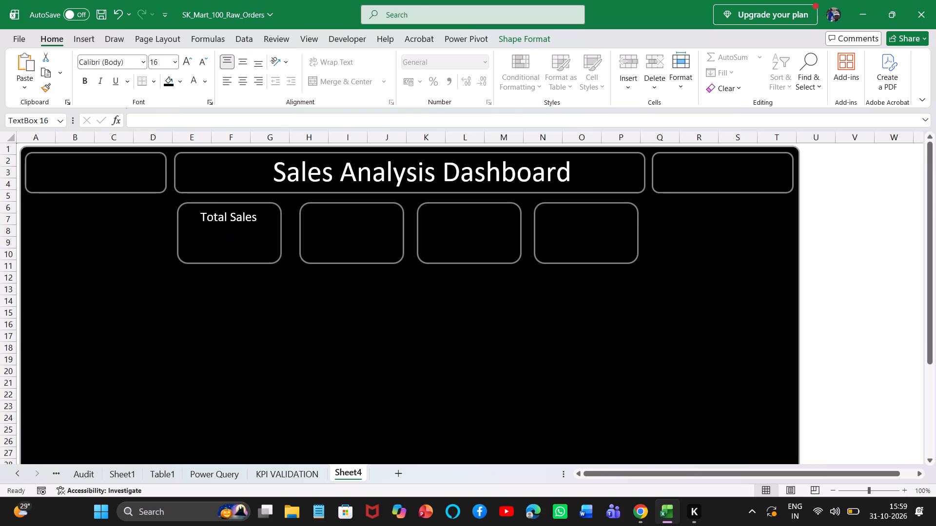
{"action": "left_click_drag", "start_coordinate": [223, 206], "coordinate": [222, 207]}
{"action": "left_click", "coordinate": [245, 340]}
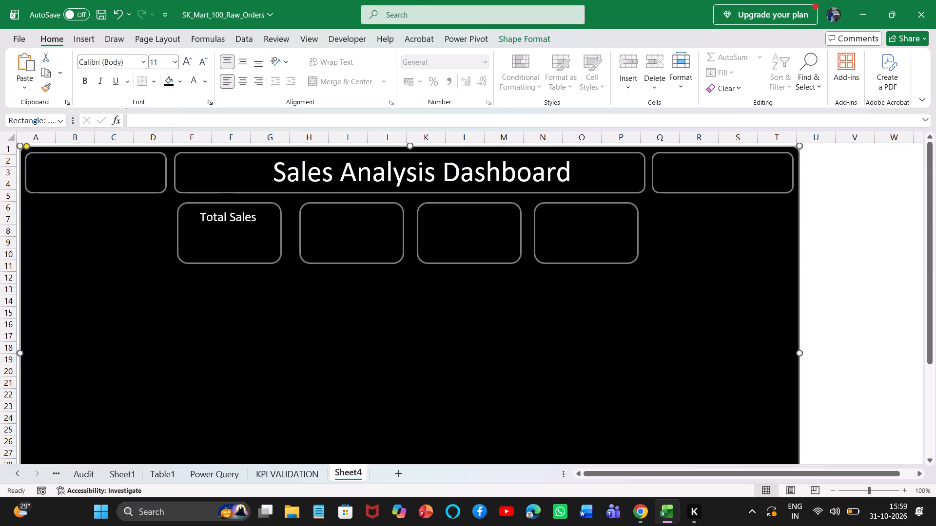
Make the "Total Sales" text in the first KPI card bold.
{"action": "left_click", "coordinate": [234, 220]}
{"action": "left_click_drag", "start_coordinate": [255, 219], "coordinate": [214, 219]}
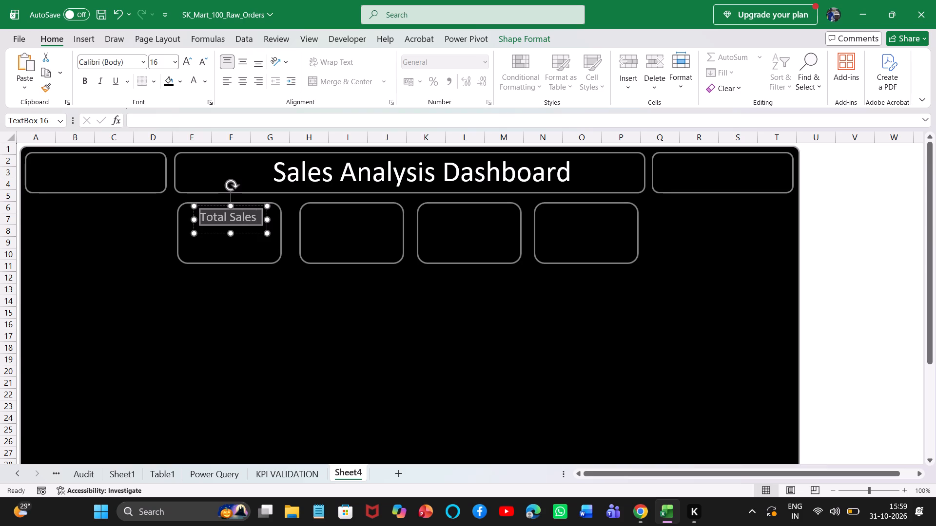
{"action": "left_click_drag", "start_coordinate": [214, 219], "coordinate": [199, 214]}
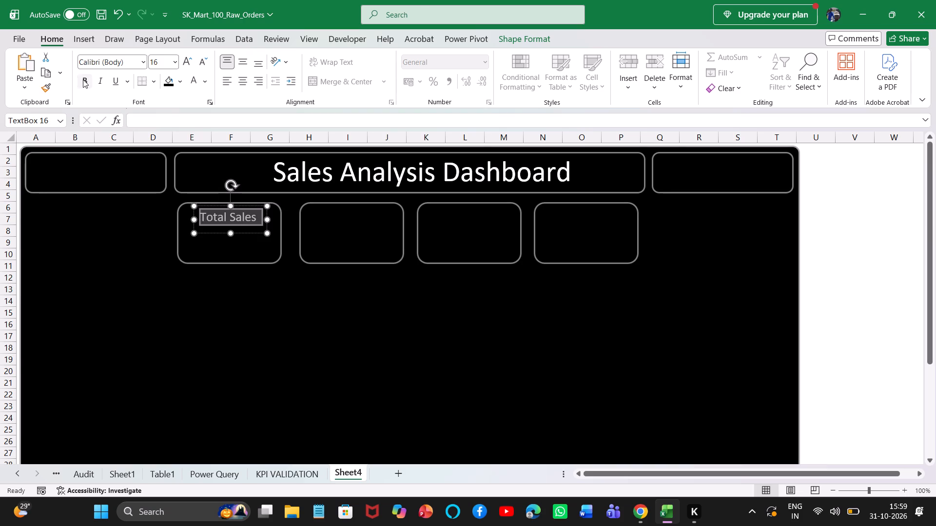
{"action": "left_click", "coordinate": [83, 79]}
{"action": "left_click", "coordinate": [209, 378]}
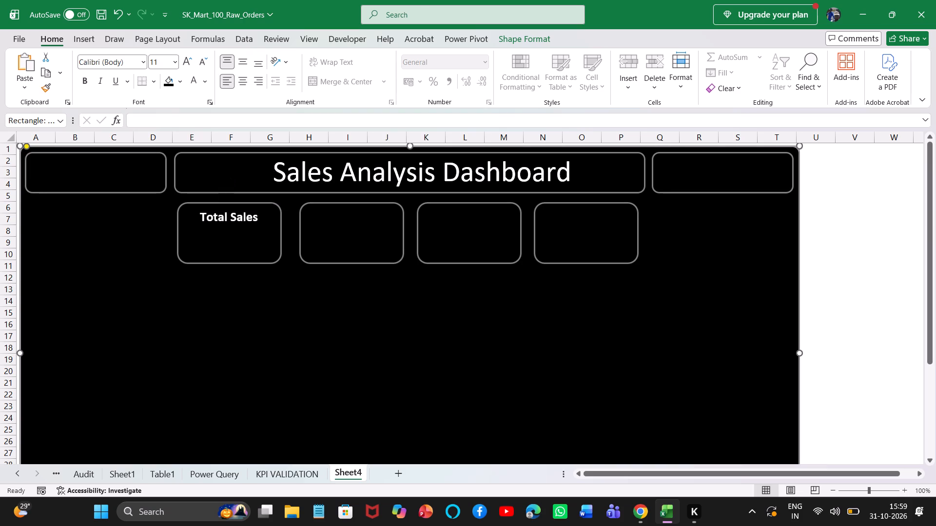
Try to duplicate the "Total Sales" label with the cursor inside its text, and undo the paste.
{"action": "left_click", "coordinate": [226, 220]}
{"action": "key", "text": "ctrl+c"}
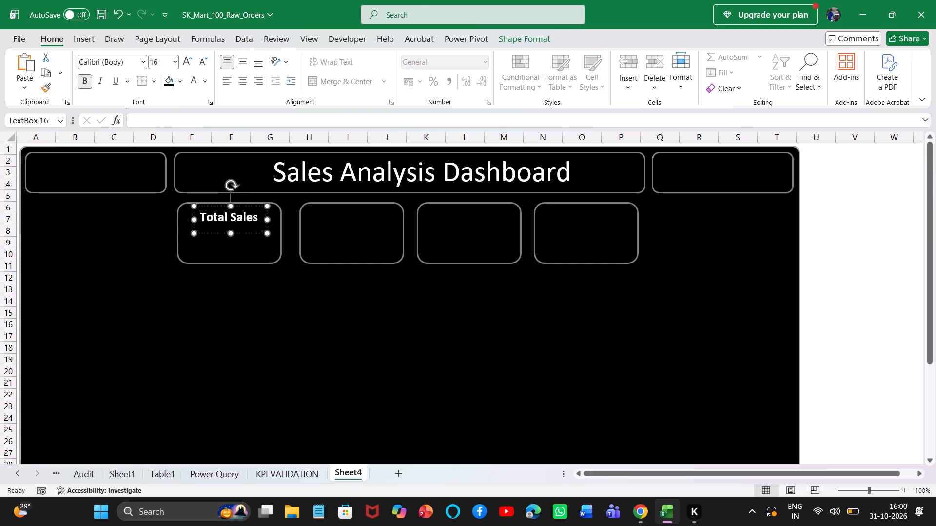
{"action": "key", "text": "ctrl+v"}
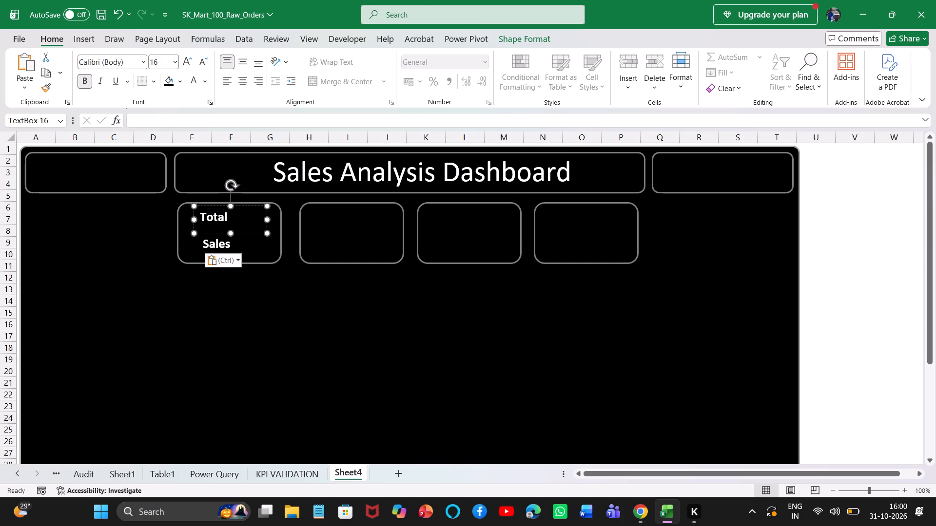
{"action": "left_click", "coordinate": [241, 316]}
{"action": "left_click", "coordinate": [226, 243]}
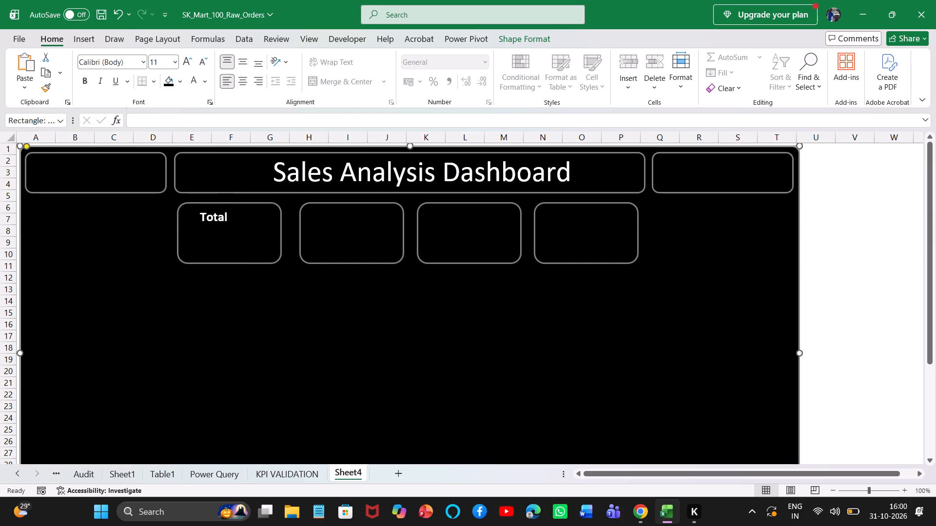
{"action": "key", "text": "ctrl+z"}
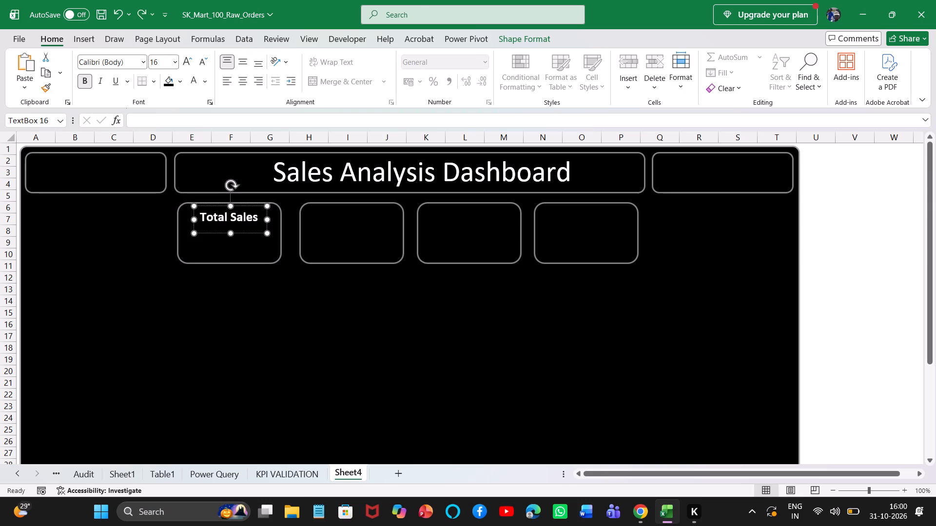
Copy the whole "Total Sales" text box and place the duplicate at the upper middle of the second KPI card.
{"action": "left_click", "coordinate": [209, 205]}
{"action": "key", "text": "ctrl+c"}
{"action": "key", "text": "ctrl+v"}
{"action": "left_click_drag", "start_coordinate": [223, 217], "coordinate": [287, 224]}
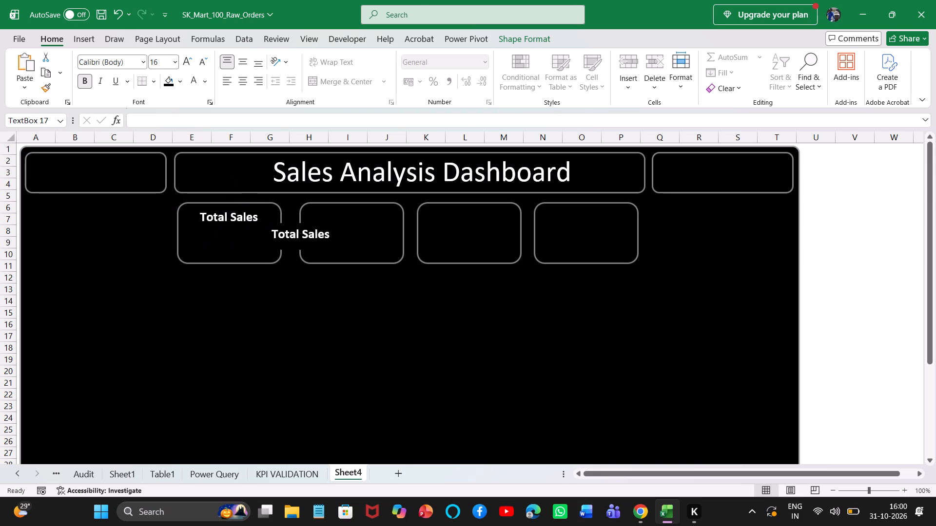
{"action": "left_click_drag", "start_coordinate": [287, 224], "coordinate": [333, 208]}
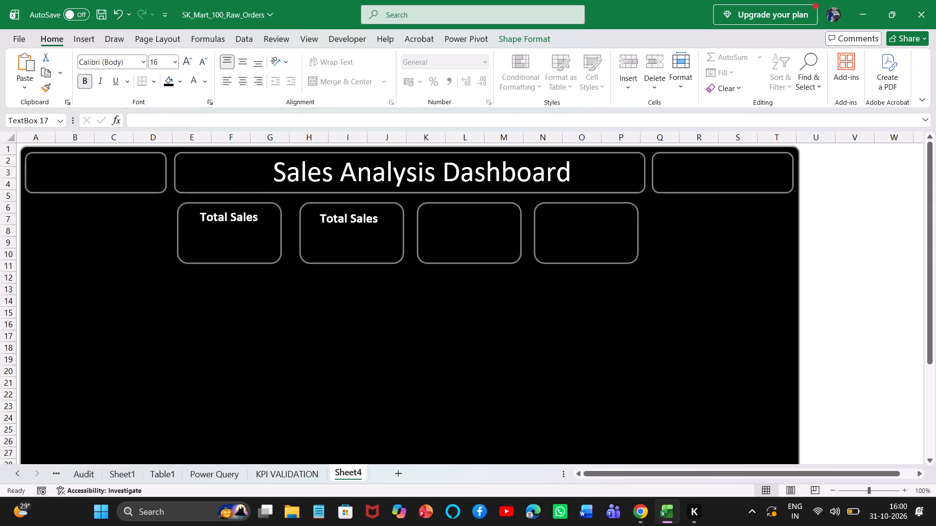
{"action": "left_click_drag", "start_coordinate": [333, 208], "coordinate": [336, 208]}
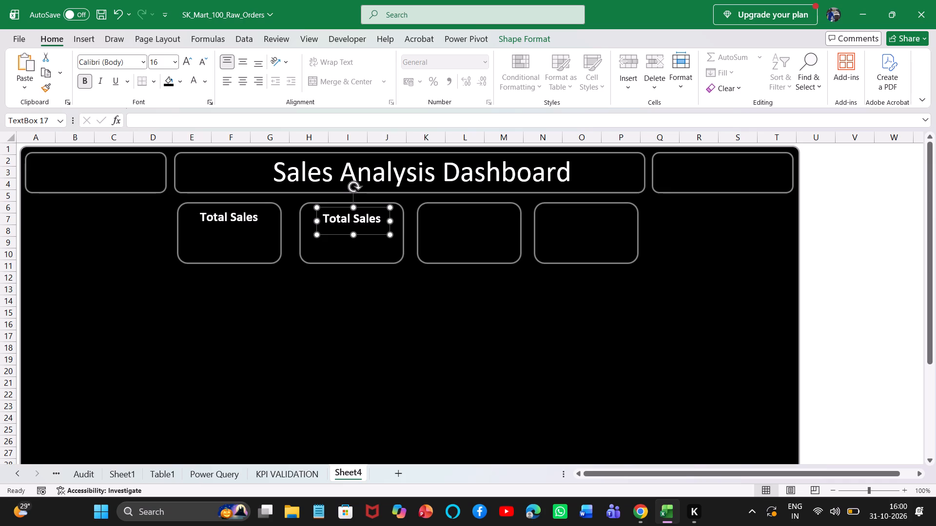
Paste another "Total Sales" text box and place it at the upper middle of the third KPI card.
{"action": "key", "text": "ctrl+v"}
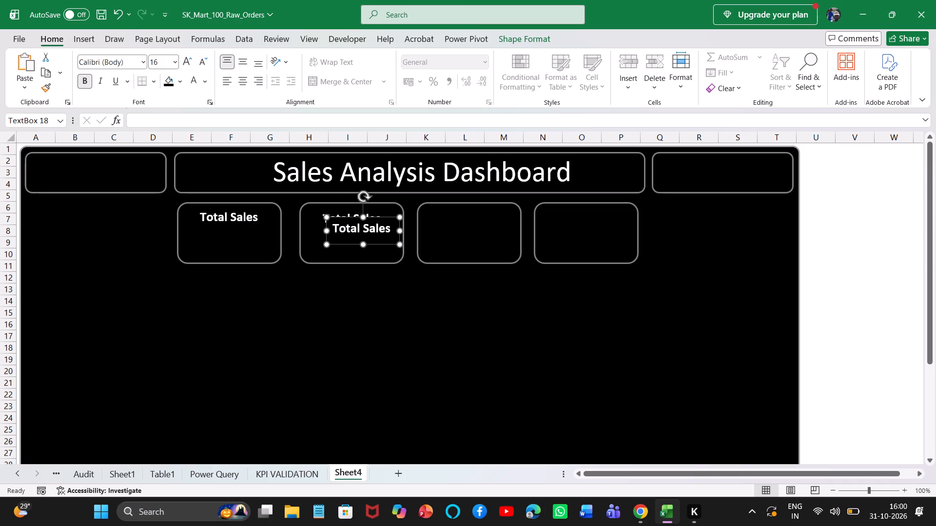
{"action": "left_click_drag", "start_coordinate": [349, 217], "coordinate": [454, 207]}
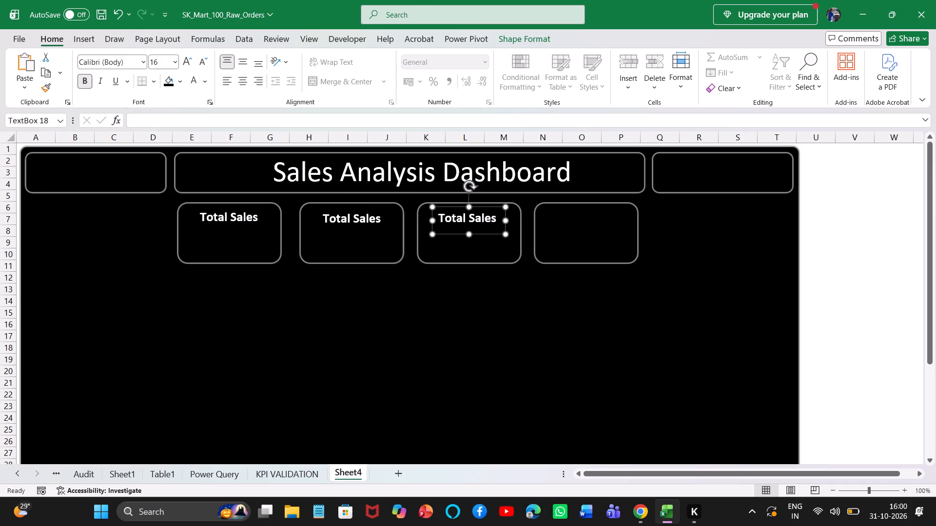
Paste another "Total Sales" text box and place it at the upper middle of the fourth KPI card.
{"action": "key", "text": "ctrl+v"}
{"action": "left_click_drag", "start_coordinate": [456, 218], "coordinate": [566, 207]}
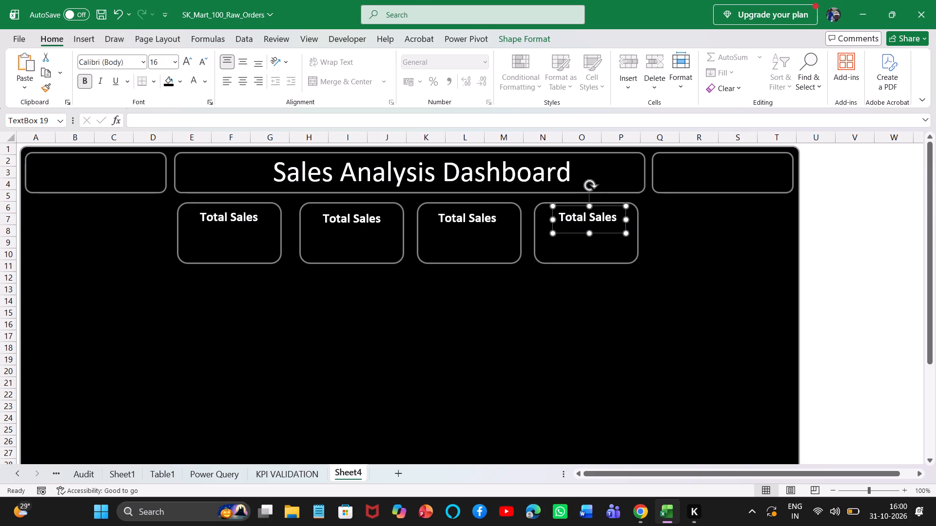
{"action": "left_click", "coordinate": [503, 309]}
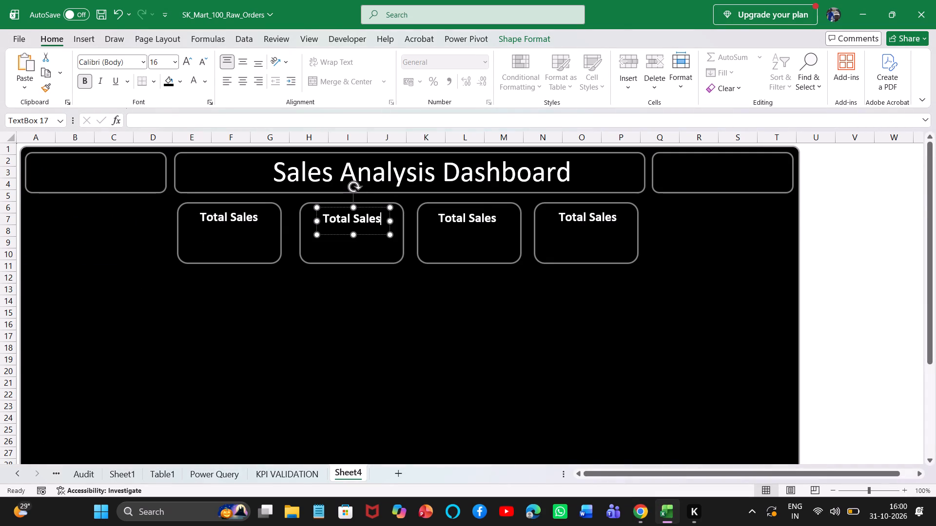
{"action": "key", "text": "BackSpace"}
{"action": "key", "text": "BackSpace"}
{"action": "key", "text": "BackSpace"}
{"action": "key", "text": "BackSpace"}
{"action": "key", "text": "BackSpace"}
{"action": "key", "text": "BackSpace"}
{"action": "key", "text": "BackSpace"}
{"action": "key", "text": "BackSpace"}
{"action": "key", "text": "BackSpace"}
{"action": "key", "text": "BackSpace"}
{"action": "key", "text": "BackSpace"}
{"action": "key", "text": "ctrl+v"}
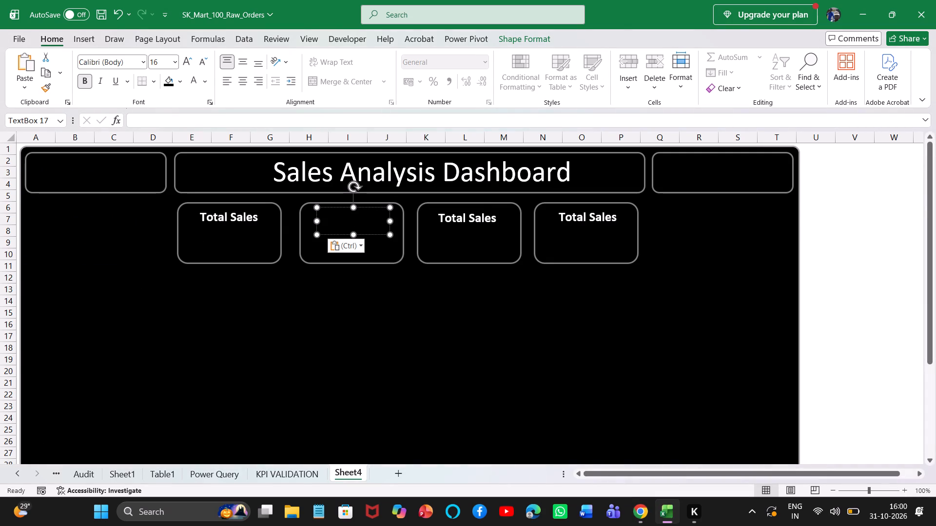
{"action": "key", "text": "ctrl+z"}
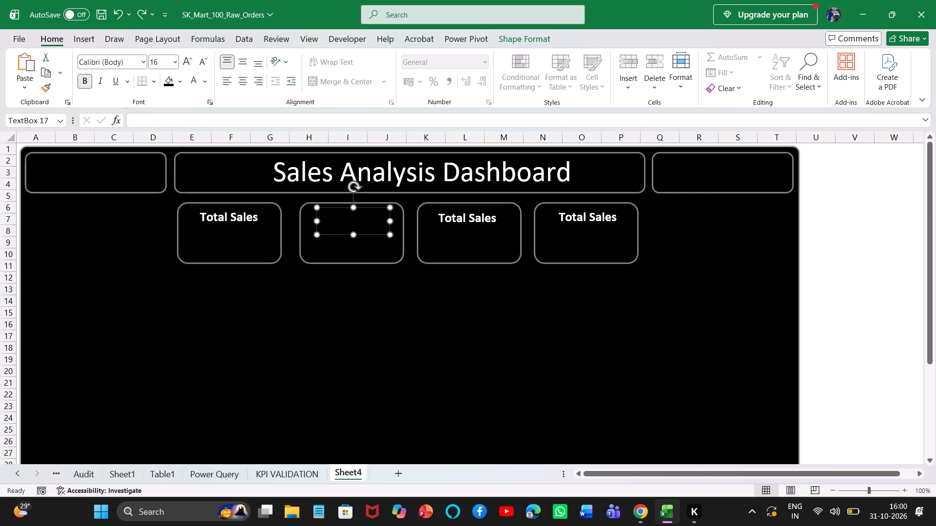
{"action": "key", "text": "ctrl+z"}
Change the second KPI card's label to "Total Orders" and widen its text box to fit the text on one line.
{"action": "key", "text": "BackSpace"}
{"action": "key", "text": "BackSpace"}
{"action": "key", "text": "BackSpace"}
{"action": "key", "text": "BackSpace"}
{"action": "key", "text": "BackSpace"}
{"action": "key", "text": "o"}
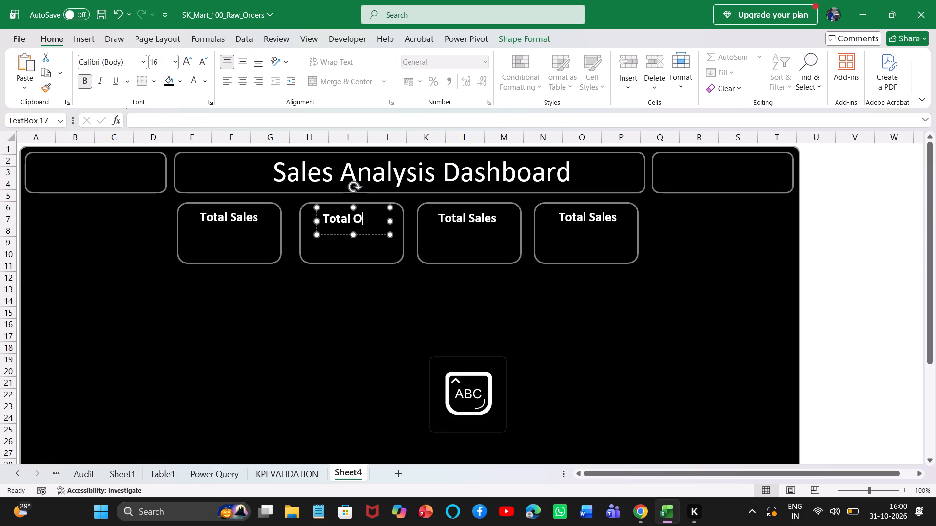
{"action": "type", "text": "RDER"}
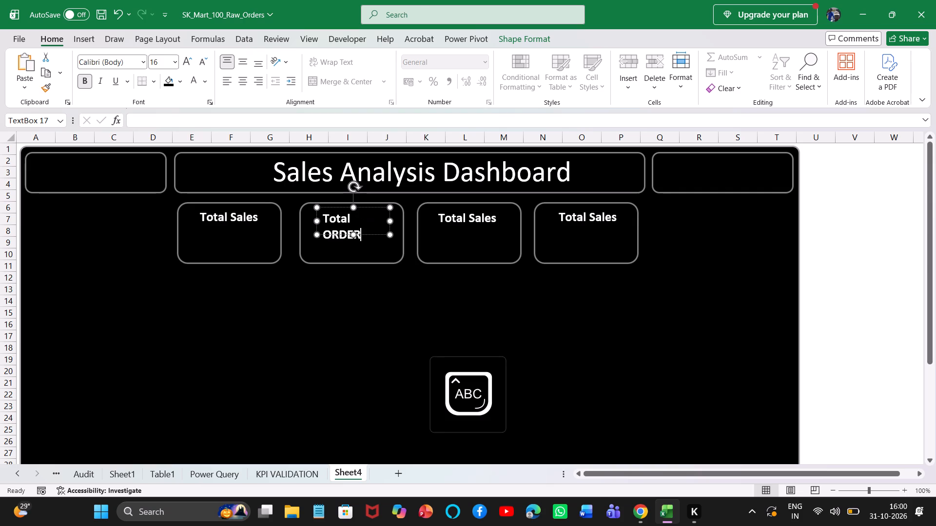
{"action": "key", "text": "ctrl+z"}
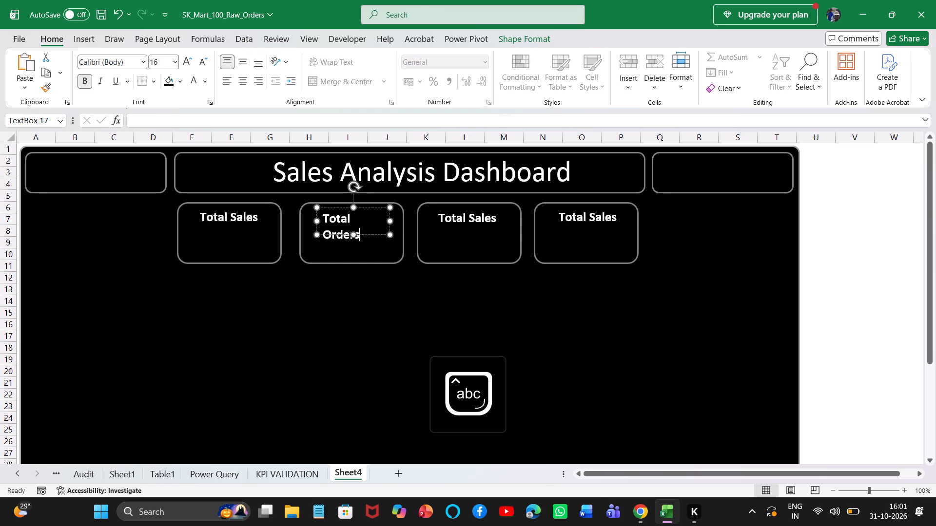
{"action": "left_click_drag", "start_coordinate": [391, 223], "coordinate": [393, 223]}
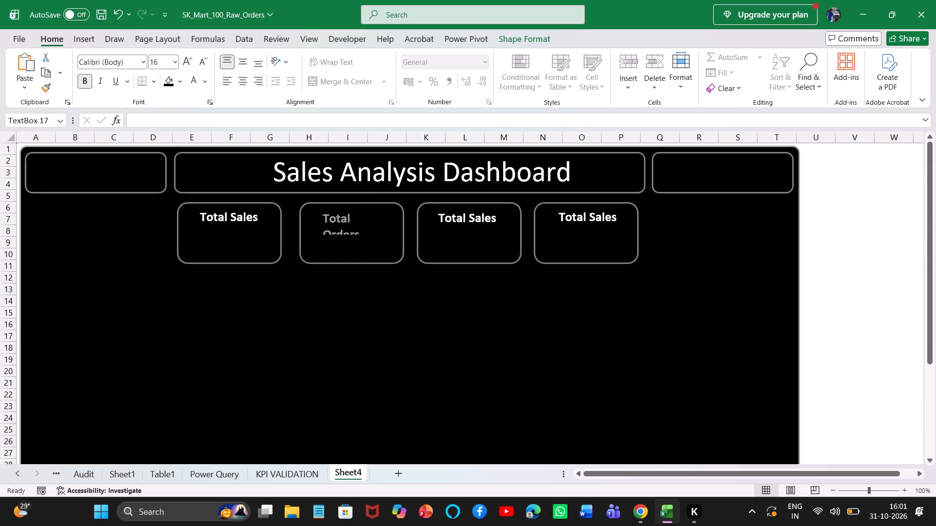
{"action": "left_click_drag", "start_coordinate": [393, 223], "coordinate": [397, 223]}
{"action": "left_click", "coordinate": [357, 328]}
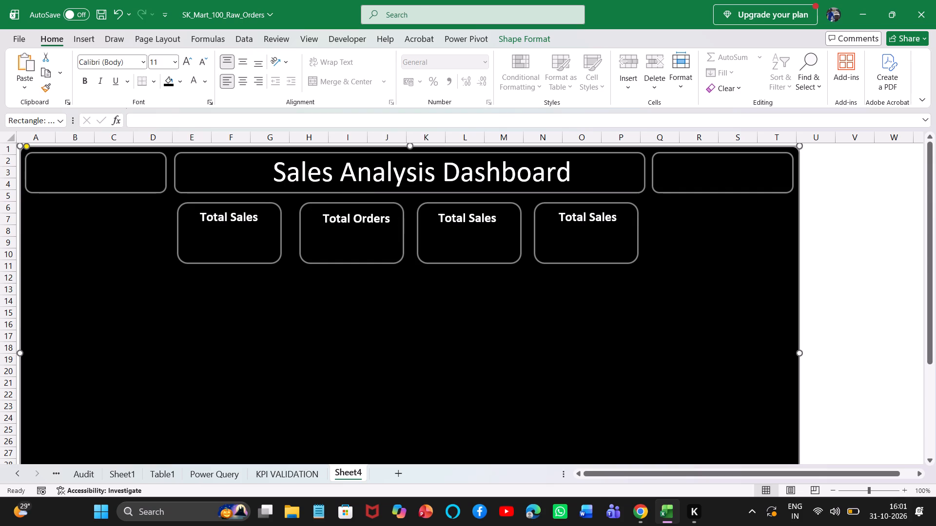
Centre the "Total Orders" text box across the upper part of the second KPI card, keeping the card itself in place.
{"action": "left_click", "coordinate": [355, 227]}
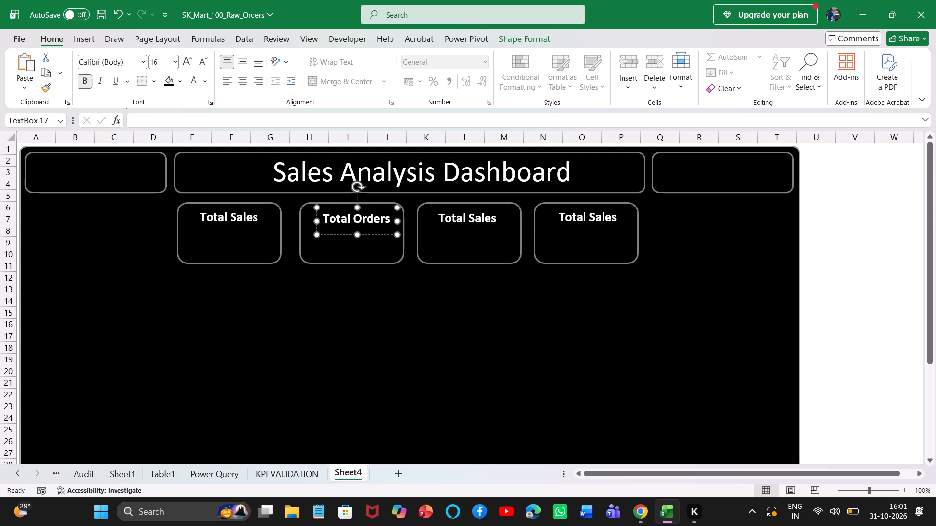
{"action": "left_click_drag", "start_coordinate": [347, 205], "coordinate": [342, 205]}
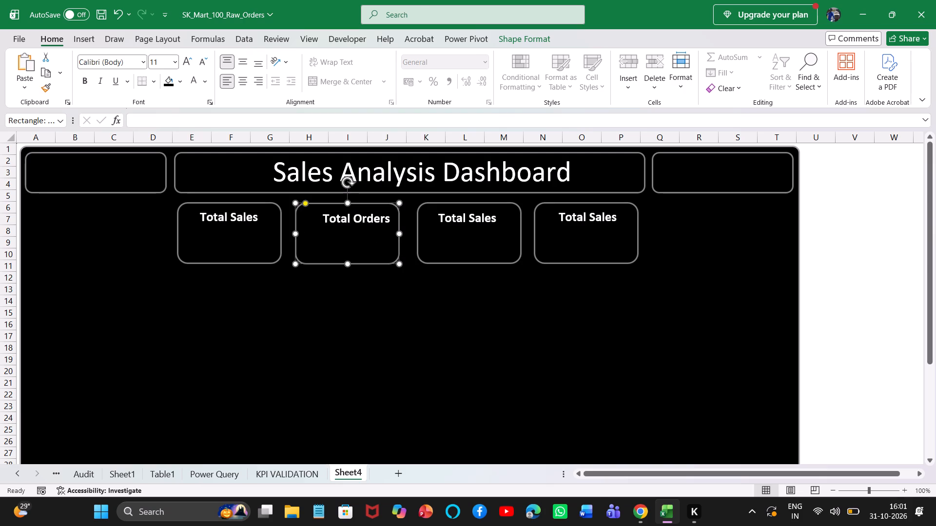
{"action": "key", "text": "ctrl+z"}
{"action": "left_click", "coordinate": [338, 218]}
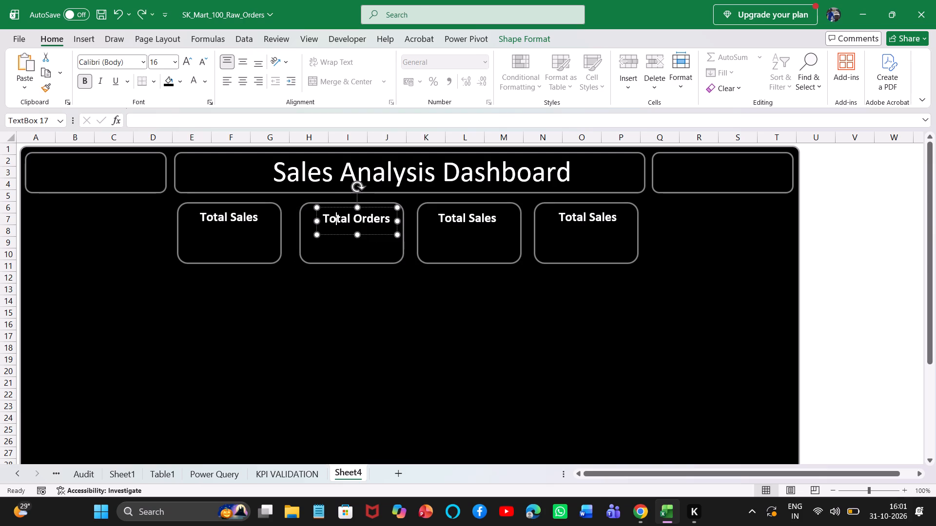
{"action": "left_click_drag", "start_coordinate": [331, 206], "coordinate": [326, 204]}
Replace the "Total Sales" label in the third KPI card with "AOV".
{"action": "left_click", "coordinate": [460, 222]}
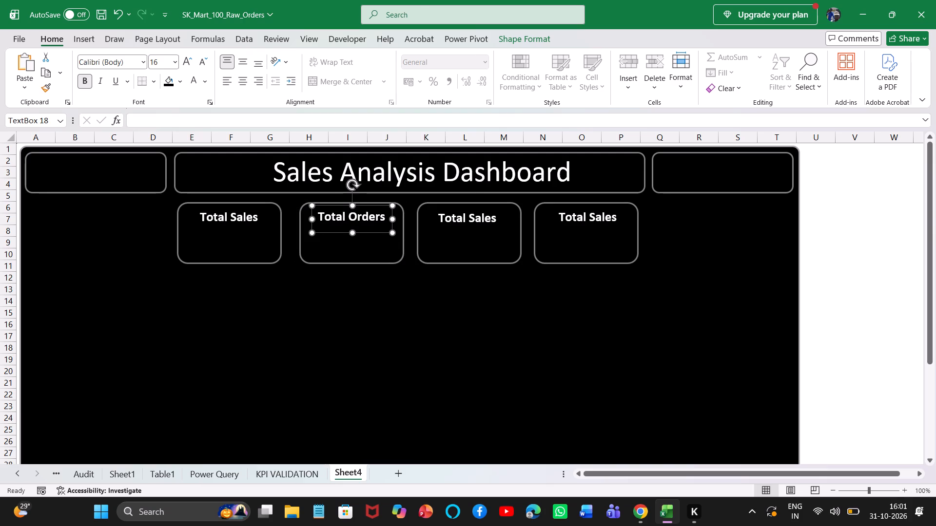
{"action": "left_click", "coordinate": [497, 217]}
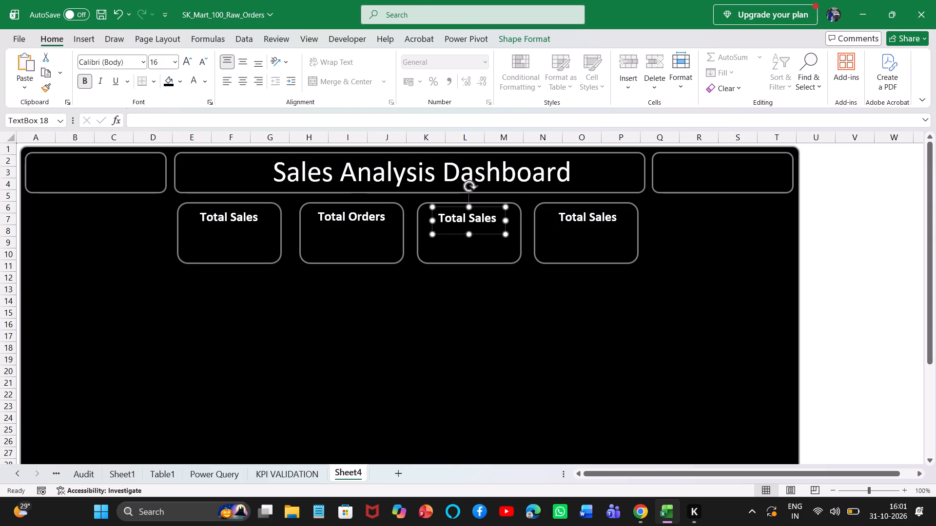
{"action": "key", "text": "BackSpace"}
{"action": "key", "text": "BackSpace"}
{"action": "key", "text": "BackSpace"}
{"action": "key", "text": "BackSpace"}
{"action": "key", "text": "BackSpace"}
{"action": "key", "text": "BackSpace"}
{"action": "key", "text": "BackSpace"}
{"action": "key", "text": "BackSpace"}
{"action": "key", "text": "BackSpace"}
{"action": "key", "text": "BackSpace"}
{"action": "key", "text": "BackSpace"}
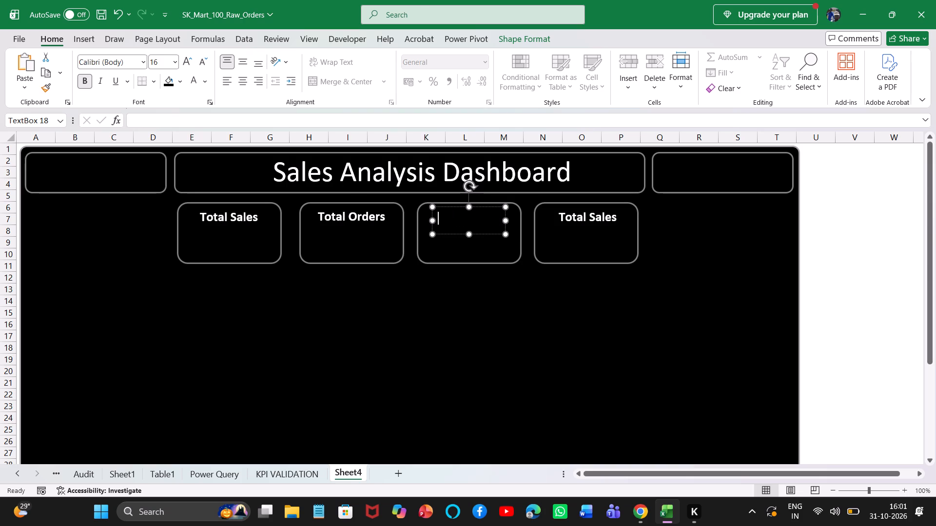
{"action": "key", "text": "a"}
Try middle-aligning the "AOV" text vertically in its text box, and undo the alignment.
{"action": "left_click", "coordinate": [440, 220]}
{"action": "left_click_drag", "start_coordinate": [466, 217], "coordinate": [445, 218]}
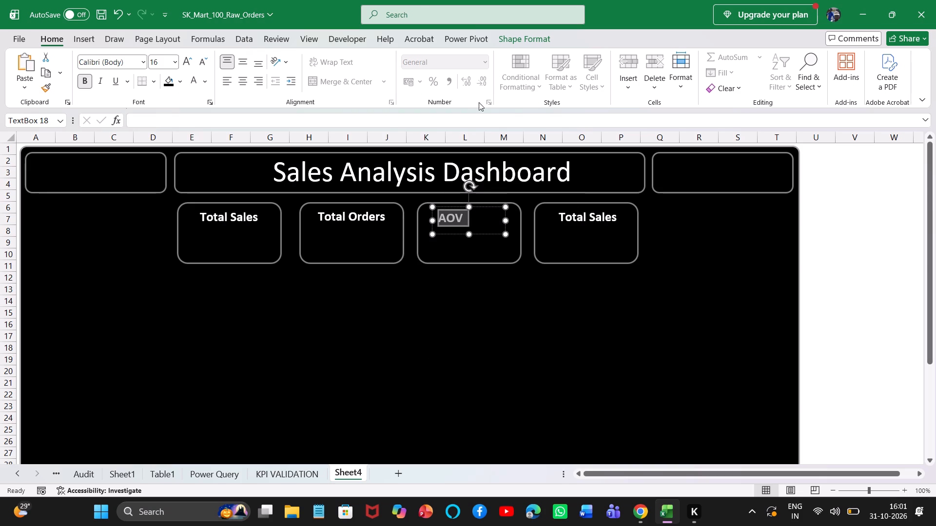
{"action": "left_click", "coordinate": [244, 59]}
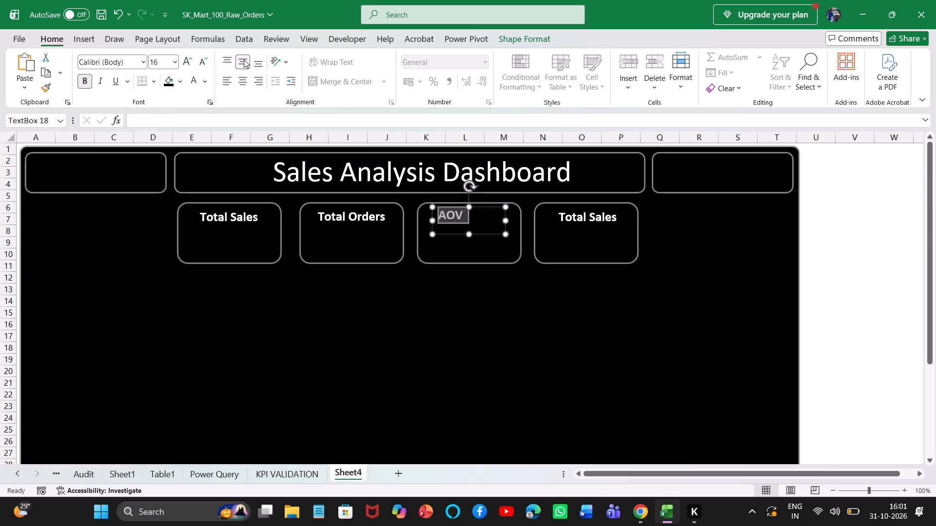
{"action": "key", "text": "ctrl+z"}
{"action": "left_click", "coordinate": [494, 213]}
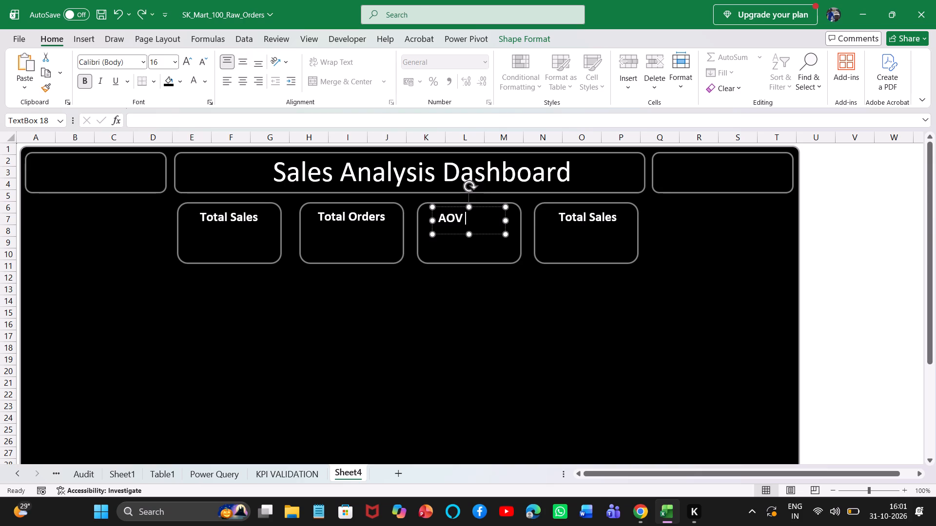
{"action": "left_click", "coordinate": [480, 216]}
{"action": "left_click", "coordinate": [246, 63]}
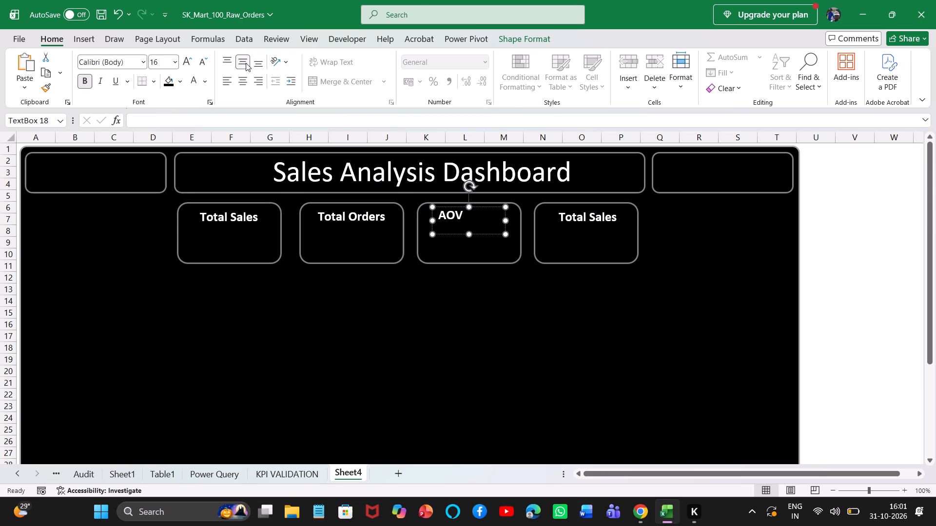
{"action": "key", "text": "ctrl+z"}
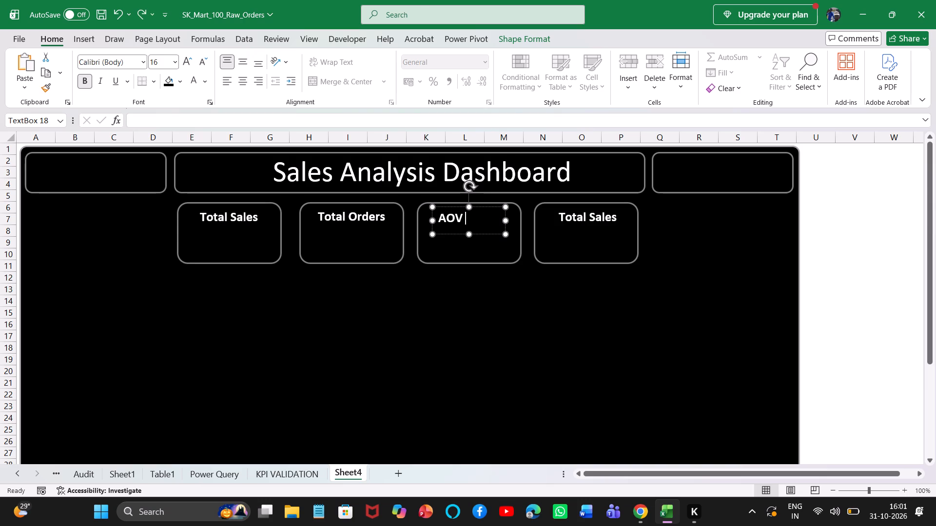
Insert leading spaces before "AOV" so the label sits centred in the third KPI card.
{"action": "left_click", "coordinate": [435, 215]}
{"action": "key", "text": "space"}
{"action": "key", "text": "space"}
{"action": "key", "text": "space"}
{"action": "key", "text": "space"}
{"action": "key", "text": "space"}
{"action": "key", "text": "space"}
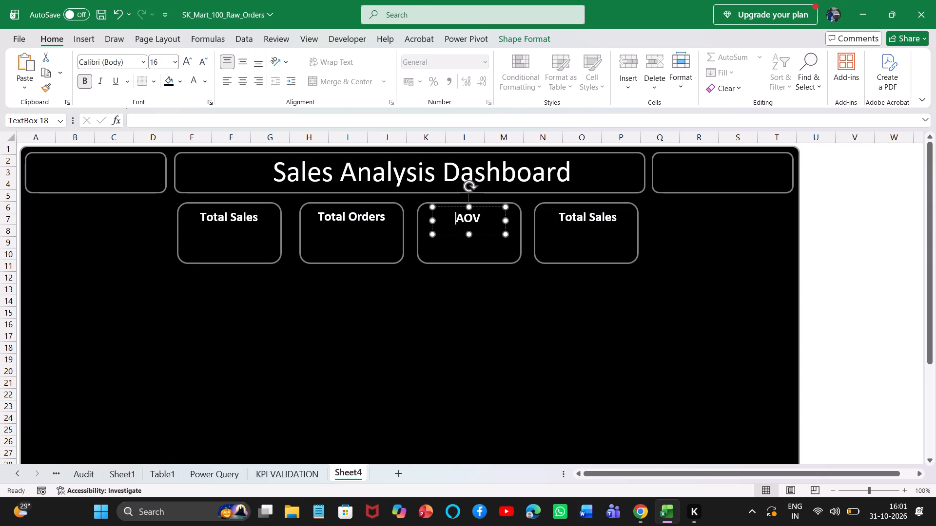
{"action": "left_click", "coordinate": [514, 362]}
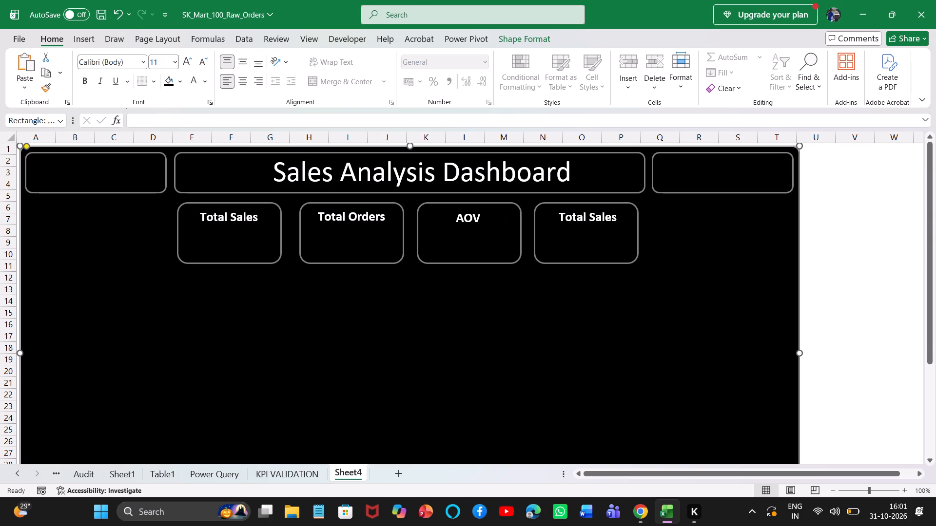
Change the "Total Sales" label in the fourth KPI card to "Total Profit", following the ChatGPT layout.
{"action": "left_click", "coordinate": [587, 219]}
{"action": "key", "text": "alt+Tab"}
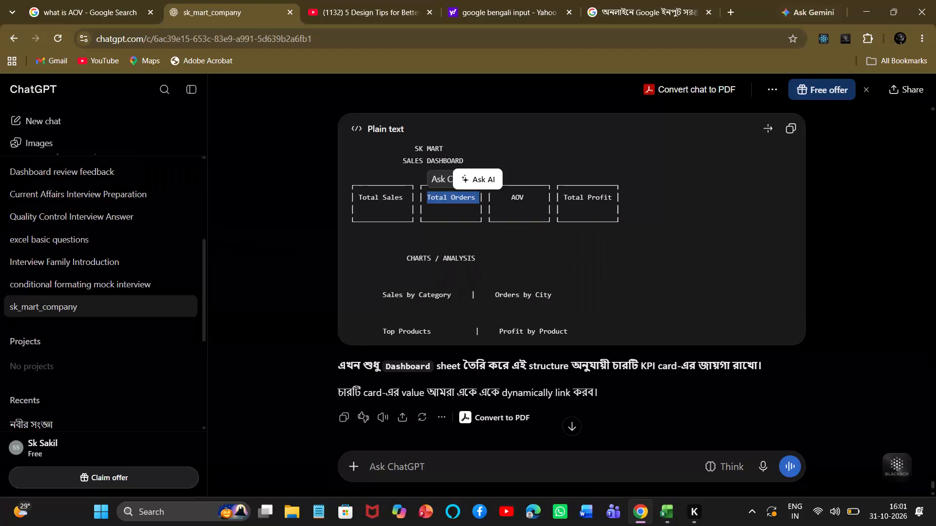
{"action": "key", "text": "alt+Tab"}
{"action": "left_click", "coordinate": [616, 216]}
{"action": "key", "text": "BackSpace"}
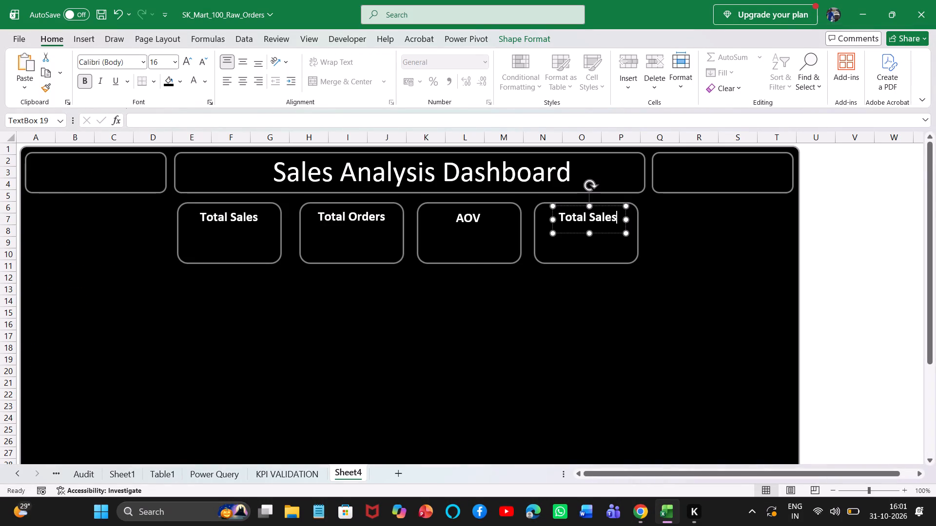
{"action": "key", "text": "BackSpace"}
{"action": "key", "text": "BackSpace"}
{"action": "key", "text": "BackSpace"}
{"action": "key", "text": "BackSpace"}
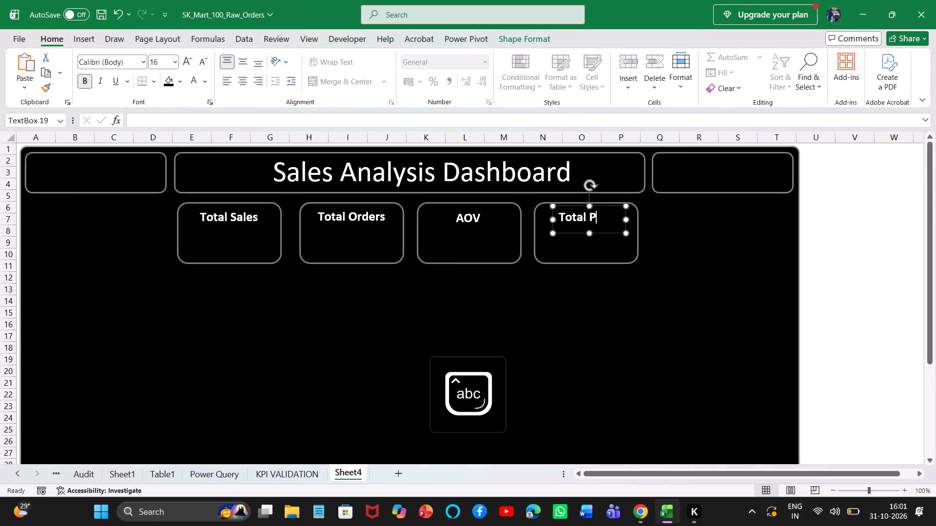
{"action": "type", "text": "rofit"}
{"action": "left_click", "coordinate": [601, 301]}
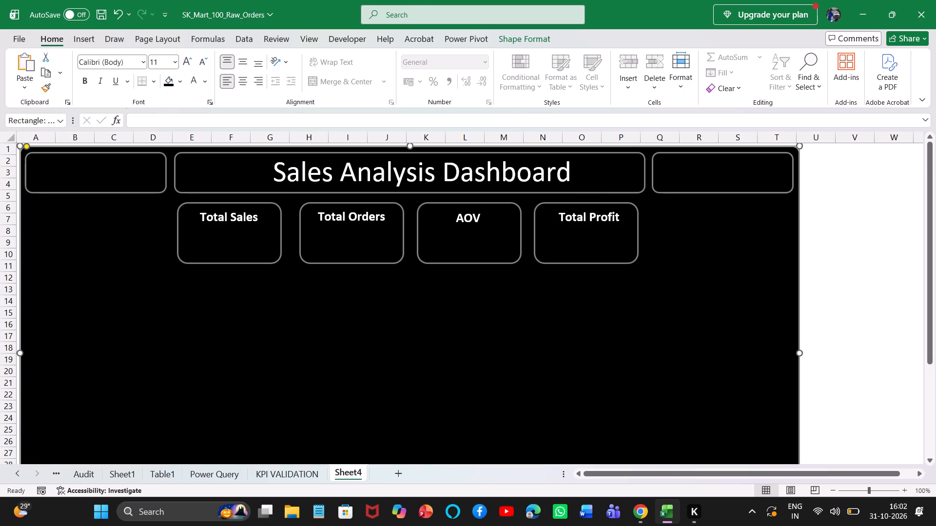
Shift the "Total Profit" text box slightly so the label sits centred in the fourth KPI card.
{"action": "left_click", "coordinate": [593, 212]}
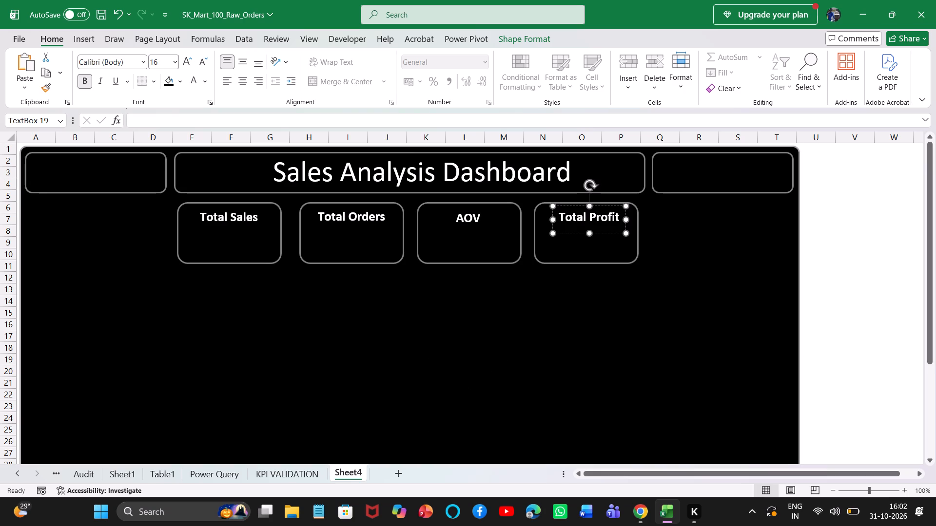
{"action": "left_click", "coordinate": [570, 205]}
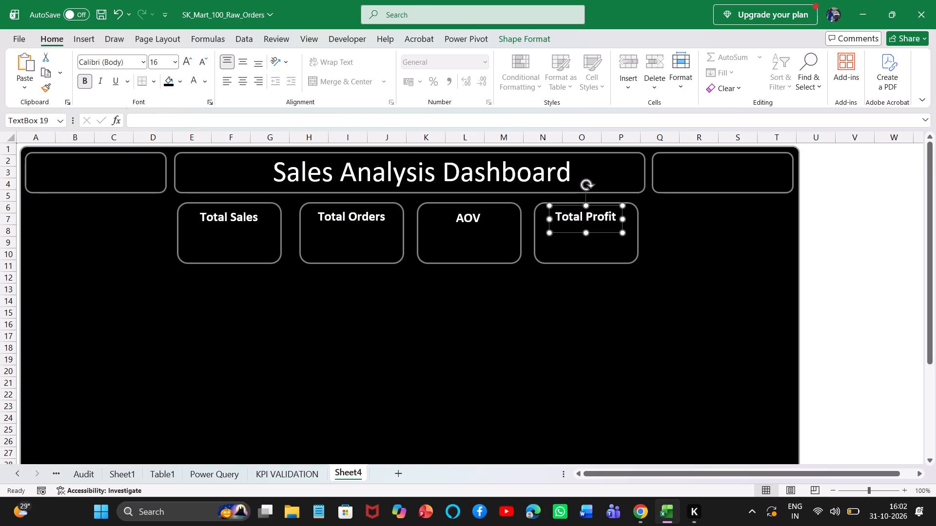
Select the "Total Sales", "Total Orders", "AOV" and "Total Profit" text boxes together and apply Align Middle to them.
{"action": "left_click", "coordinate": [222, 215]}
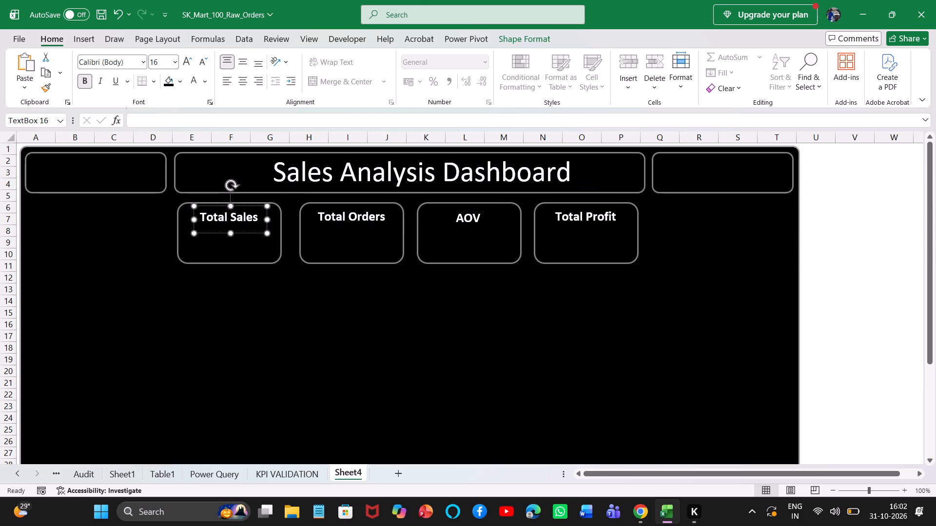
{"action": "left_click", "coordinate": [328, 217], "text": "ctrl"}
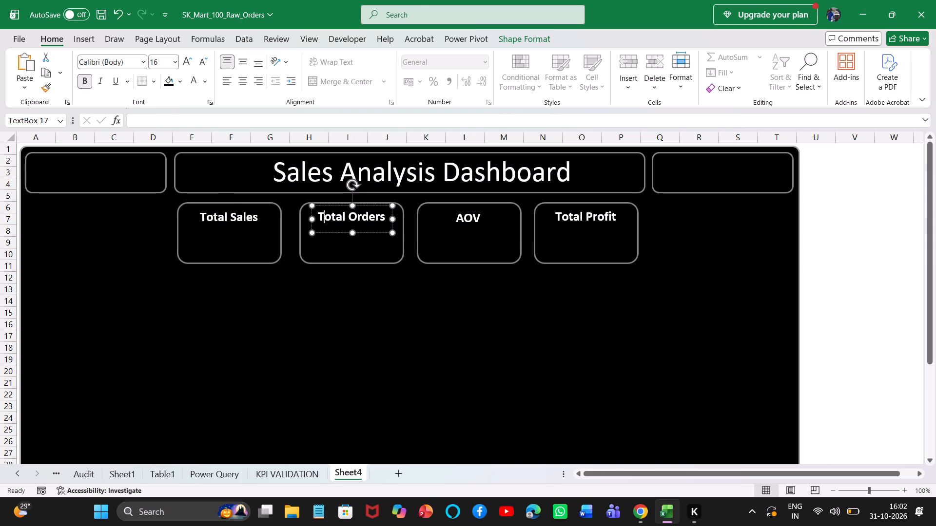
{"action": "left_click", "coordinate": [240, 217]}
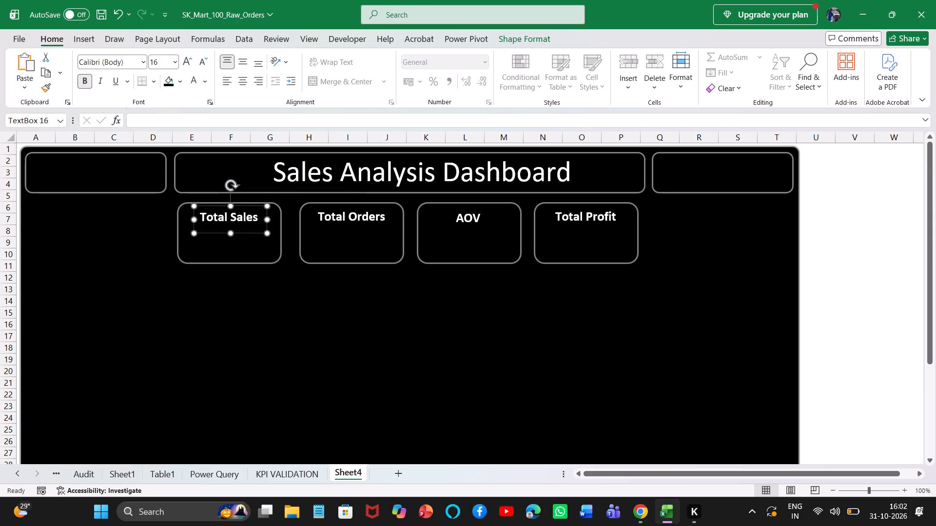
{"action": "left_click", "coordinate": [218, 206]}
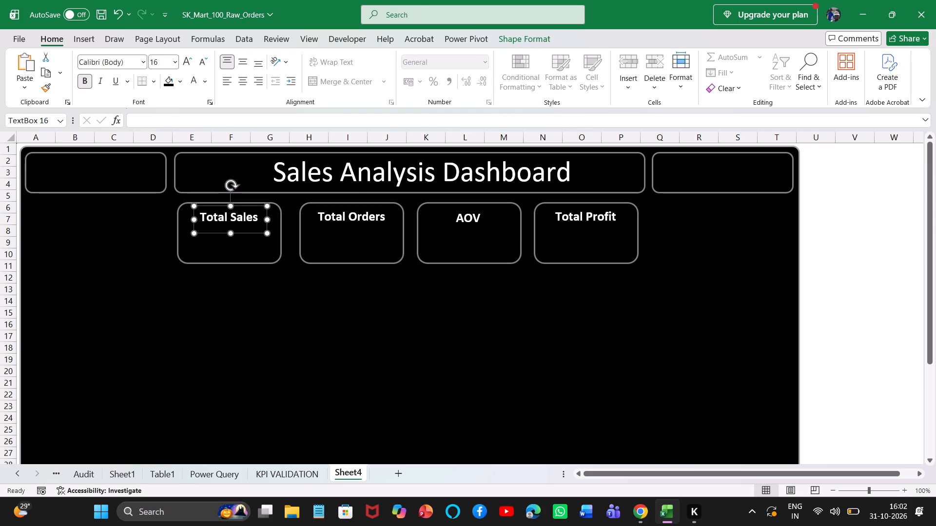
{"action": "left_click", "coordinate": [331, 210], "text": "ctrl"}
{"action": "left_click", "coordinate": [458, 218], "text": "ctrl"}
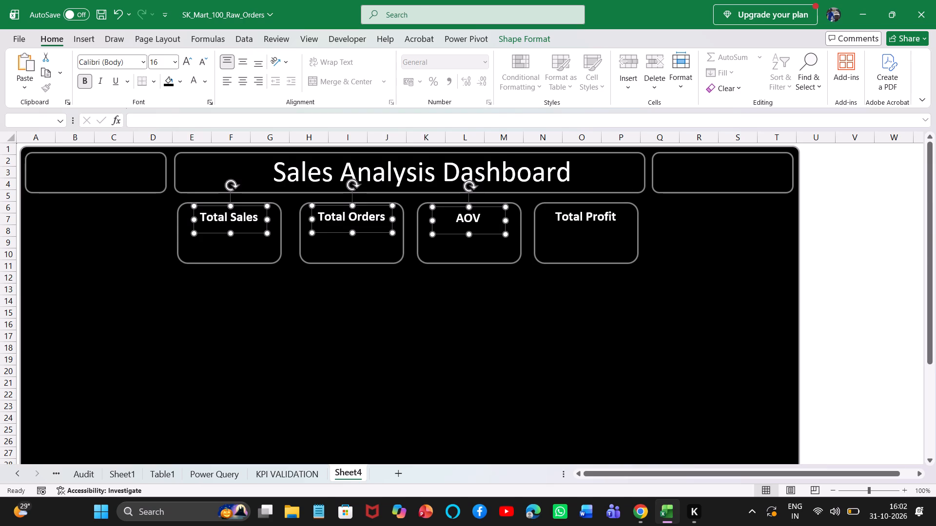
{"action": "left_click", "coordinate": [566, 215], "text": "ctrl"}
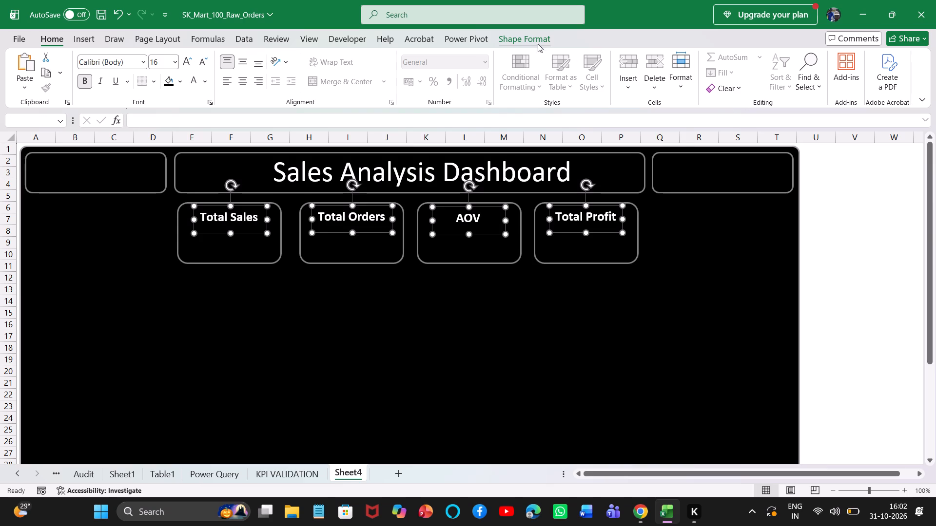
{"action": "left_click", "coordinate": [537, 41]}
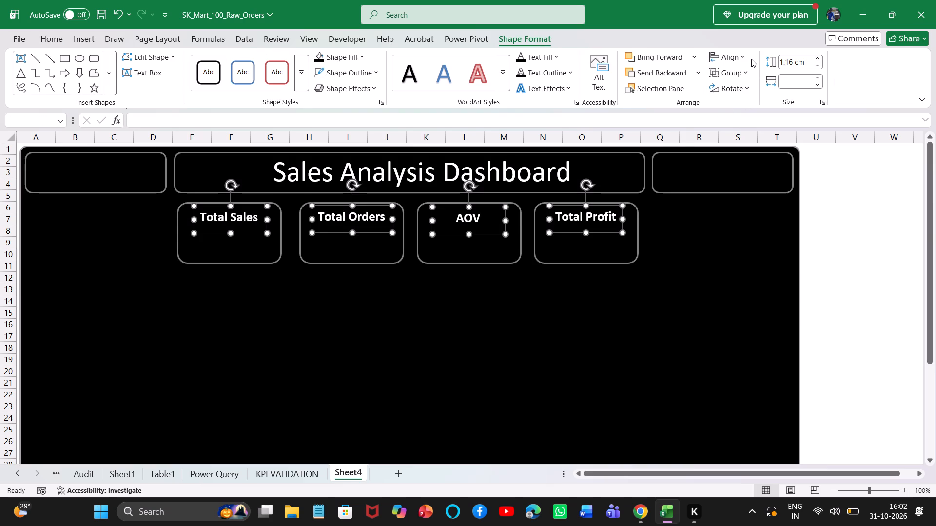
{"action": "left_click", "coordinate": [751, 59]}
{"action": "left_click", "coordinate": [746, 58]}
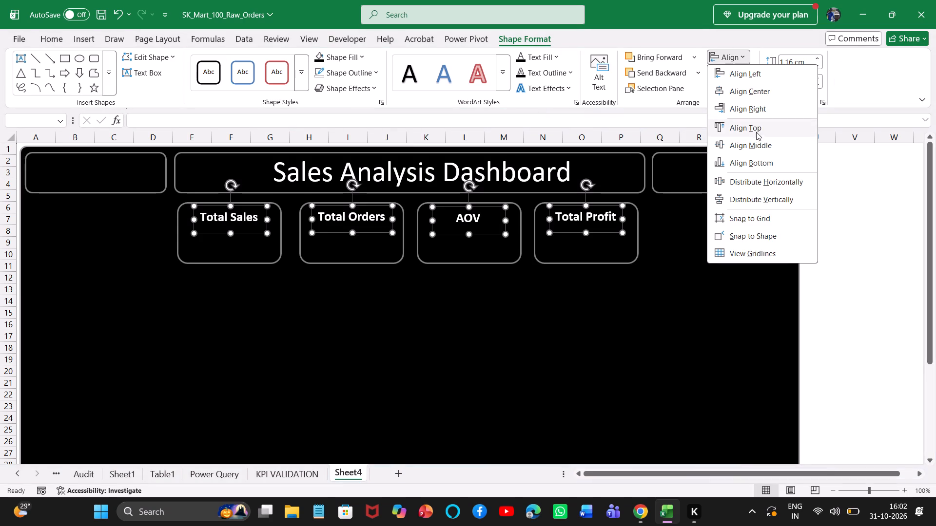
{"action": "left_click", "coordinate": [755, 146]}
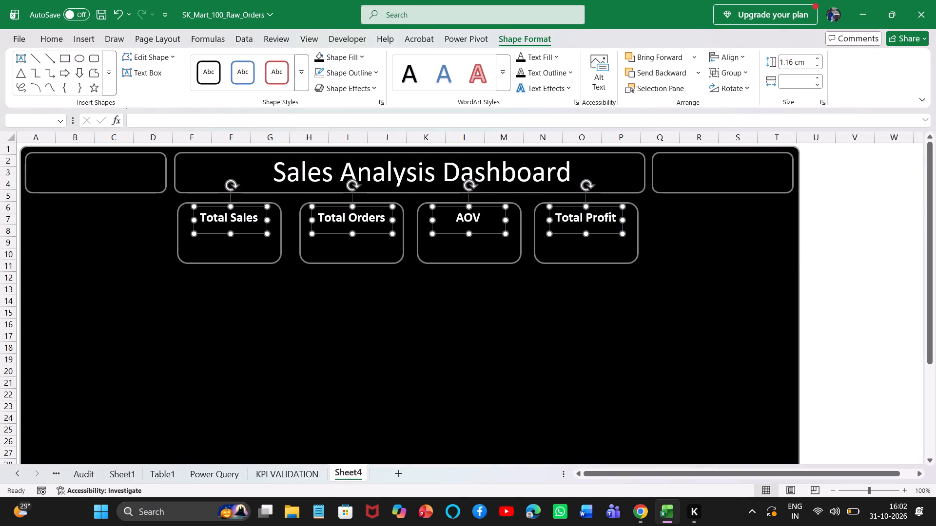
{"action": "left_click", "coordinate": [594, 319]}
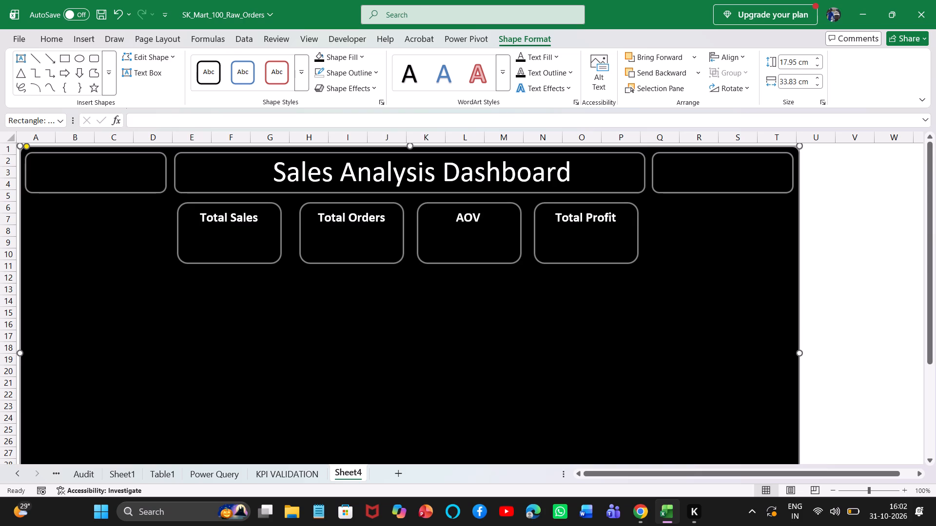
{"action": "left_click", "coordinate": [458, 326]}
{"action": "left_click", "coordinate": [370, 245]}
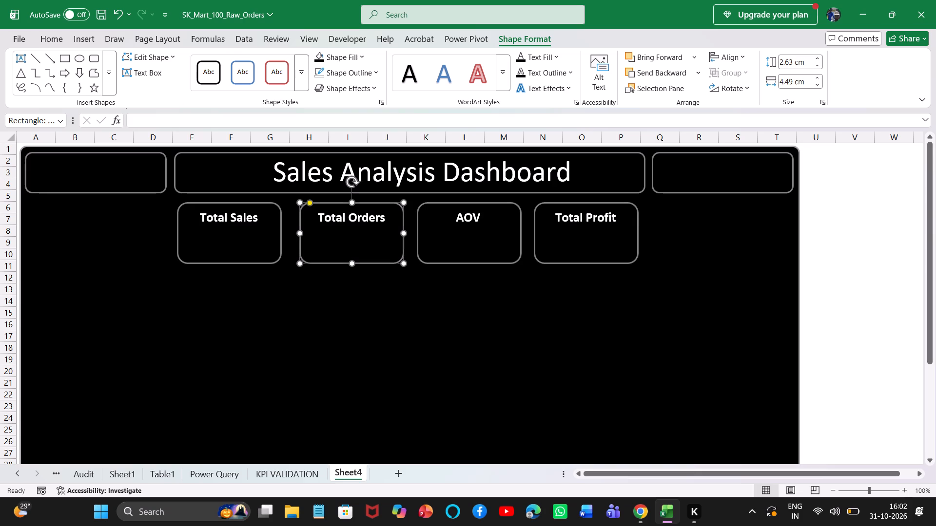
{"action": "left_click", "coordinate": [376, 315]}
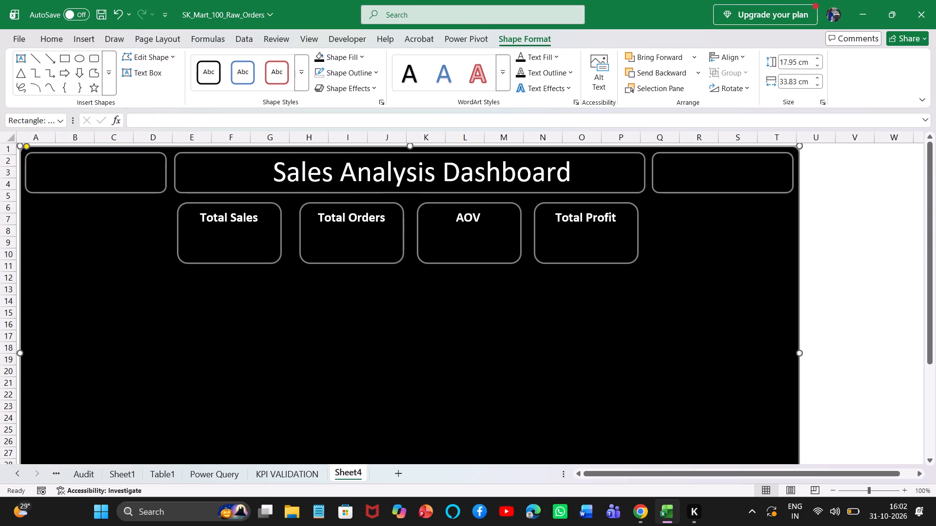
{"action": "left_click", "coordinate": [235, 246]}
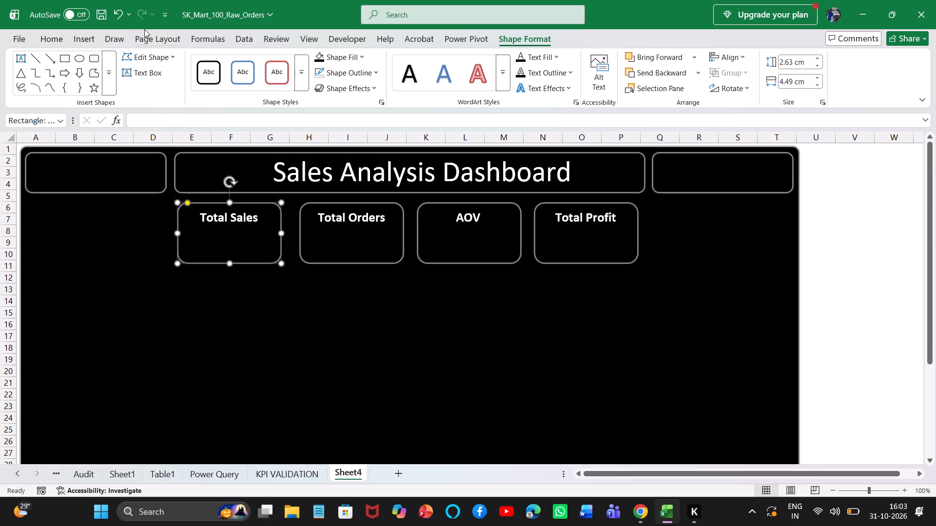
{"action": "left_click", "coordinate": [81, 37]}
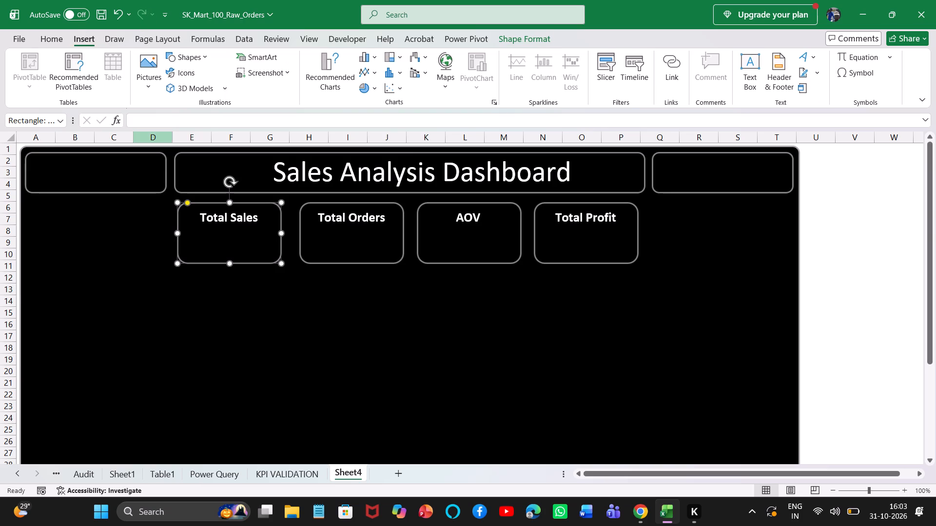
Duplicate the "Total Sales" text box and place the copy directly below the original label inside the first KPI card.
{"action": "left_click", "coordinate": [215, 217]}
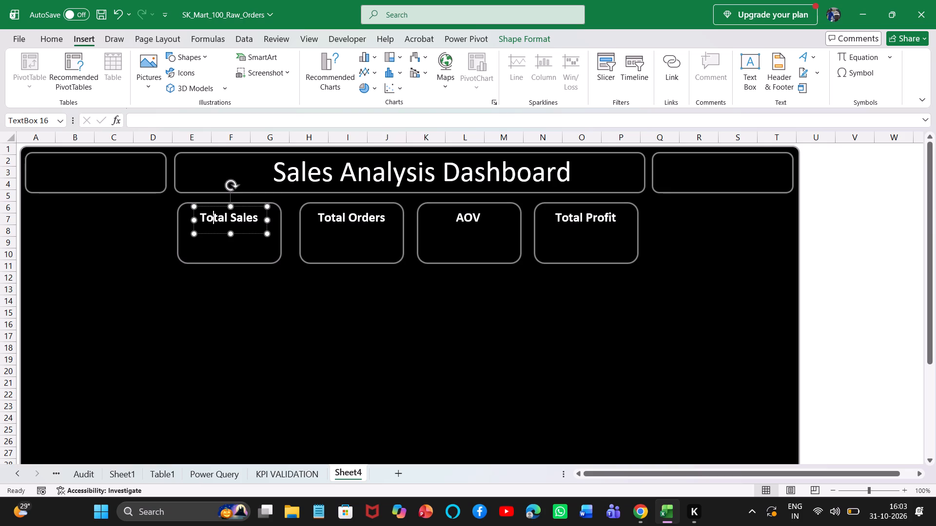
{"action": "left_click", "coordinate": [215, 205]}
{"action": "key", "text": "ctrl+c"}
{"action": "key", "text": "ctrl+v"}
{"action": "left_click_drag", "start_coordinate": [222, 223], "coordinate": [219, 226]}
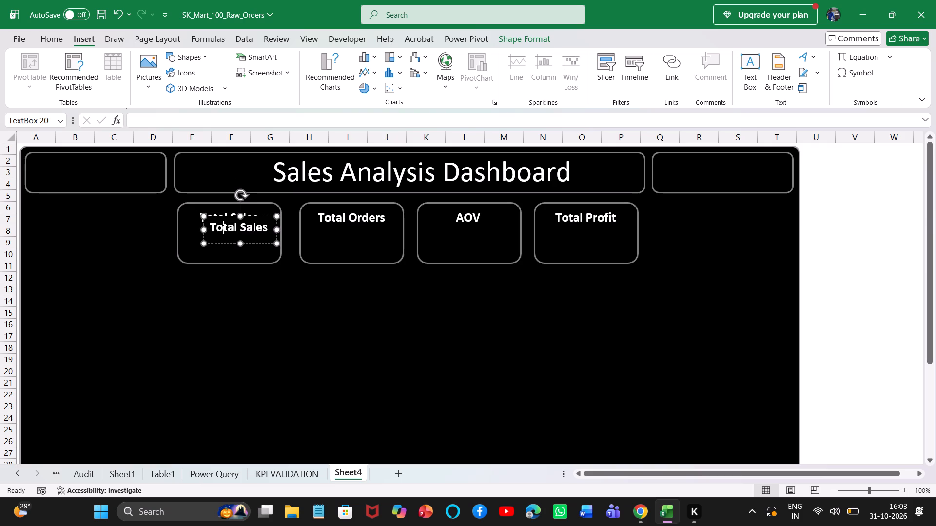
{"action": "left_click_drag", "start_coordinate": [219, 226], "coordinate": [206, 240]}
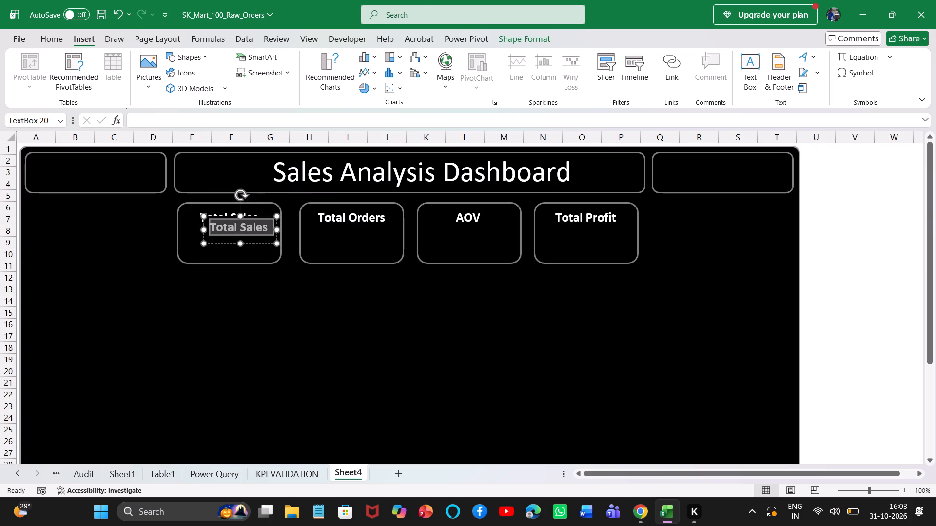
{"action": "left_click", "coordinate": [213, 293]}
{"action": "left_click", "coordinate": [235, 229]}
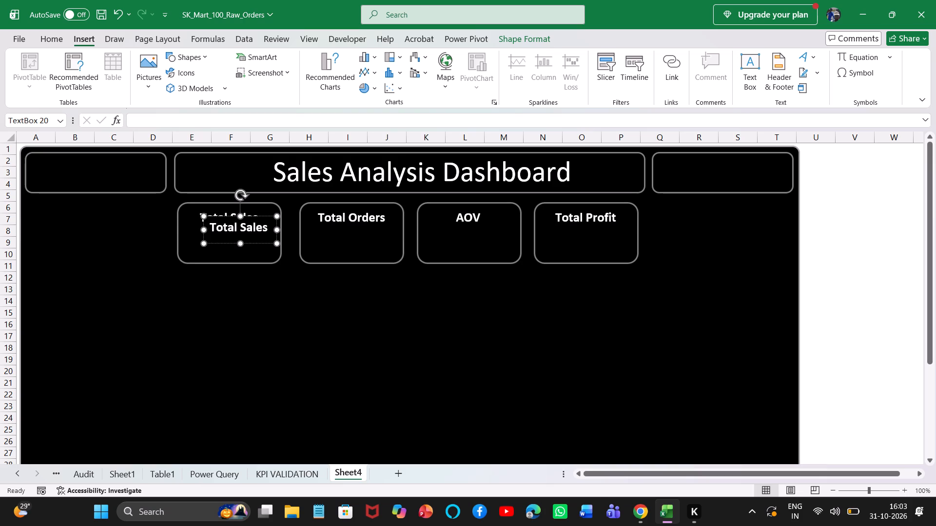
{"action": "left_click_drag", "start_coordinate": [229, 215], "coordinate": [220, 229]}
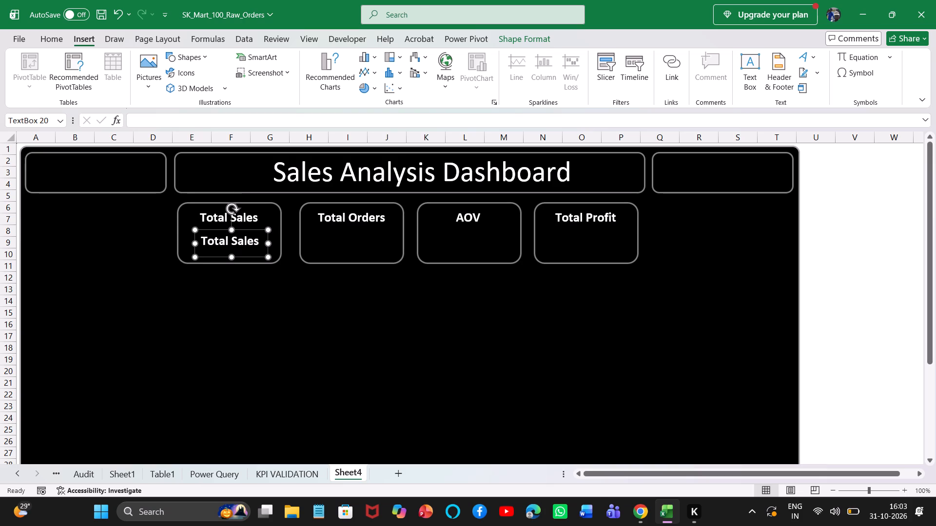
Delete all the text in the duplicated text box of the first KPI card, leaving the box empty.
{"action": "left_click", "coordinate": [258, 246]}
{"action": "key", "text": "BackSpace"}
{"action": "key", "text": "BackSpace"}
{"action": "key", "text": "BackSpace"}
{"action": "key", "text": "BackSpace"}
{"action": "key", "text": "BackSpace"}
{"action": "key", "text": "BackSpace"}
{"action": "key", "text": "BackSpace"}
{"action": "key", "text": "BackSpace"}
{"action": "key", "text": "BackSpace"}
{"action": "key", "text": "BackSpace"}
{"action": "key", "text": "BackSpace"}
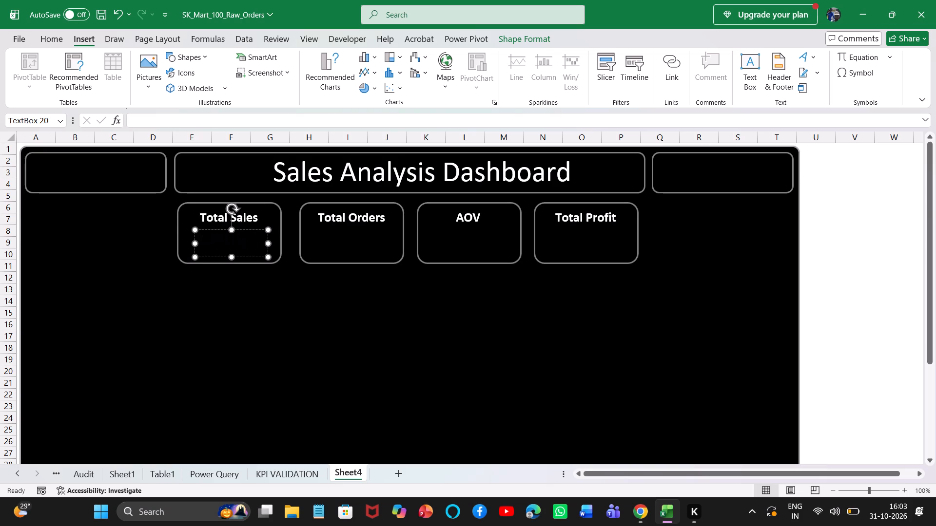
{"action": "key", "text": "equal"}
{"action": "key", "text": "BackSpace"}
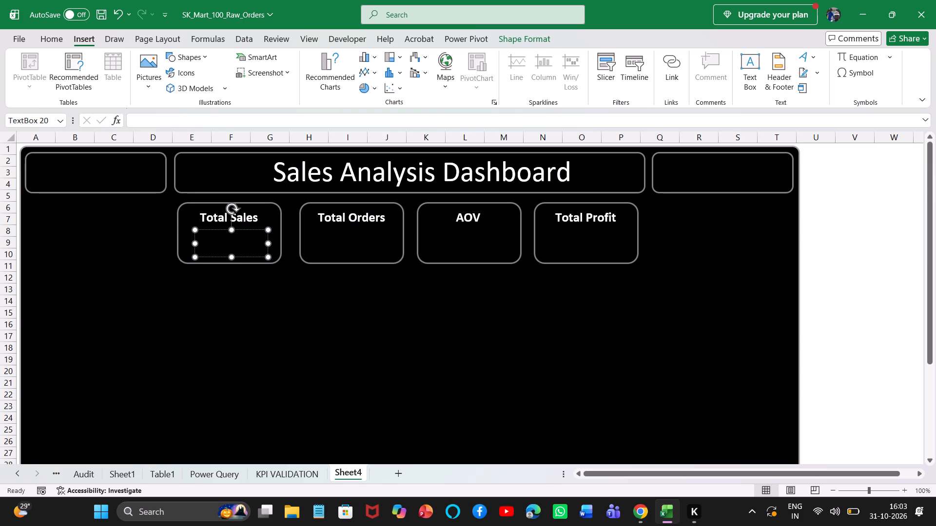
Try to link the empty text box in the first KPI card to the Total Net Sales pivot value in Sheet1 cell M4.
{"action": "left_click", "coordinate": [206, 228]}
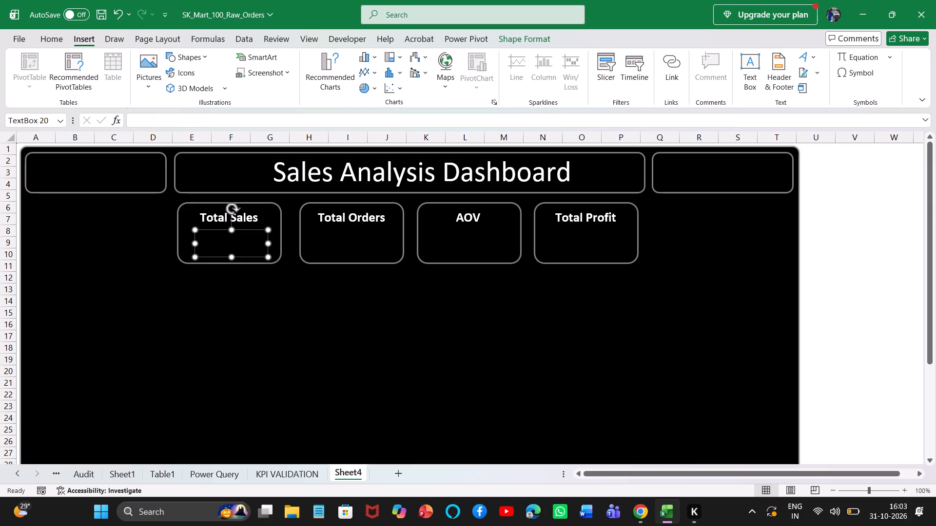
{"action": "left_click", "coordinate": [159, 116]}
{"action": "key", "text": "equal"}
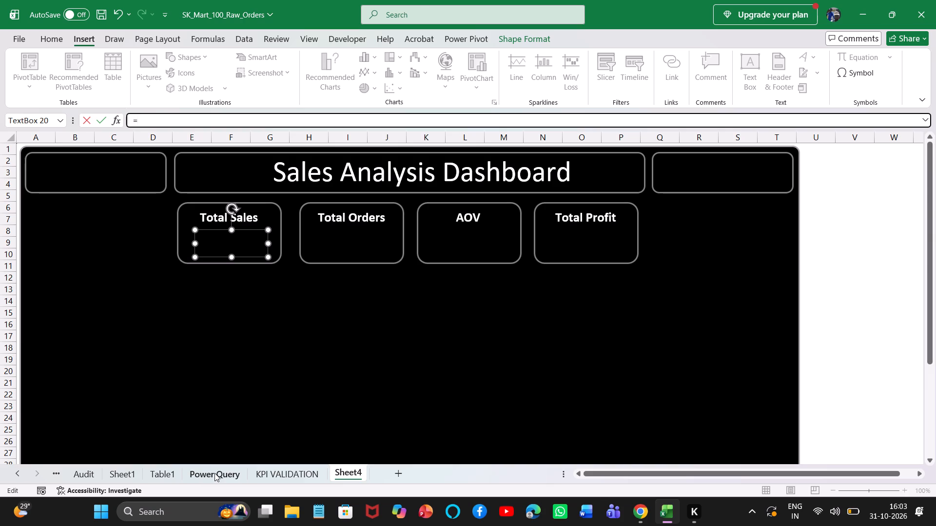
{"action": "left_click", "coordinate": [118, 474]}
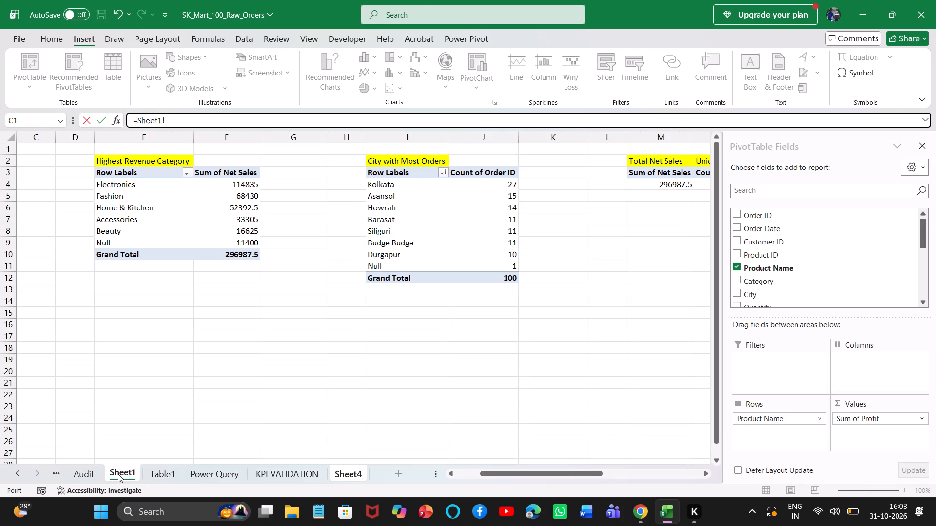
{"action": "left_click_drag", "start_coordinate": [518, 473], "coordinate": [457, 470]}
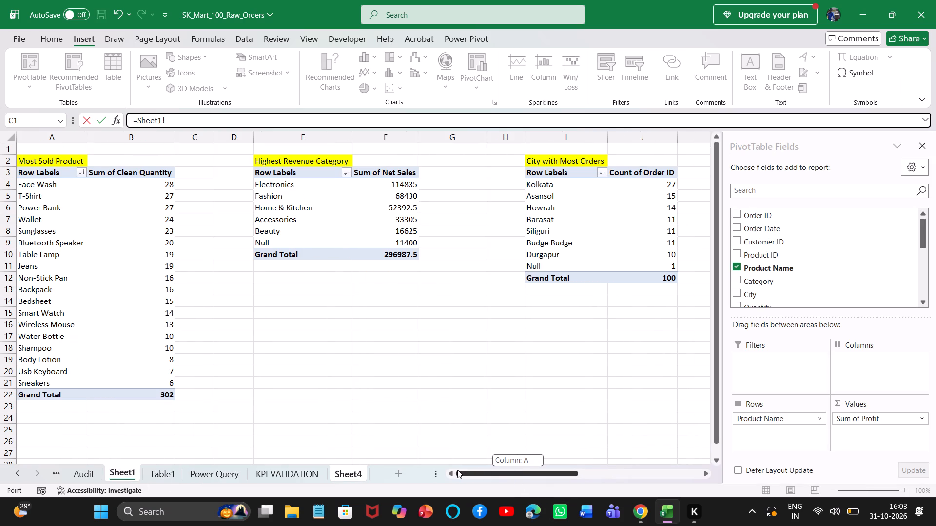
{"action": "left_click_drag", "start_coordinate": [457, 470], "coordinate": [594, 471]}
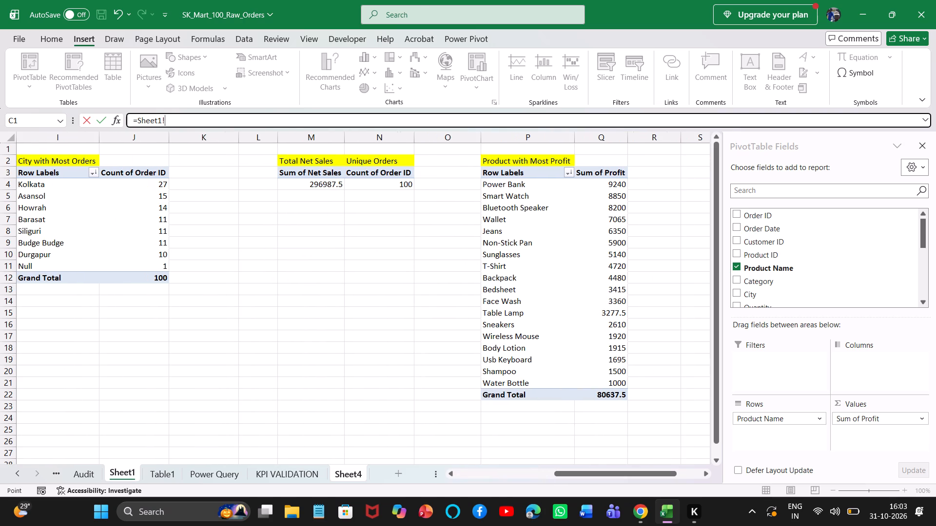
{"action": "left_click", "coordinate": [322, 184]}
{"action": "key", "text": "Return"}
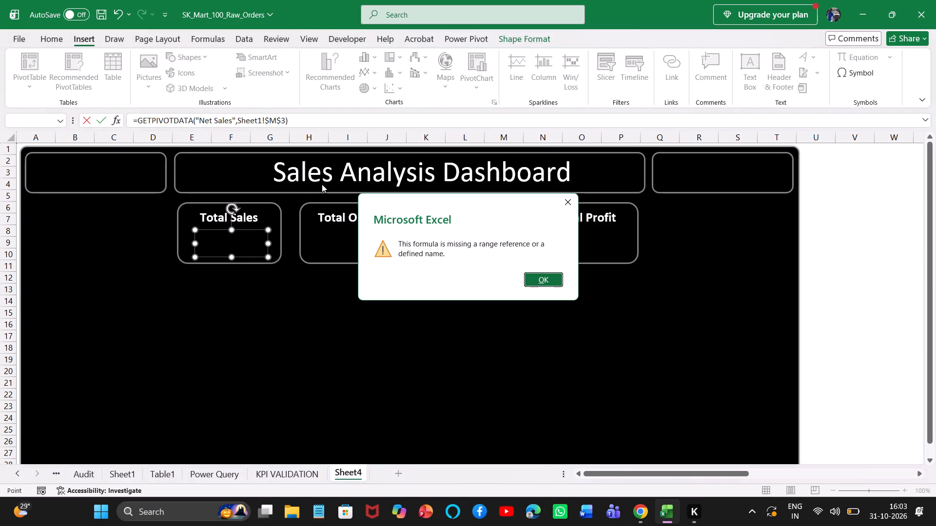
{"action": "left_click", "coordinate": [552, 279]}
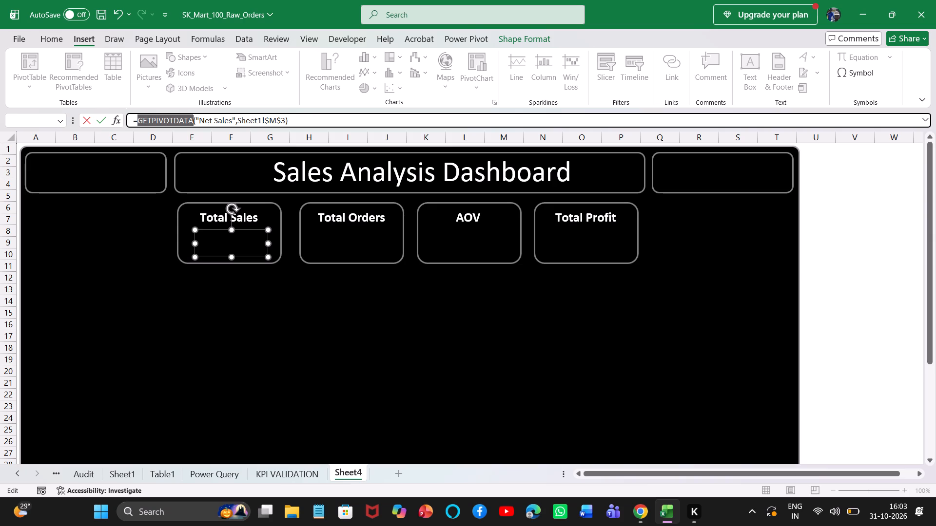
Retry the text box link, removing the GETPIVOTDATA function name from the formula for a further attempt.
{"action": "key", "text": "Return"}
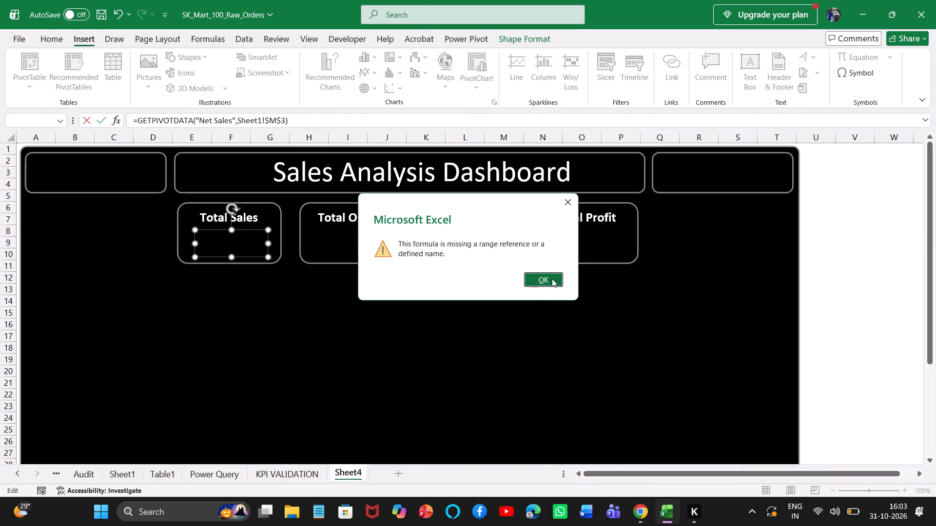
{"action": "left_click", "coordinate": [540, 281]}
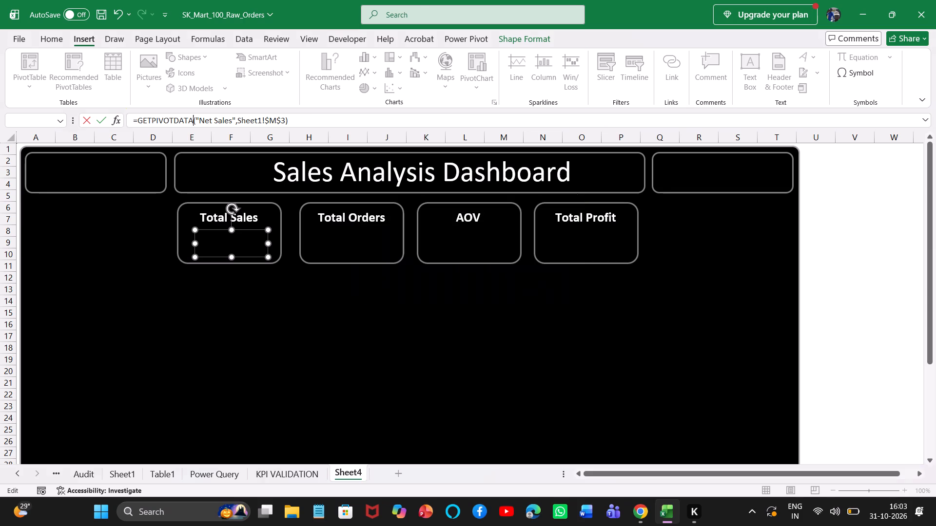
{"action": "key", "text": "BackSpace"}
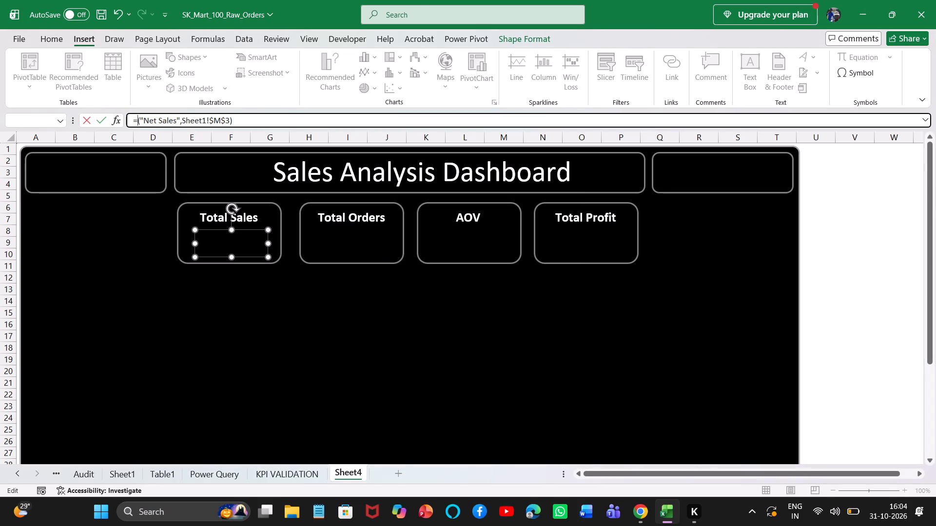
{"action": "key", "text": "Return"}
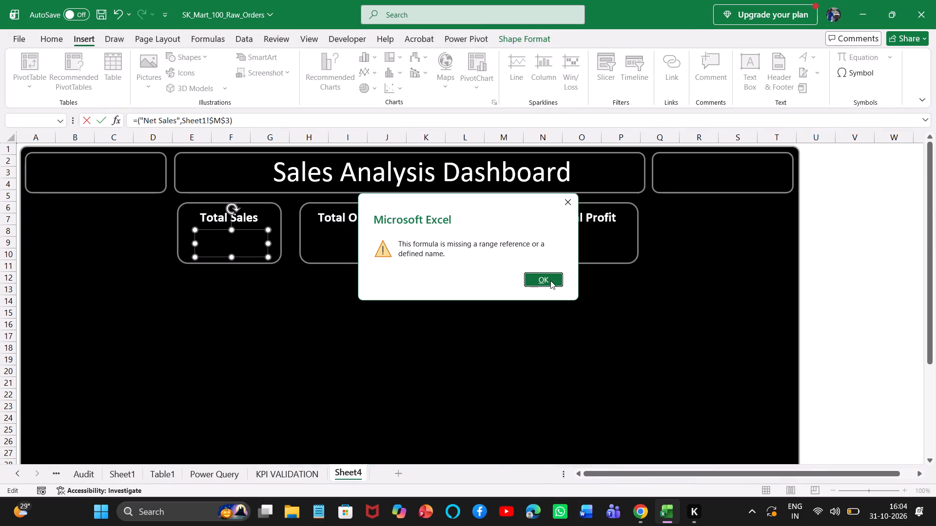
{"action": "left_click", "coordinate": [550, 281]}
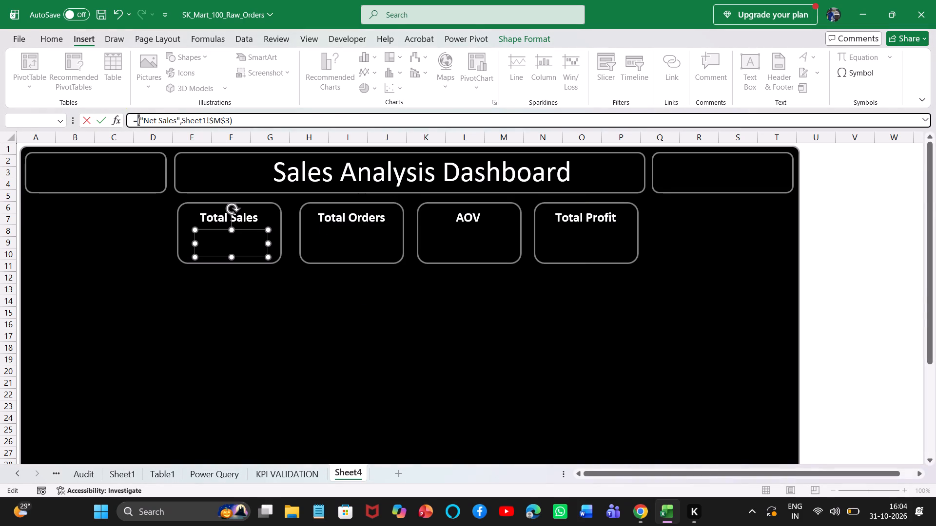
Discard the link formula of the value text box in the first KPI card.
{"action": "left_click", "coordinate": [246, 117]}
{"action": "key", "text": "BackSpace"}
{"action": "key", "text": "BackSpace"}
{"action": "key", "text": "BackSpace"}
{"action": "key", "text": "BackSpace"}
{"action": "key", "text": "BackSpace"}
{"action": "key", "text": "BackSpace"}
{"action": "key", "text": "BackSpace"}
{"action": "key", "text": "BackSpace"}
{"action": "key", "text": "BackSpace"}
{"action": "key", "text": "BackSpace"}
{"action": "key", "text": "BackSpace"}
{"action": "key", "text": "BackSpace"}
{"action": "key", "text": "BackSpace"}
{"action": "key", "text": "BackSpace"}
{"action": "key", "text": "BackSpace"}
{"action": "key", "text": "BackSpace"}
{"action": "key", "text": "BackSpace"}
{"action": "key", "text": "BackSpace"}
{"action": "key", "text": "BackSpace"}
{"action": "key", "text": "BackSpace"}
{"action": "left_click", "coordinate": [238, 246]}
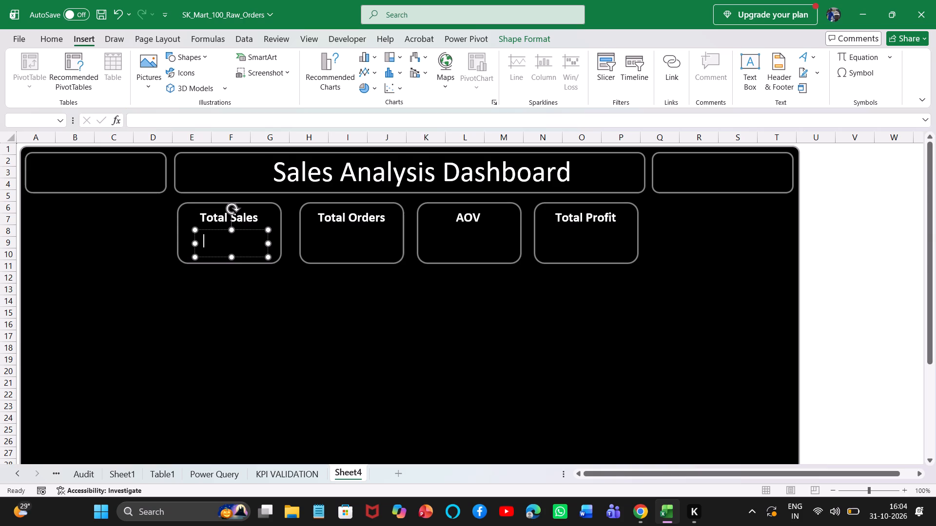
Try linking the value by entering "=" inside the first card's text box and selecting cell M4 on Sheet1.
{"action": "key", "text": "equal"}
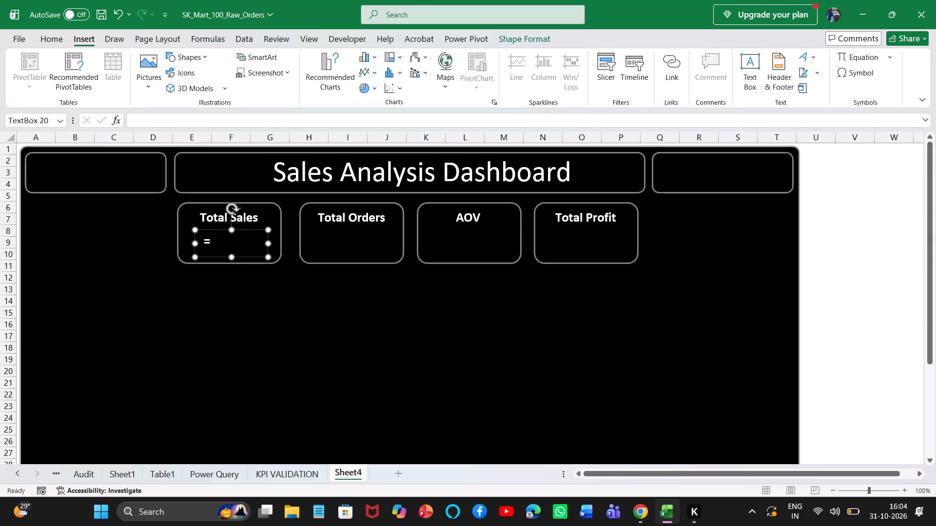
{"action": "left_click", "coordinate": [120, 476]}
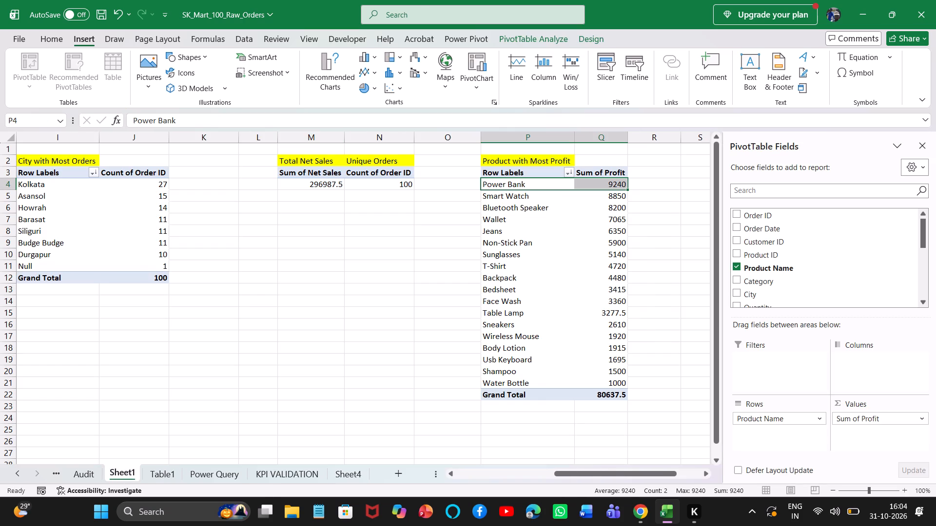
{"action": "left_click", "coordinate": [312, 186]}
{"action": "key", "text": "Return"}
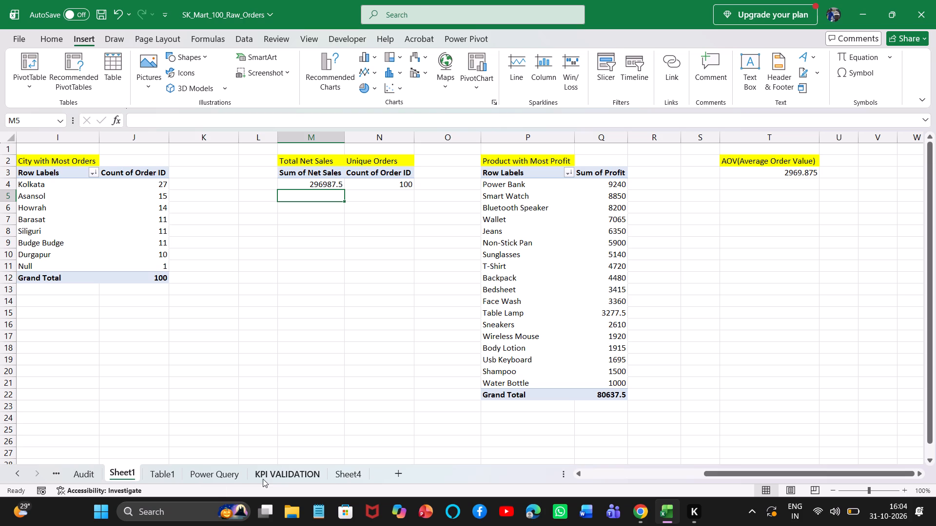
Fill cells A26:E26 below the Most Sold Product pivot on Sheet1 with yellow, and merge and centre them.
{"action": "left_click_drag", "start_coordinate": [715, 474], "coordinate": [563, 486]}
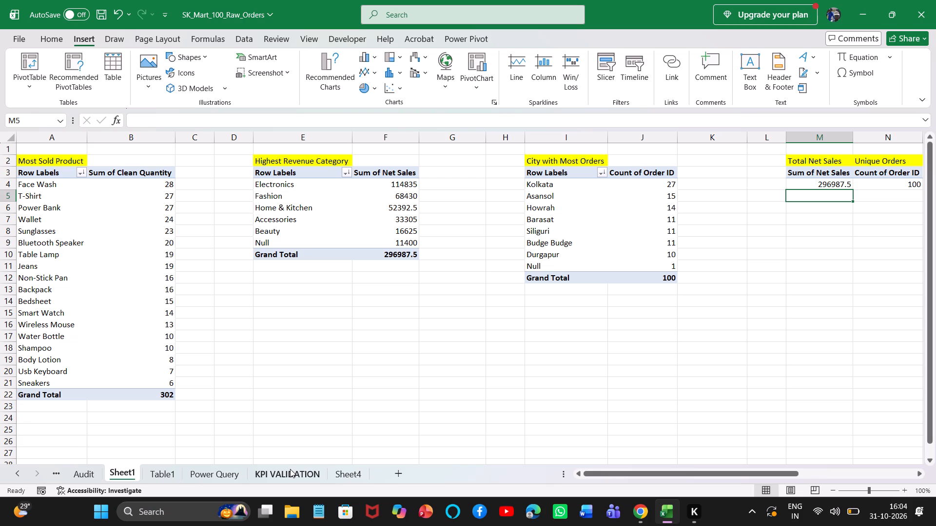
{"action": "left_click", "coordinate": [387, 404]}
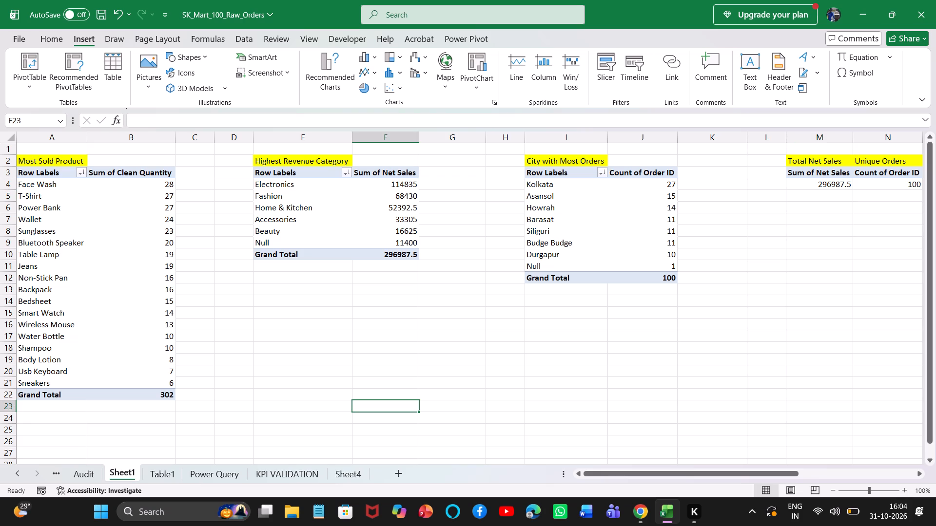
{"action": "left_click_drag", "start_coordinate": [929, 439], "coordinate": [930, 456]}
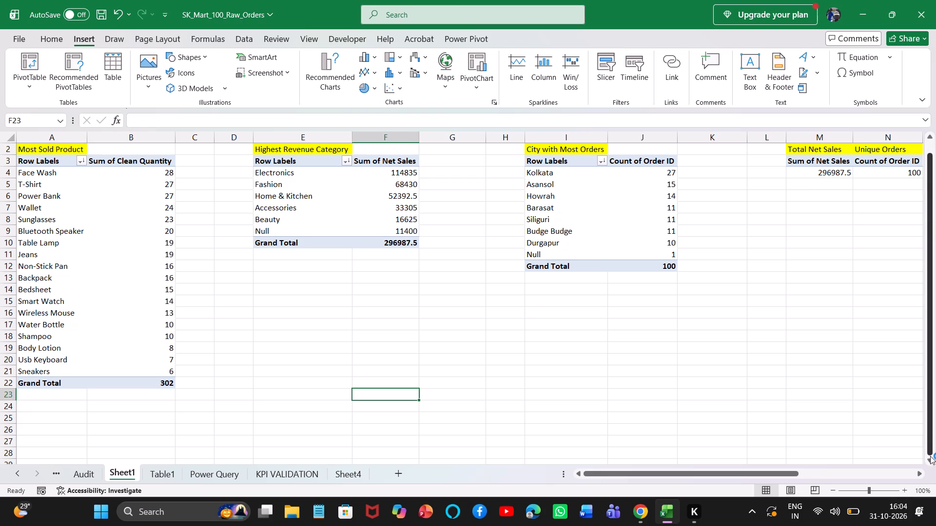
{"action": "triple_click", "coordinate": [932, 464]}
{"action": "left_click", "coordinate": [932, 464]}
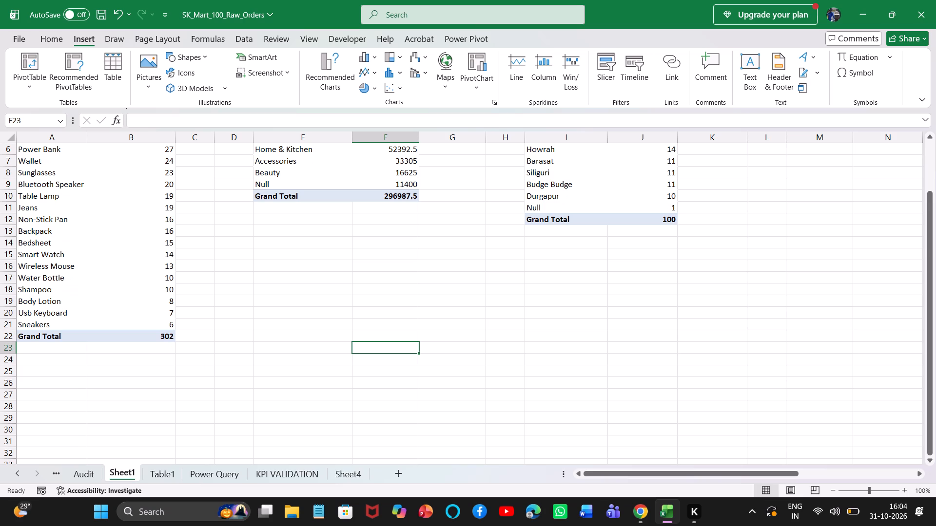
{"action": "left_click", "coordinate": [37, 380]}
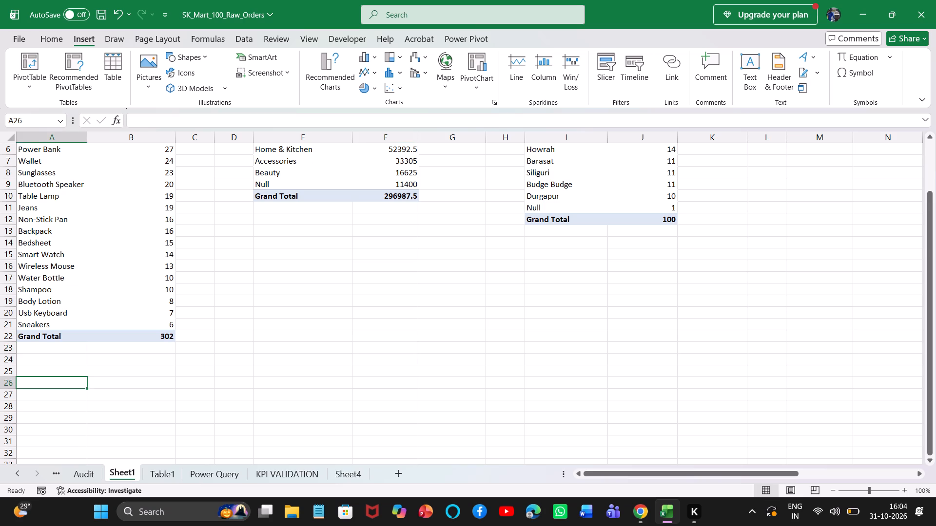
{"action": "key", "text": "shift+Right"}
{"action": "key", "text": "shift+Right"}
{"action": "key", "text": "shift+Right"}
{"action": "key", "text": "shift+Right"}
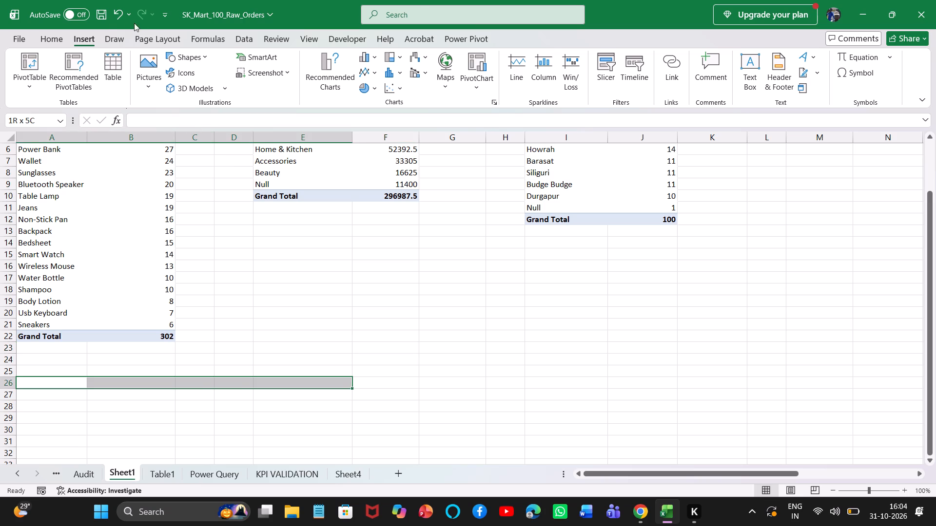
{"action": "left_click", "coordinate": [49, 35]}
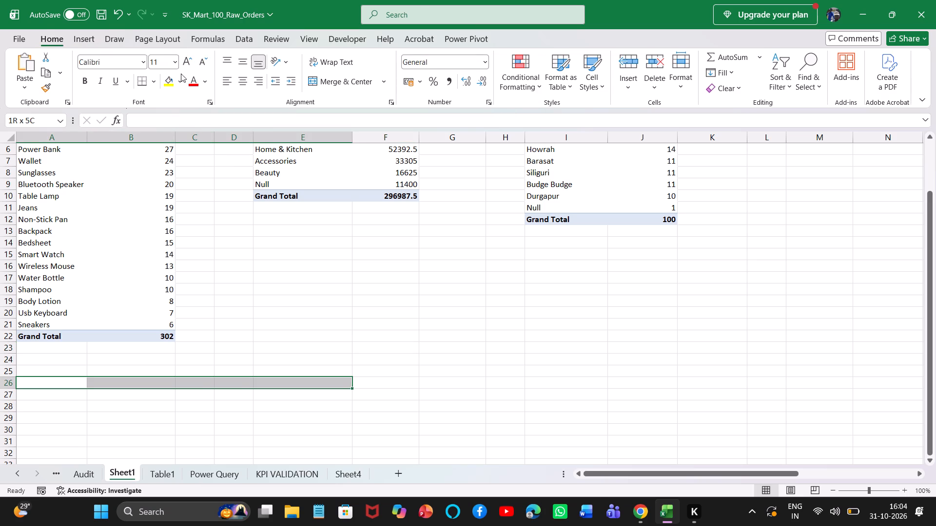
{"action": "left_click", "coordinate": [164, 82]}
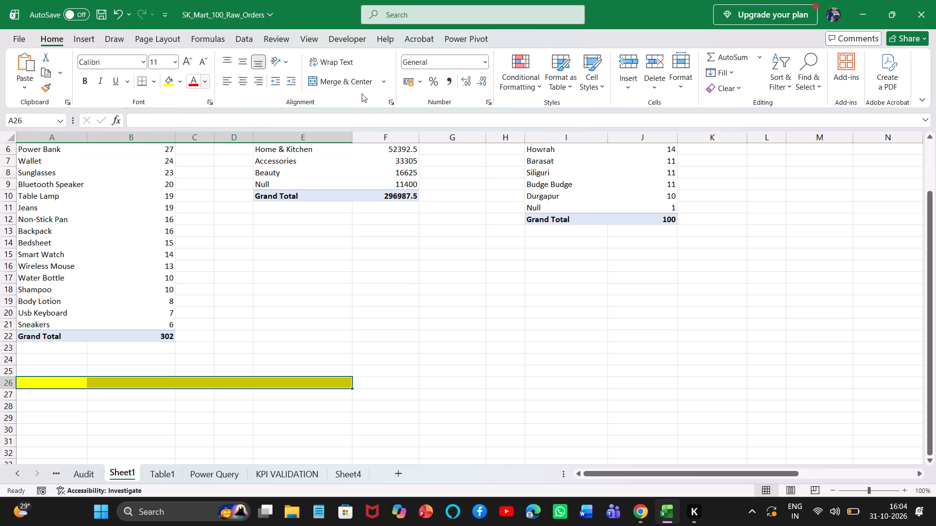
{"action": "left_click", "coordinate": [348, 75]}
{"action": "left_click", "coordinate": [213, 428]}
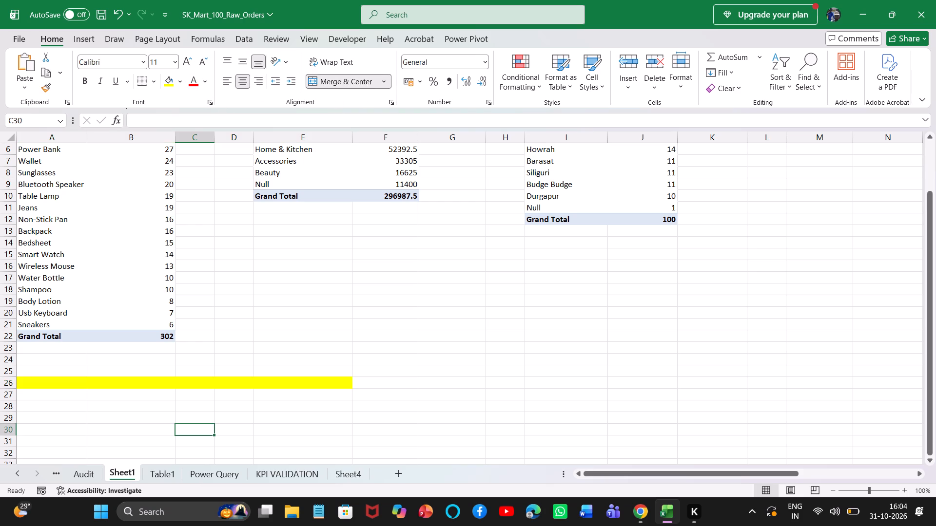
Enter the label "KPI" in cell A27 and fill the cell with the orange theme colour.
{"action": "left_click", "coordinate": [54, 392]}
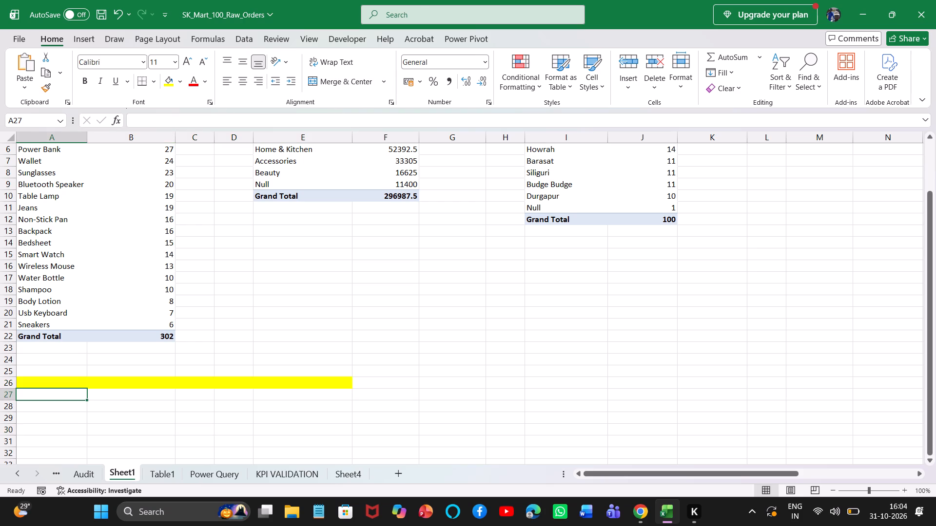
{"action": "type", "text": "KPI"}
{"action": "left_click", "coordinate": [78, 425]}
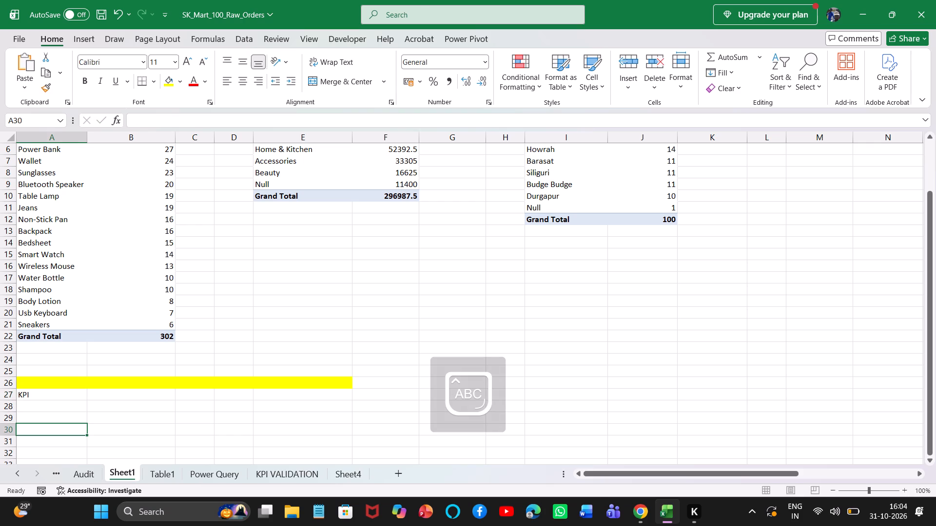
{"action": "left_click", "coordinate": [59, 393]}
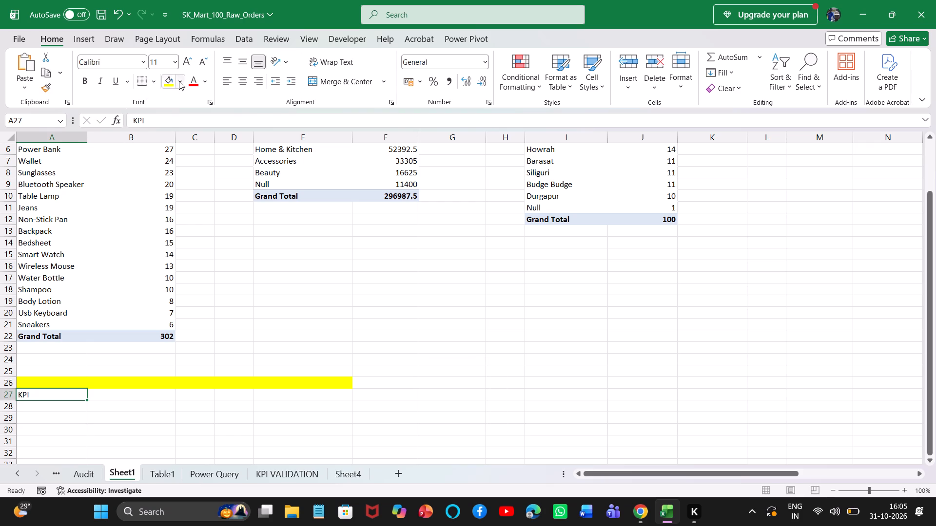
{"action": "left_click", "coordinate": [182, 81]}
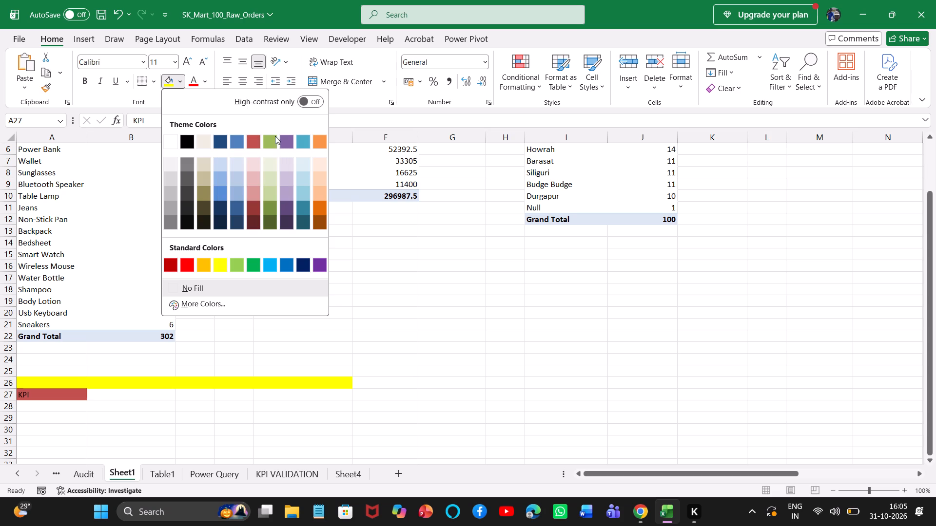
{"action": "left_click", "coordinate": [319, 141]}
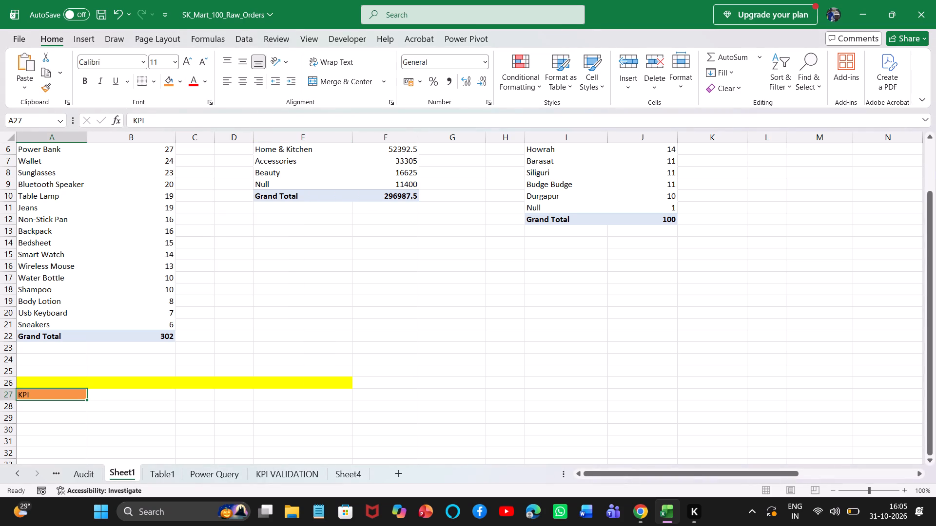
Enter the label "Total Sales" in cell B28 of the KPI block and fill the cell with light green.
{"action": "left_click", "coordinate": [114, 409]}
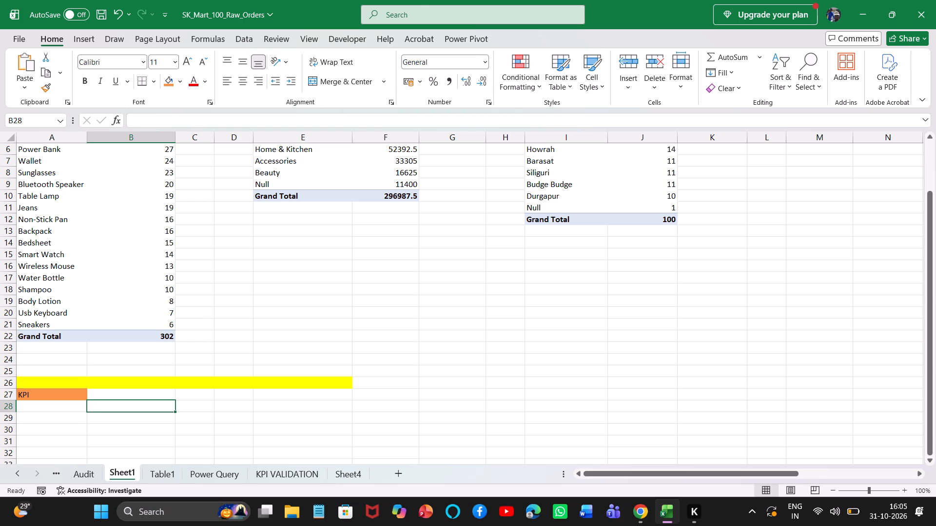
{"action": "key", "text": "t"}
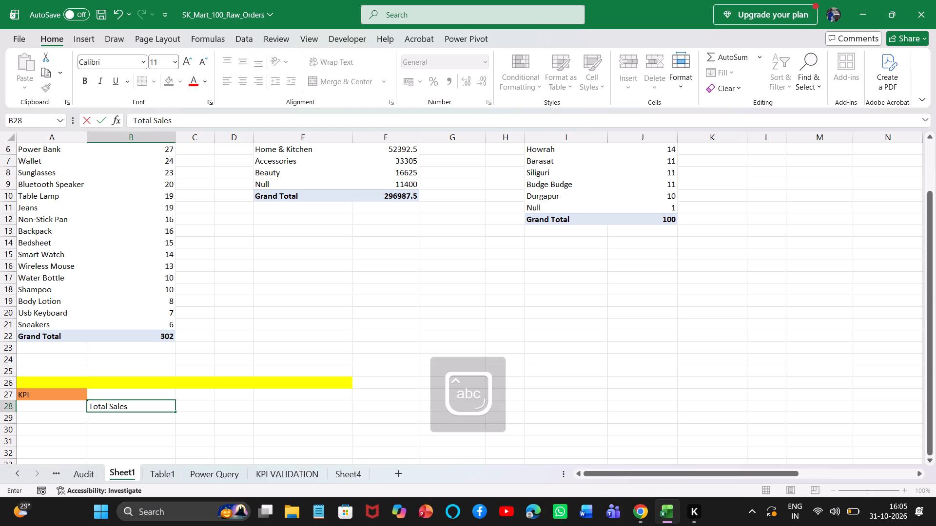
{"action": "left_click", "coordinate": [117, 416]}
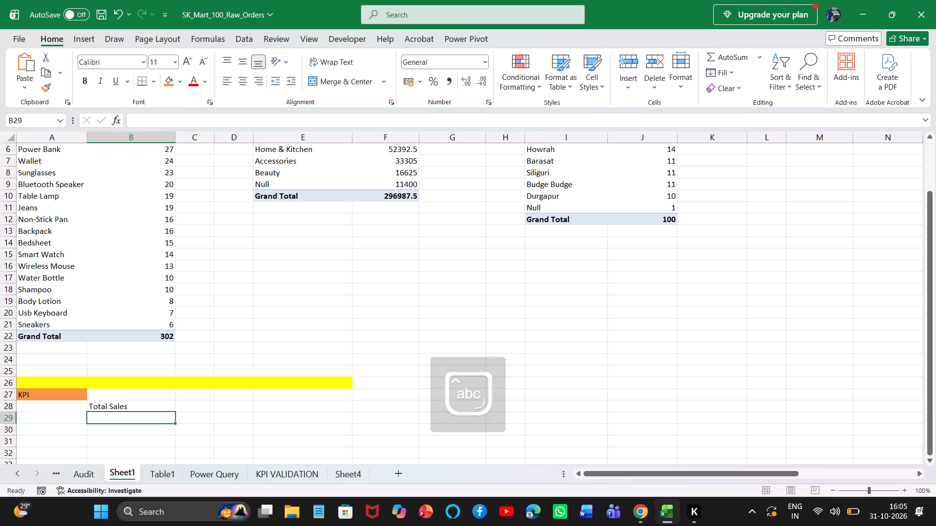
{"action": "left_click", "coordinate": [129, 405]}
{"action": "left_click", "coordinate": [180, 85]}
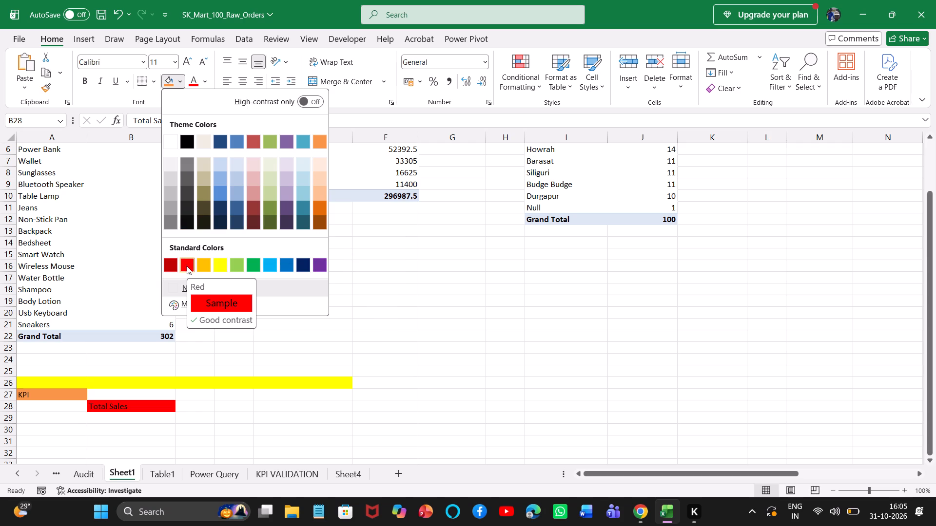
{"action": "left_click", "coordinate": [234, 265]}
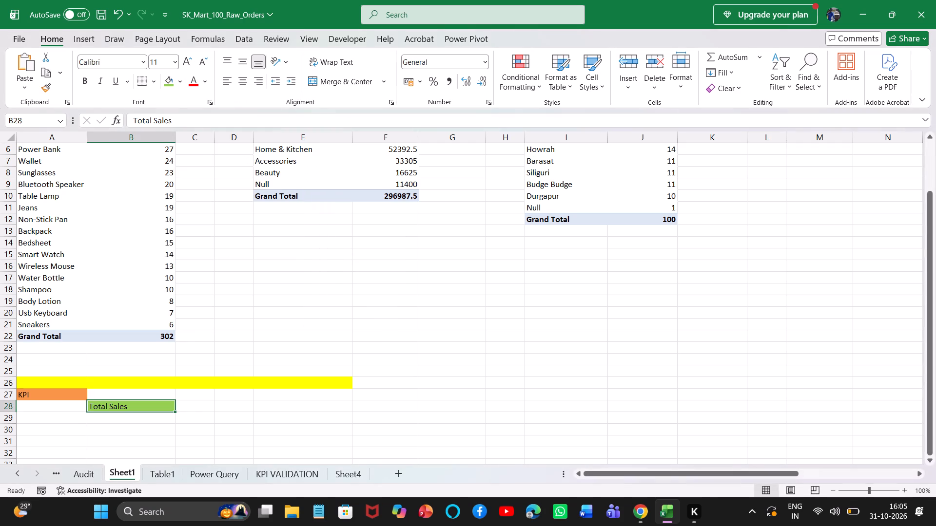
Link cell B29 under Total Sales to the Sum of Net Sales pivot value in cell M4.
{"action": "left_click", "coordinate": [153, 419]}
{"action": "key", "text": "equal"}
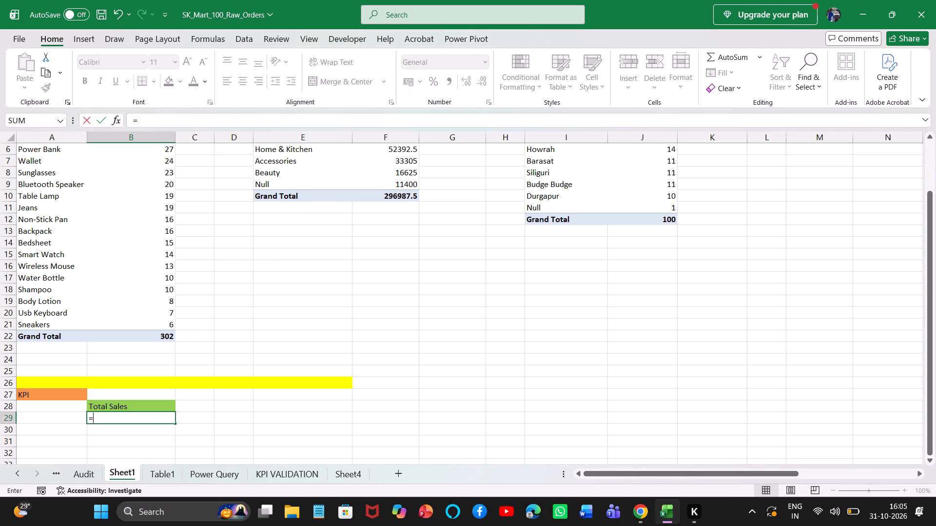
{"action": "left_click_drag", "start_coordinate": [928, 333], "coordinate": [913, 200]}
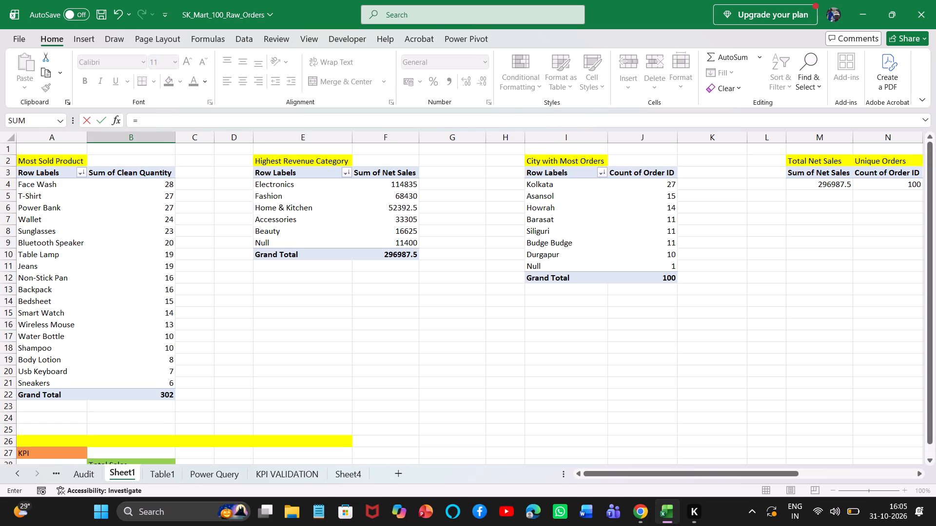
{"action": "left_click", "coordinate": [837, 184]}
{"action": "key", "text": "Return"}
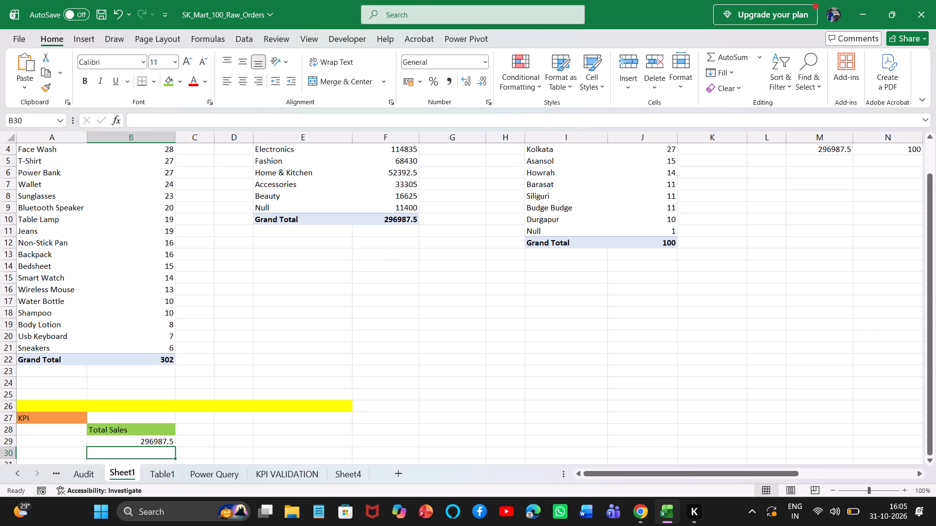
{"action": "left_click", "coordinate": [149, 442]}
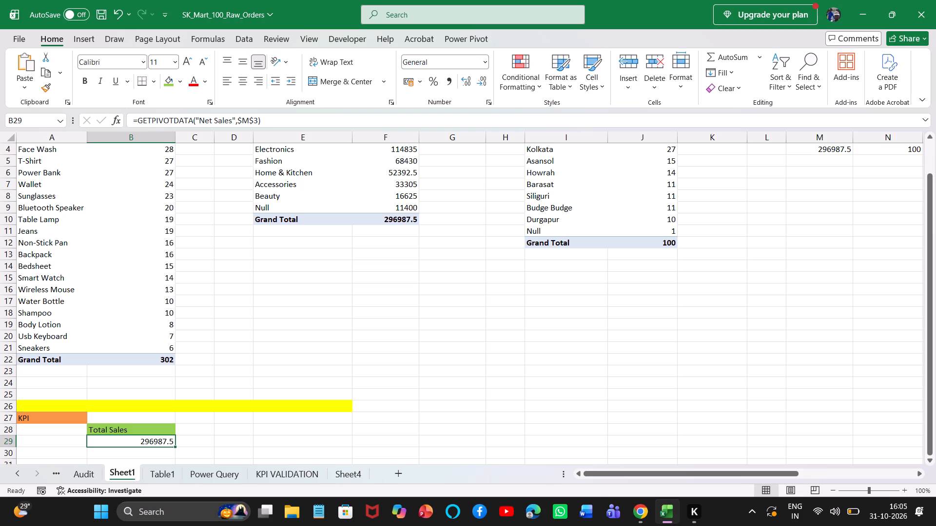
{"action": "left_click", "coordinate": [159, 443]}
Enter the label "Total Orders" in cell C28, copy the Total Sales label's formatting onto it, and autofit column C.
{"action": "left_click", "coordinate": [204, 429]}
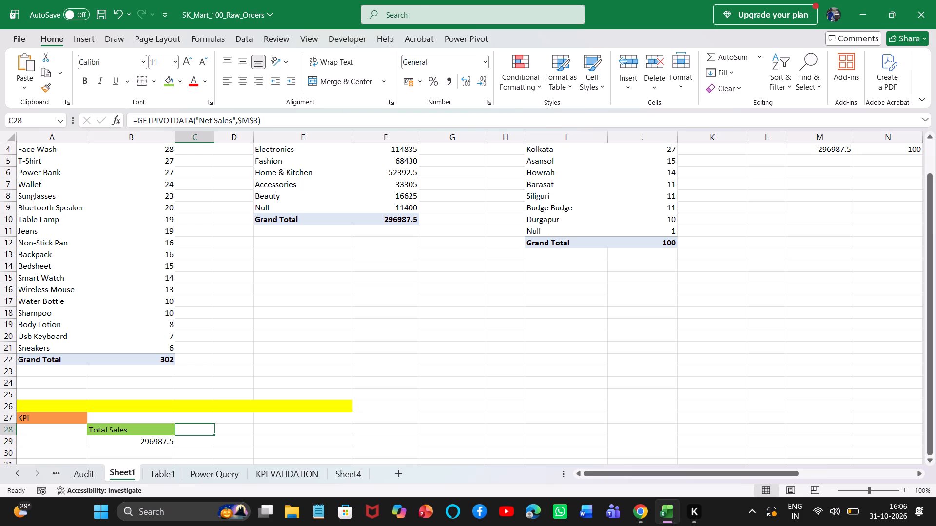
{"action": "key", "text": "alt+Tab"}
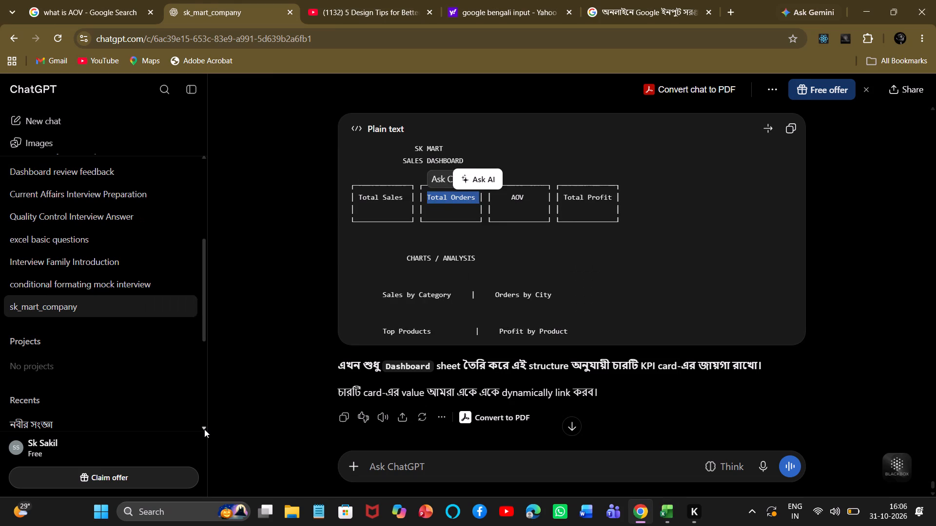
{"action": "key", "text": "alt+Tab"}
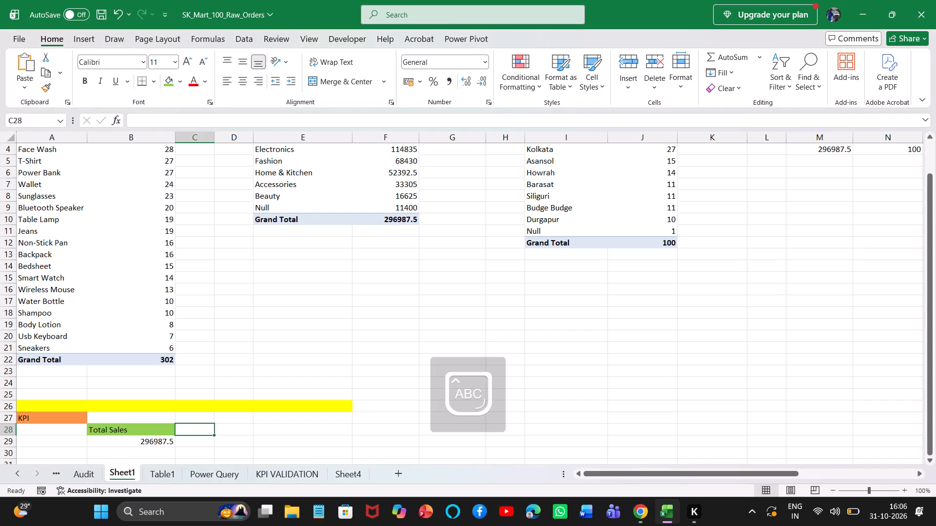
{"action": "key", "text": "t"}
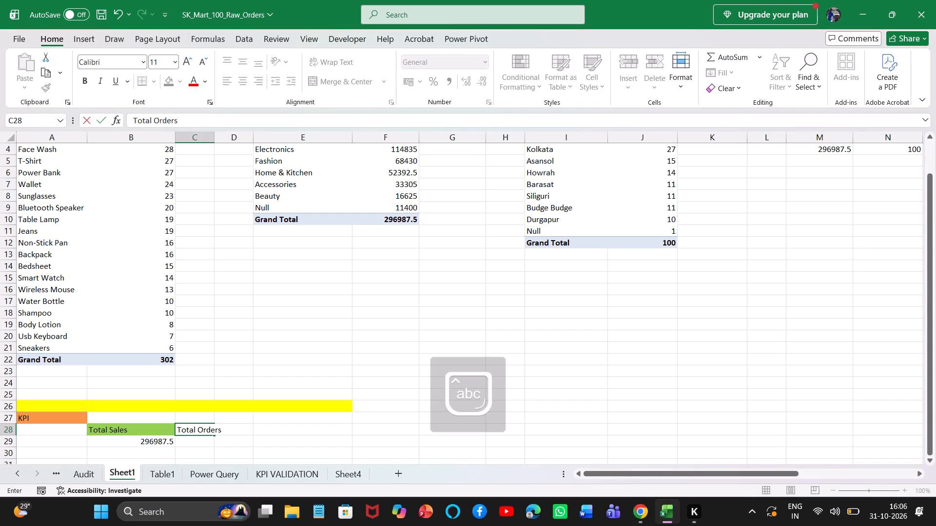
{"action": "left_click", "coordinate": [210, 450]}
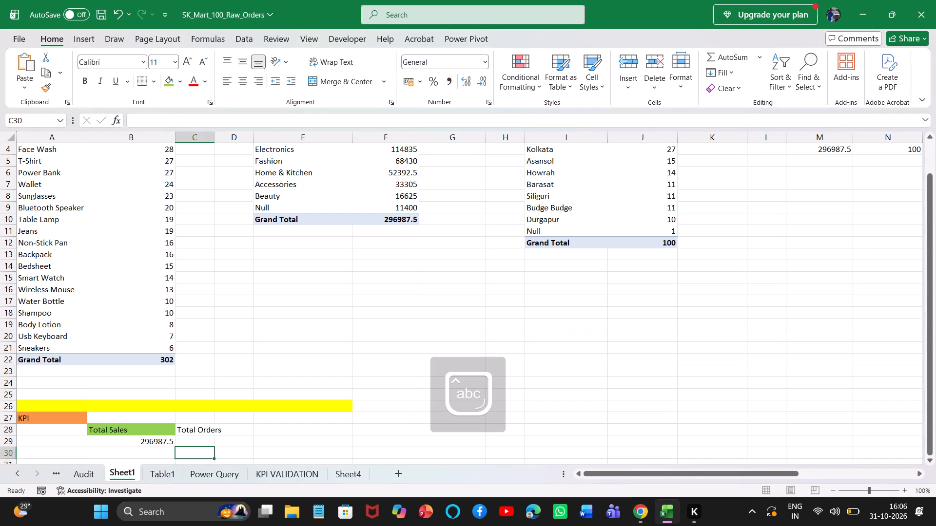
{"action": "left_click", "coordinate": [166, 433]}
{"action": "left_click", "coordinate": [43, 88]}
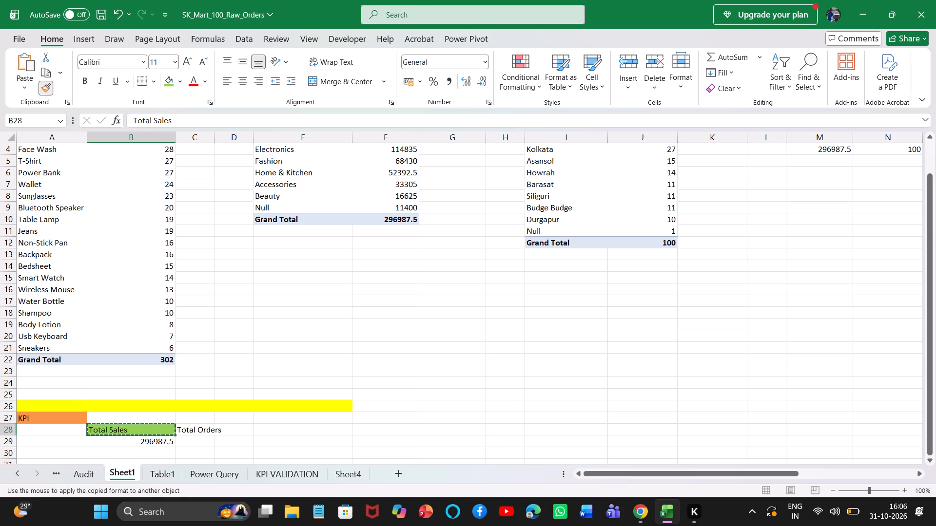
{"action": "left_click", "coordinate": [192, 430]}
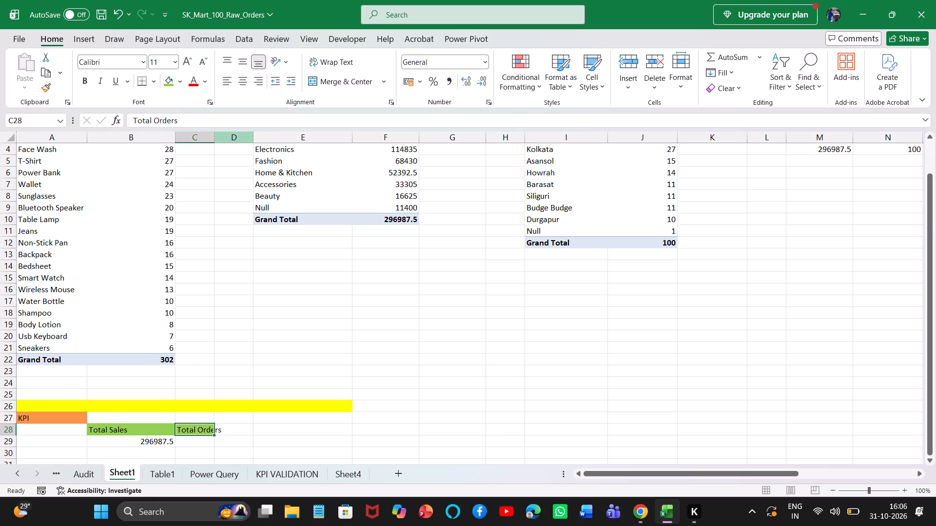
{"action": "double_click", "coordinate": [214, 141]}
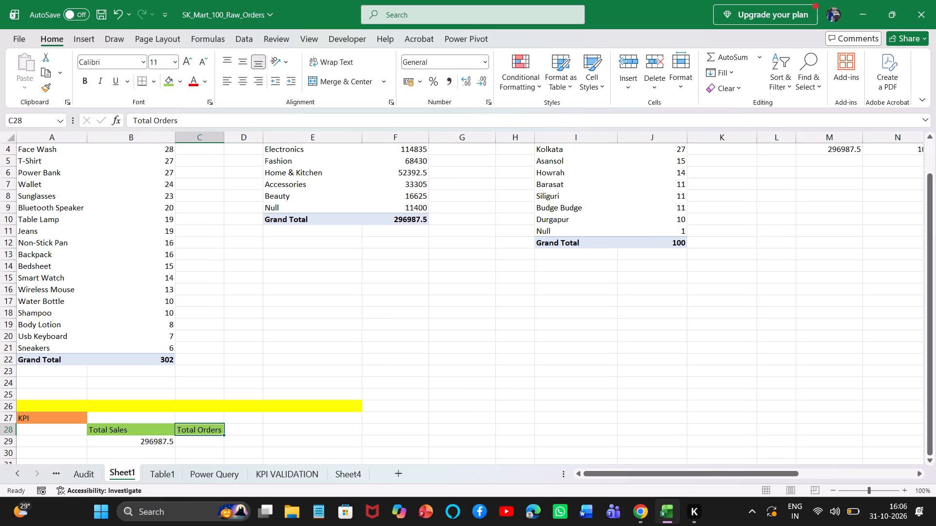
Link cell C29 under Total Orders to the Count of Order ID pivot value in cell N4.
{"action": "left_click", "coordinate": [199, 446]}
{"action": "key", "text": "equal"}
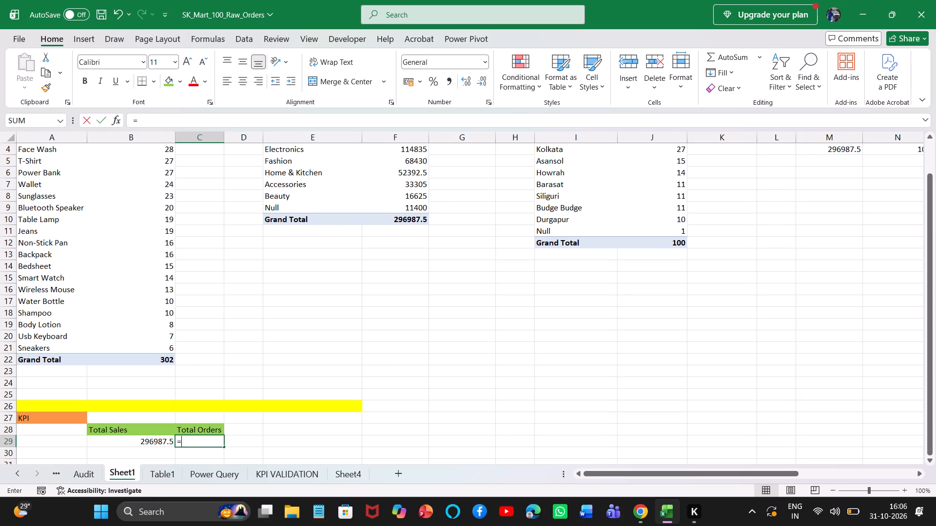
{"action": "left_click_drag", "start_coordinate": [928, 370], "coordinate": [935, 233]}
{"action": "left_click", "coordinate": [896, 187]}
{"action": "key", "text": "Return"}
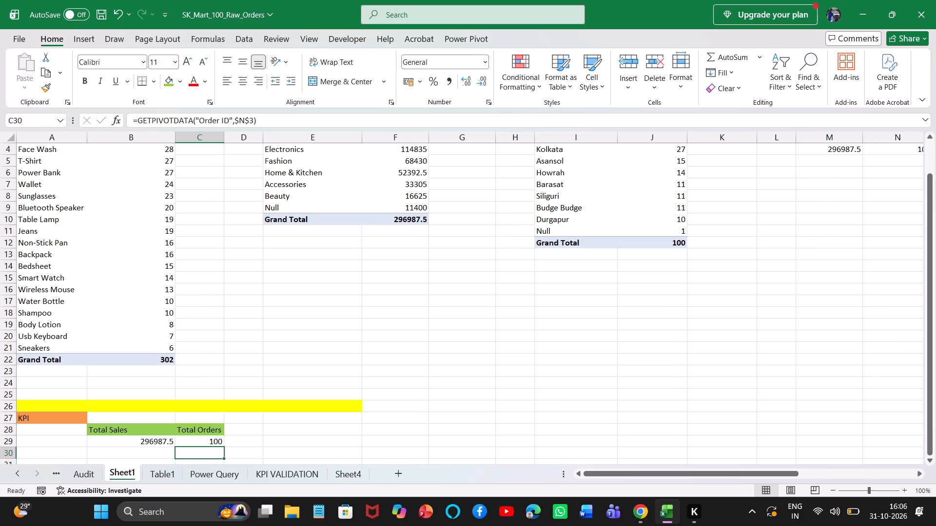
Enter the label "AOV" in cell D28 and copy the Total Orders label's formatting onto it.
{"action": "left_click", "coordinate": [237, 432]}
{"action": "type", "text": "AOV"}
{"action": "left_click", "coordinate": [244, 452]}
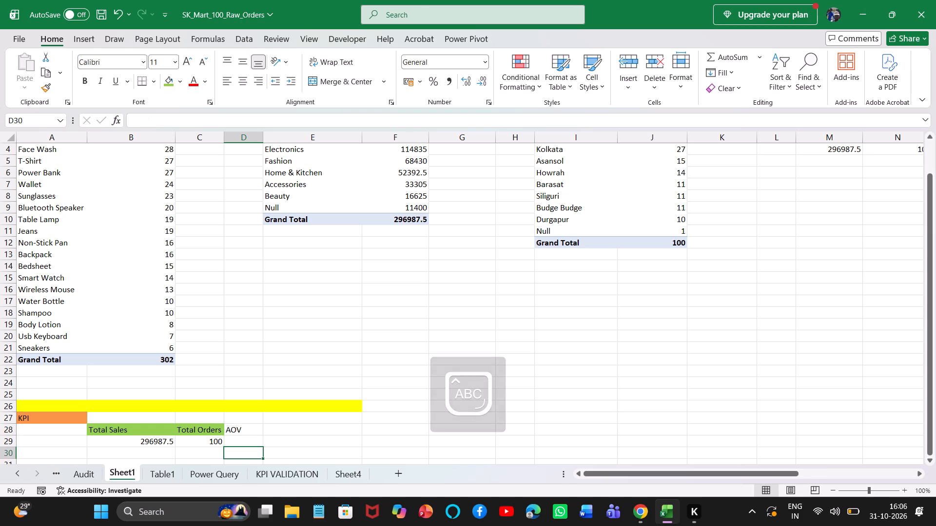
{"action": "left_click", "coordinate": [207, 425]}
{"action": "left_click", "coordinate": [46, 92]}
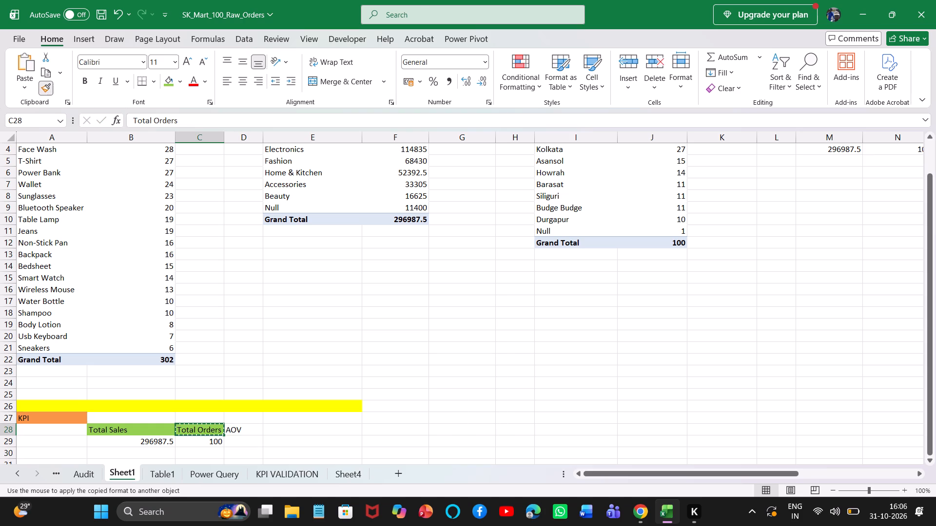
{"action": "left_click", "coordinate": [233, 427]}
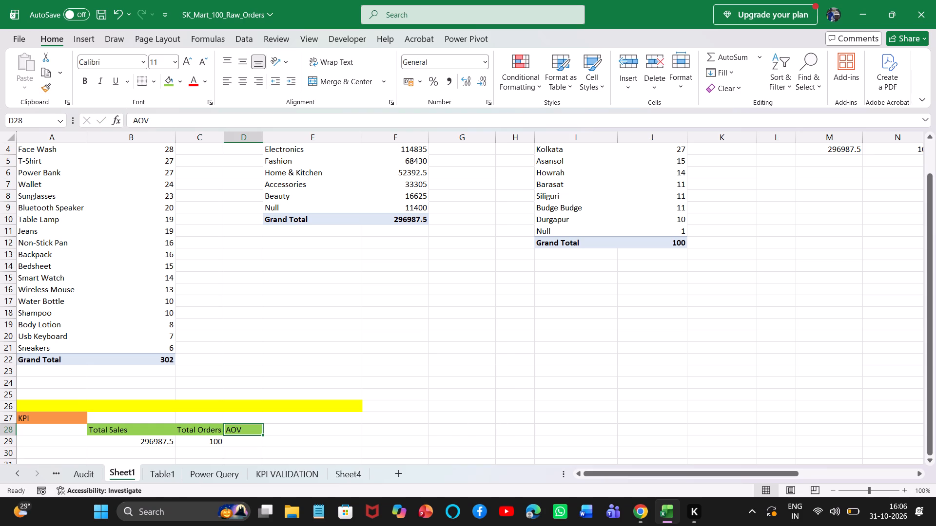
Link cell D29 under AOV to the average order value in cell T3 with the formula =T3.
{"action": "left_click_drag", "start_coordinate": [783, 476], "coordinate": [854, 457]}
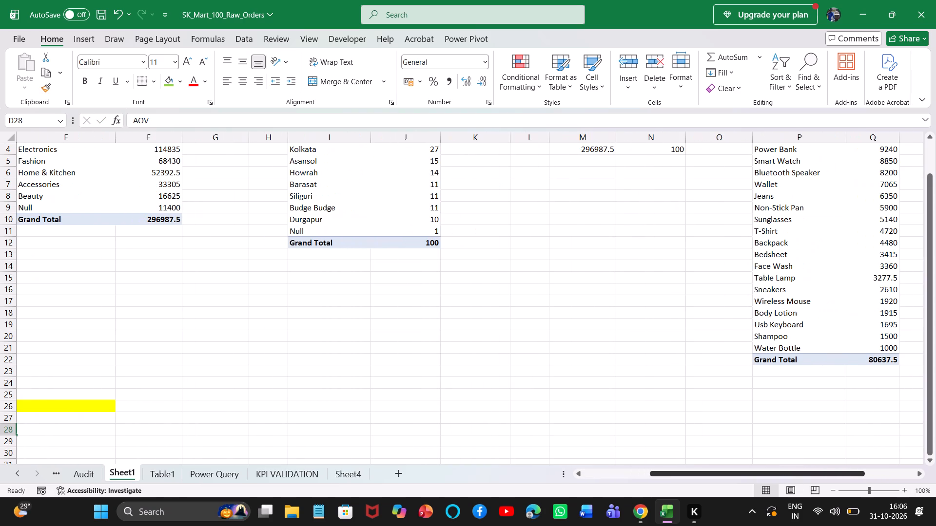
{"action": "left_click_drag", "start_coordinate": [858, 473], "coordinate": [935, 464]}
{"action": "left_click_drag", "start_coordinate": [928, 424], "coordinate": [935, 285]}
{"action": "left_click_drag", "start_coordinate": [755, 470], "coordinate": [515, 470]}
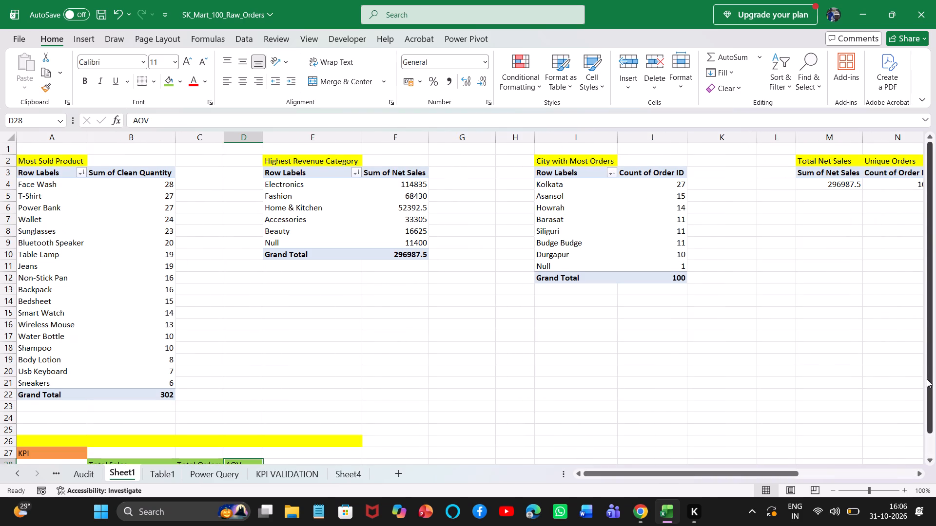
{"action": "left_click_drag", "start_coordinate": [931, 379], "coordinate": [928, 427]}
{"action": "left_click", "coordinate": [237, 452]}
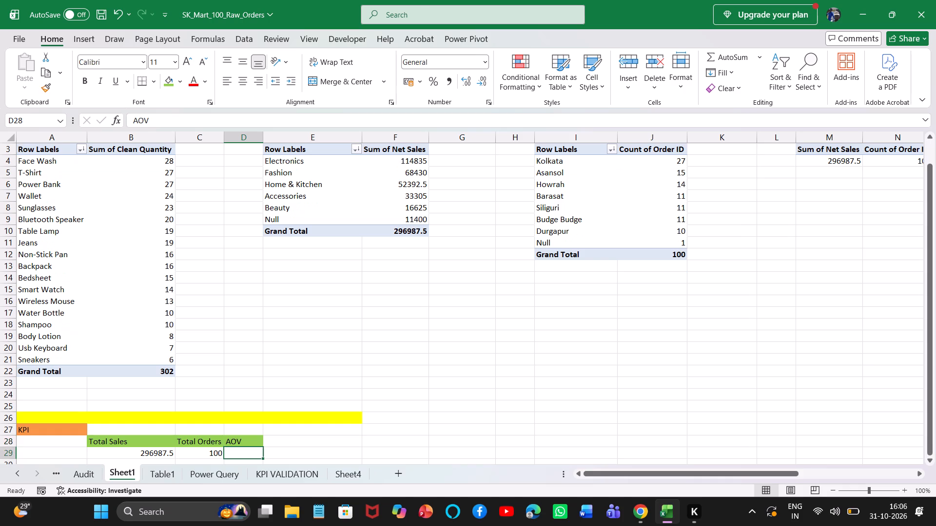
{"action": "key", "text": "equal"}
{"action": "left_click_drag", "start_coordinate": [640, 475], "coordinate": [831, 425]}
{"action": "left_click", "coordinate": [830, 147]}
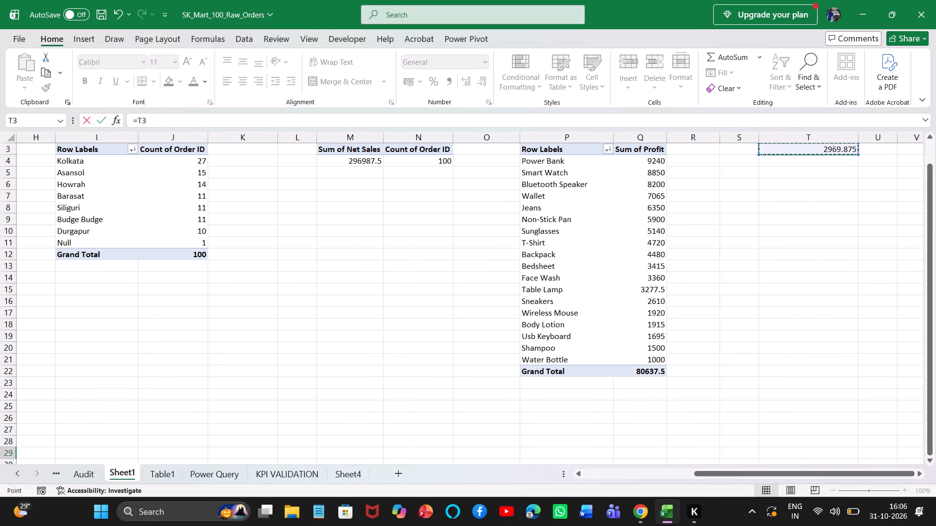
{"action": "key", "text": "Return"}
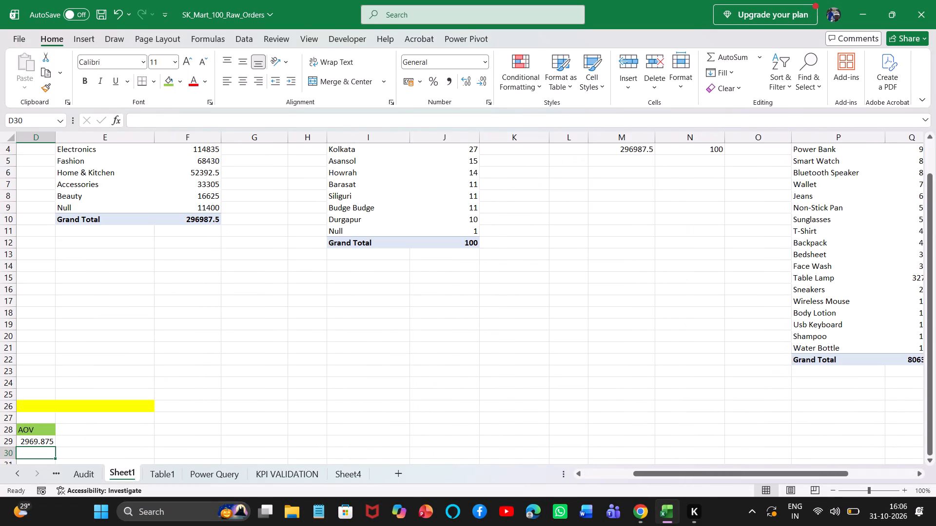
Enter the label "Total Profits" in cell E28 of the KPI block.
{"action": "left_click", "coordinate": [106, 429]}
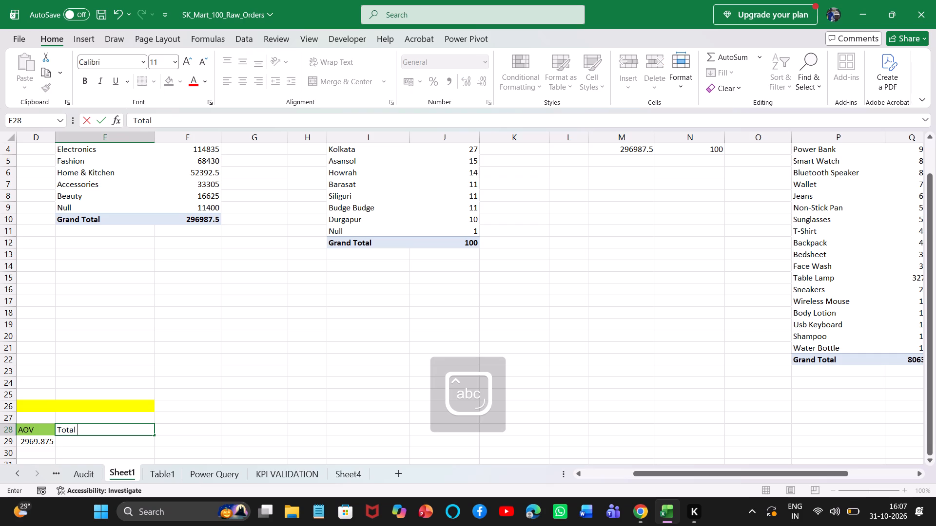
{"action": "type", "text": "rofits"}
{"action": "key", "text": "BackSpace"}
{"action": "key", "text": "BackSpace"}
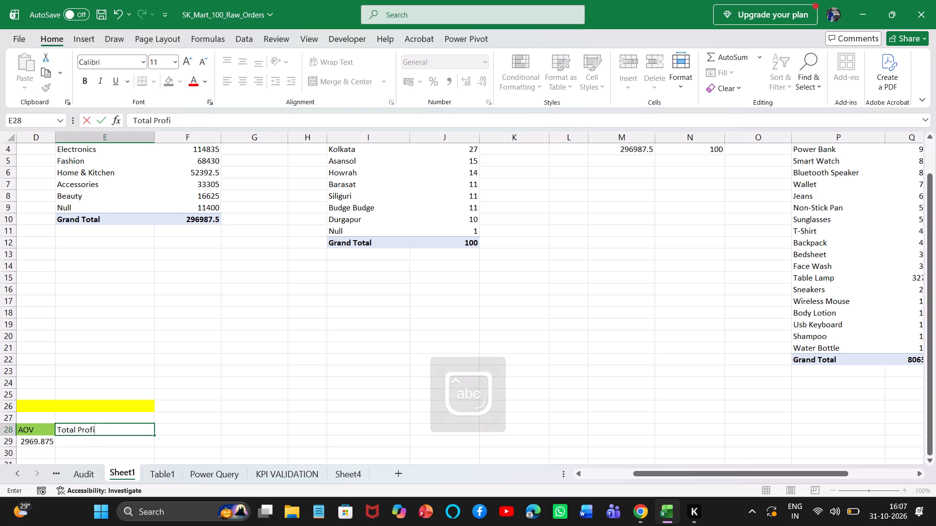
{"action": "key", "text": "BackSpace"}
{"action": "type", "text": "its"}
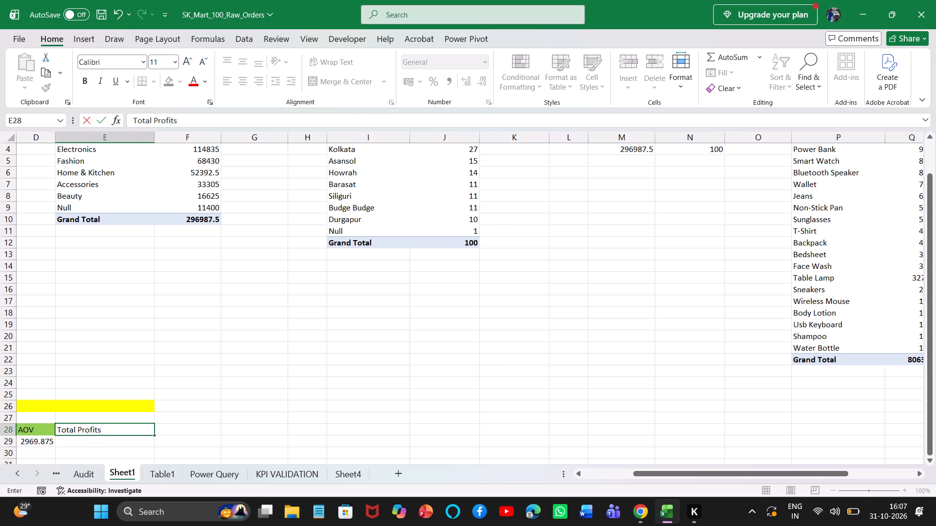
{"action": "left_click", "coordinate": [99, 447]}
Link cell E29 under Total Profits to the Grand Total of the Product with Most Profit pivot in cell Q22.
{"action": "left_click", "coordinate": [98, 442]}
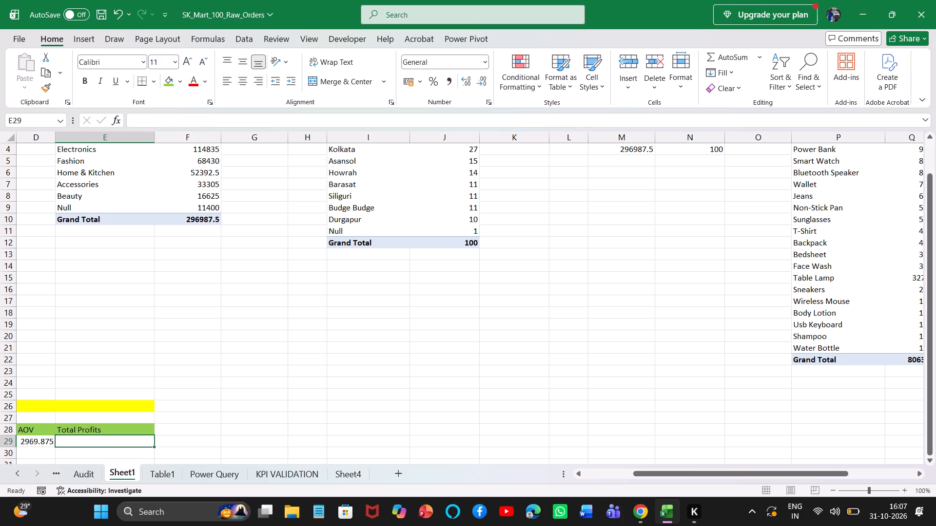
{"action": "key", "text": "equal"}
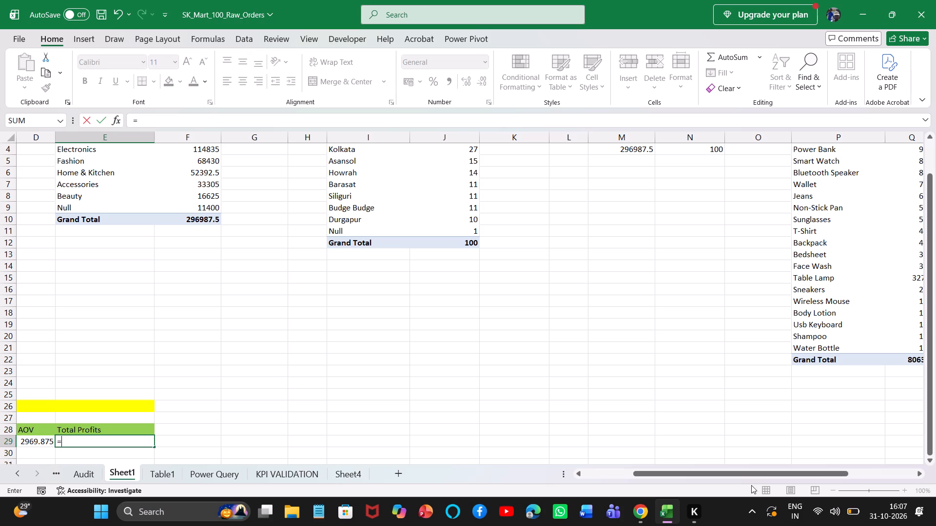
{"action": "left_click_drag", "start_coordinate": [761, 477], "coordinate": [672, 483]}
{"action": "left_click_drag", "start_coordinate": [931, 405], "coordinate": [932, 387]}
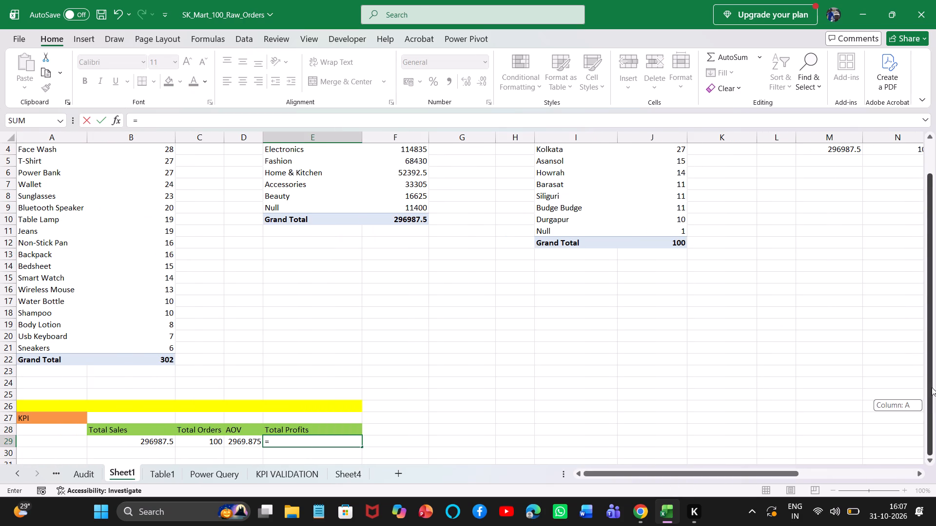
{"action": "left_click_drag", "start_coordinate": [932, 387], "coordinate": [934, 342]}
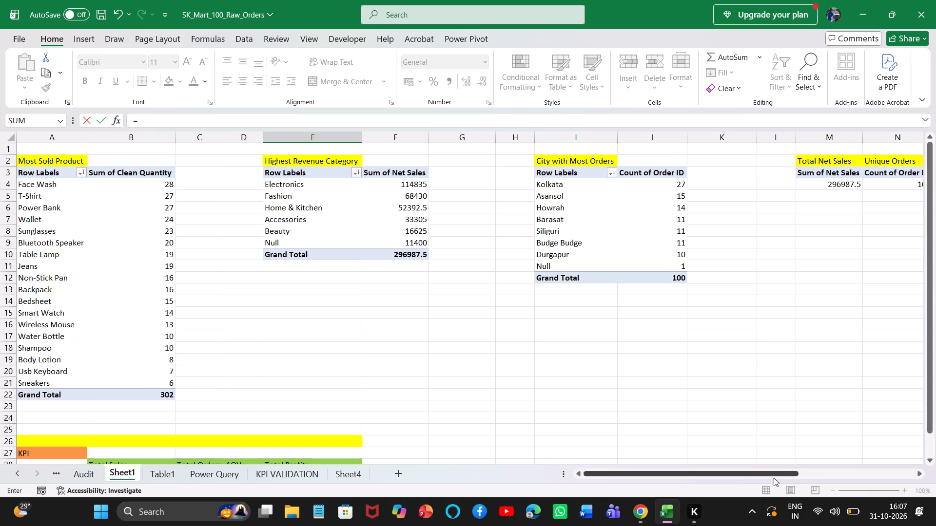
{"action": "left_click_drag", "start_coordinate": [775, 475], "coordinate": [850, 466]}
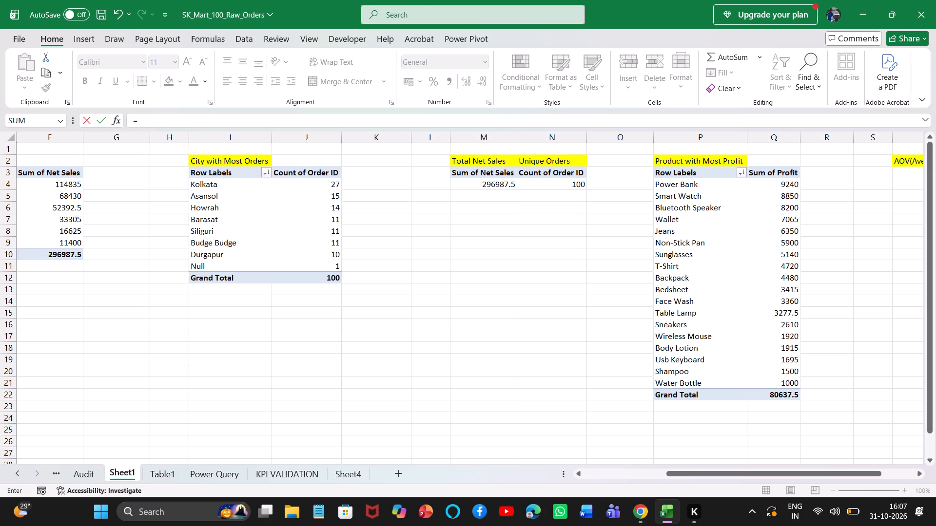
{"action": "left_click", "coordinate": [777, 393]}
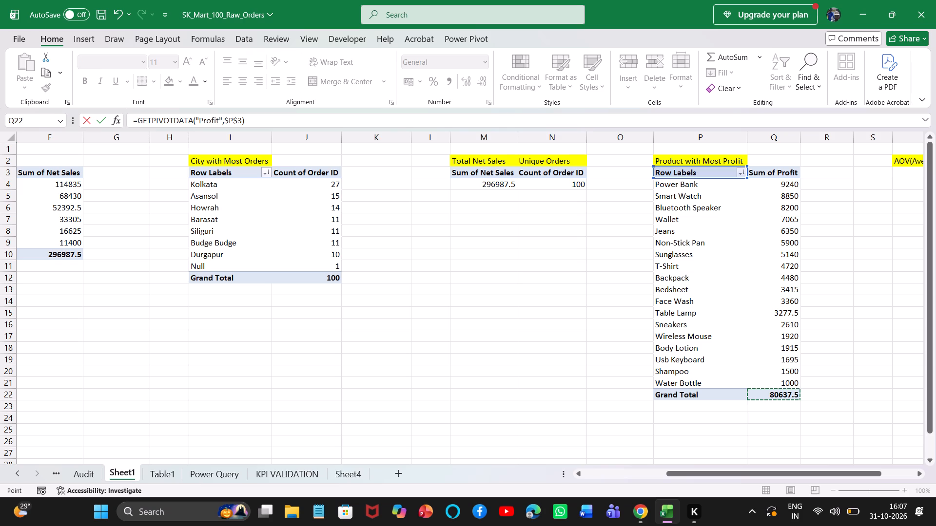
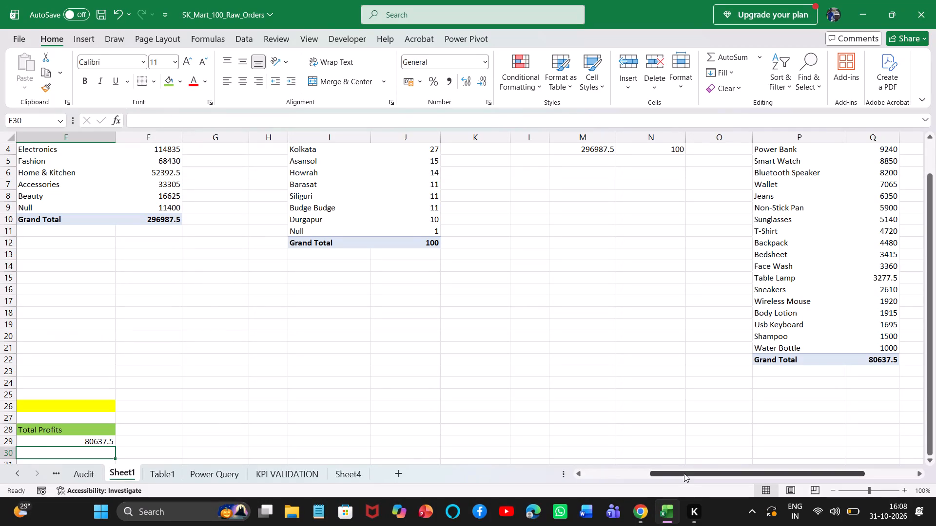
Clear the stray "=" text from the value text box in the Total Sales card on Sheet4.
{"action": "left_click_drag", "start_coordinate": [684, 473], "coordinate": [604, 463]}
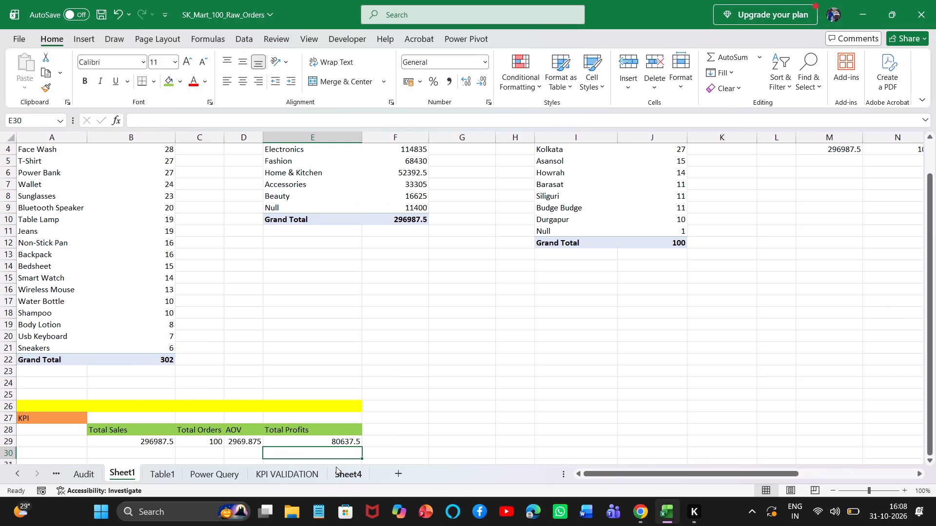
{"action": "left_click", "coordinate": [351, 470]}
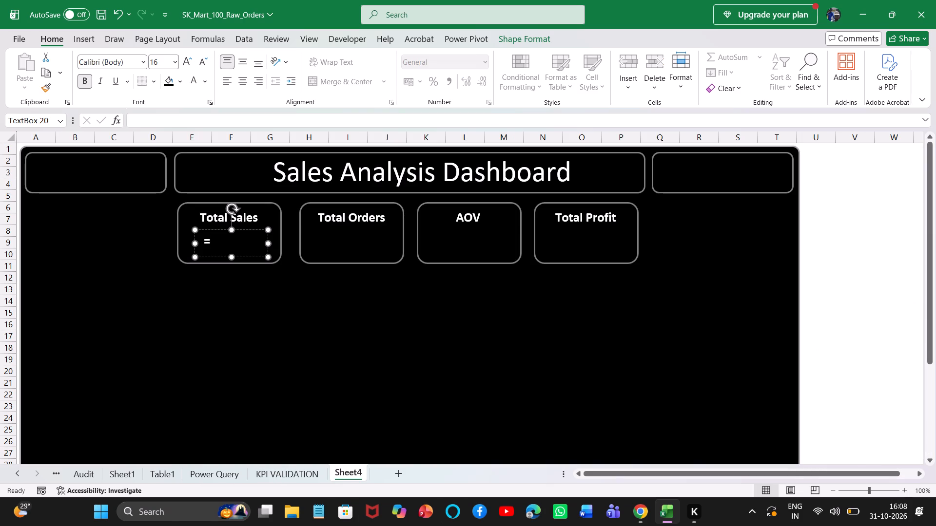
{"action": "key", "text": "BackSpace"}
{"action": "key", "text": "BackSpace"}
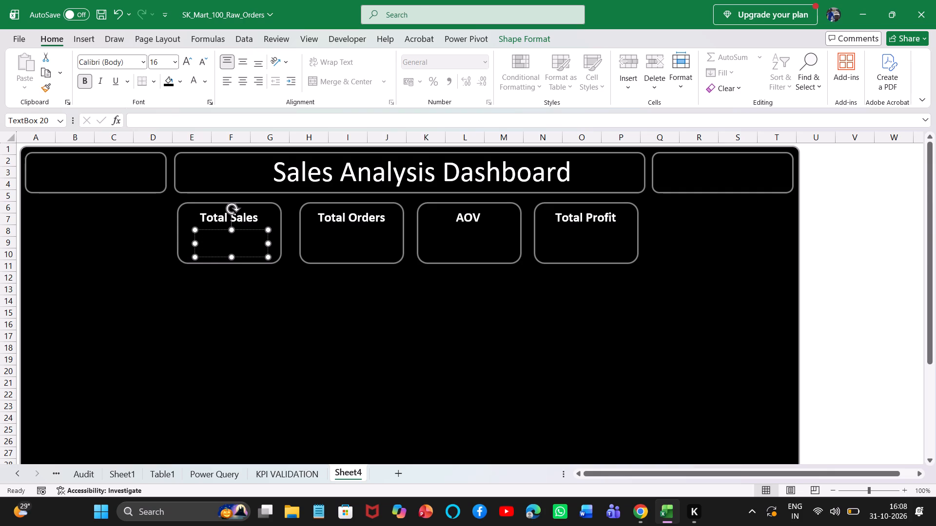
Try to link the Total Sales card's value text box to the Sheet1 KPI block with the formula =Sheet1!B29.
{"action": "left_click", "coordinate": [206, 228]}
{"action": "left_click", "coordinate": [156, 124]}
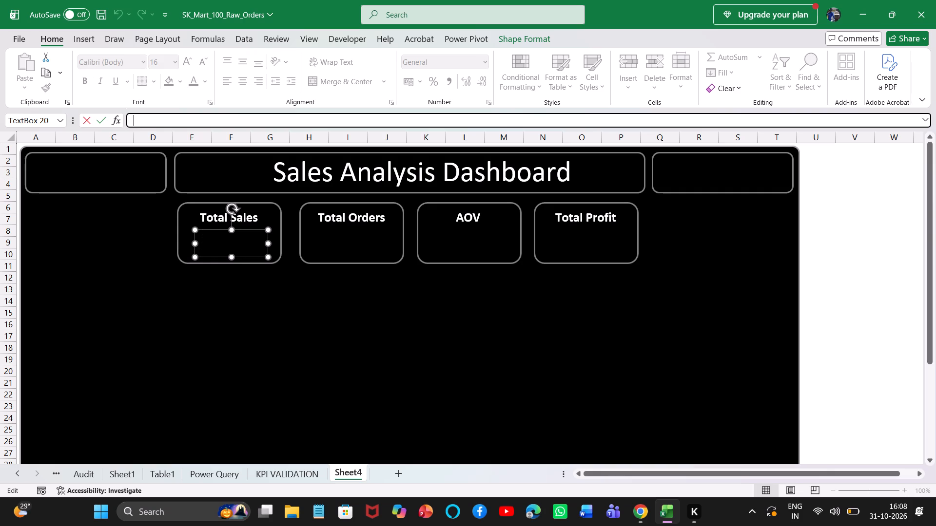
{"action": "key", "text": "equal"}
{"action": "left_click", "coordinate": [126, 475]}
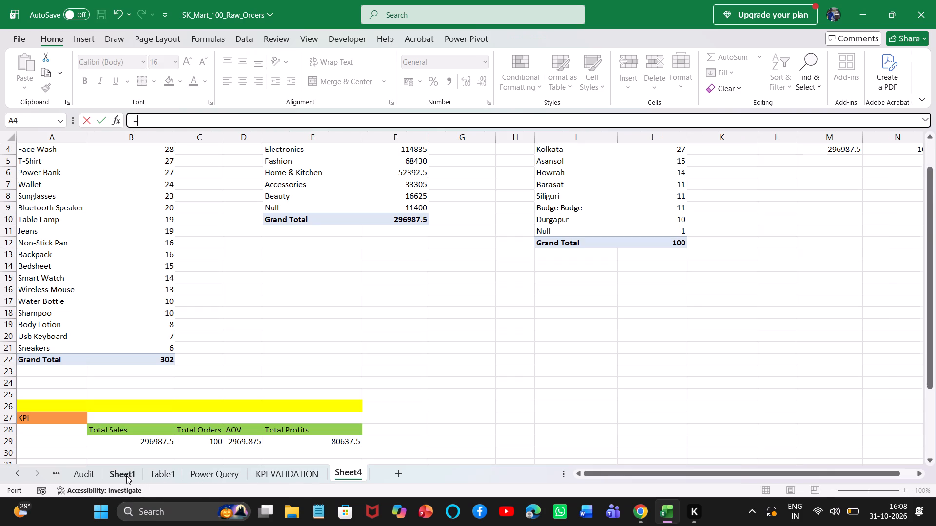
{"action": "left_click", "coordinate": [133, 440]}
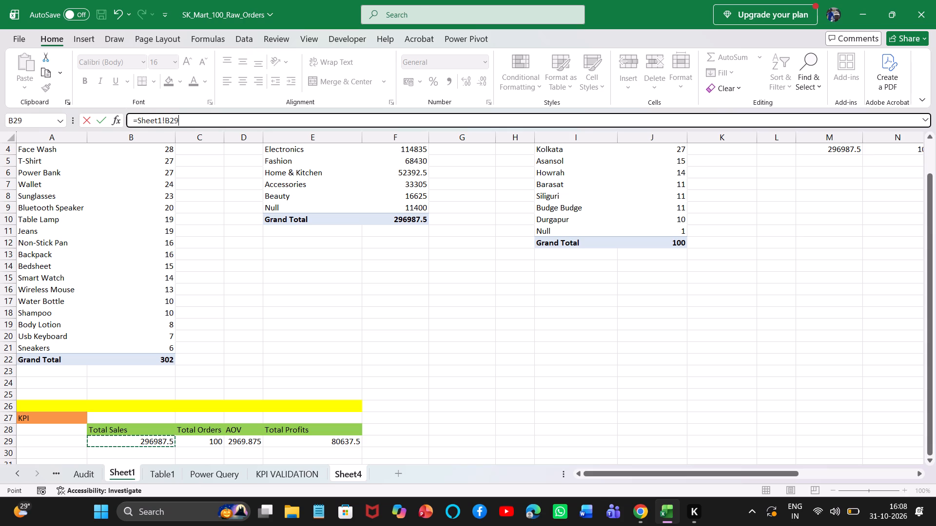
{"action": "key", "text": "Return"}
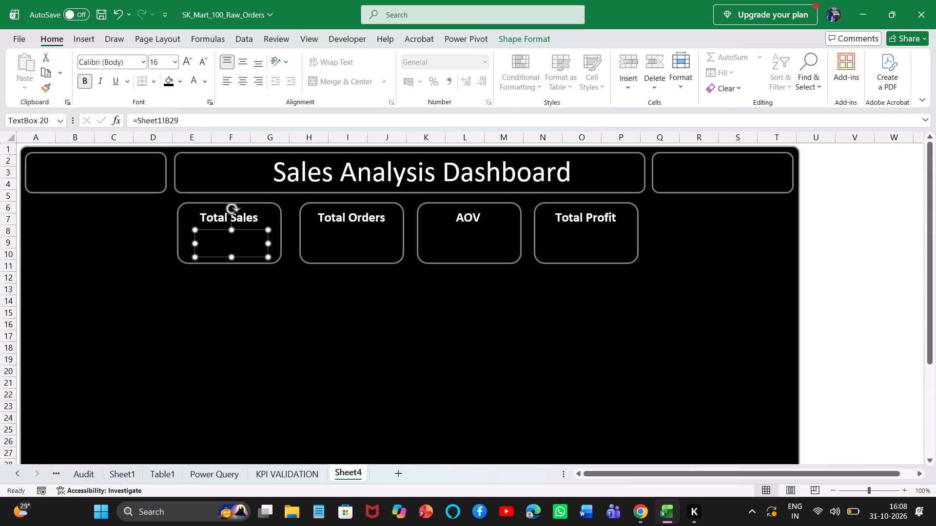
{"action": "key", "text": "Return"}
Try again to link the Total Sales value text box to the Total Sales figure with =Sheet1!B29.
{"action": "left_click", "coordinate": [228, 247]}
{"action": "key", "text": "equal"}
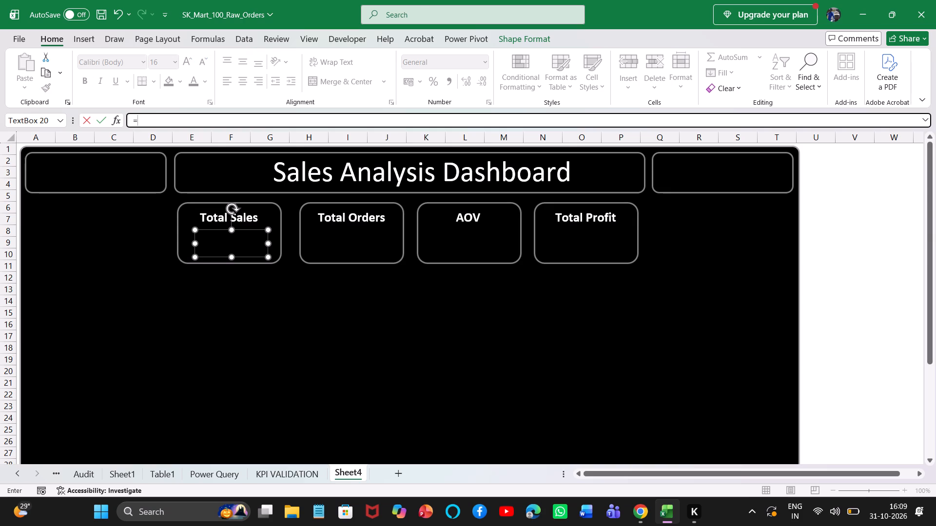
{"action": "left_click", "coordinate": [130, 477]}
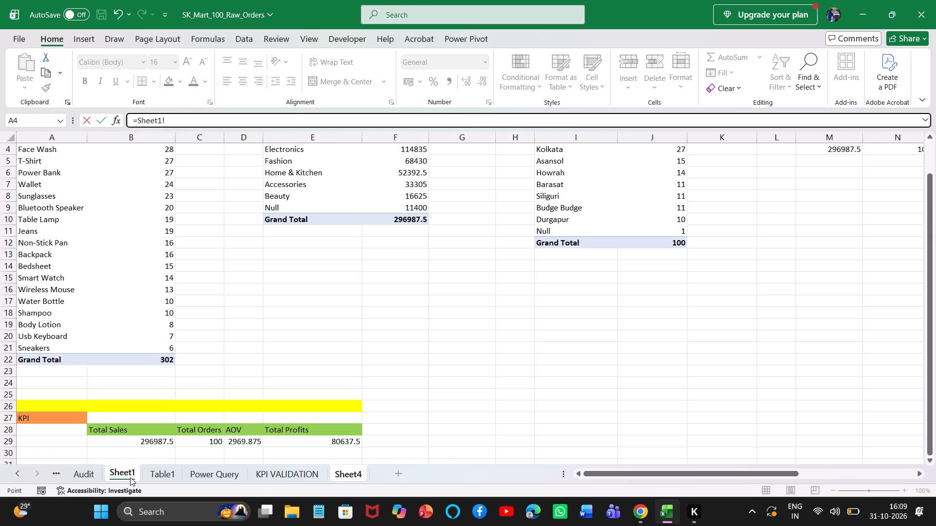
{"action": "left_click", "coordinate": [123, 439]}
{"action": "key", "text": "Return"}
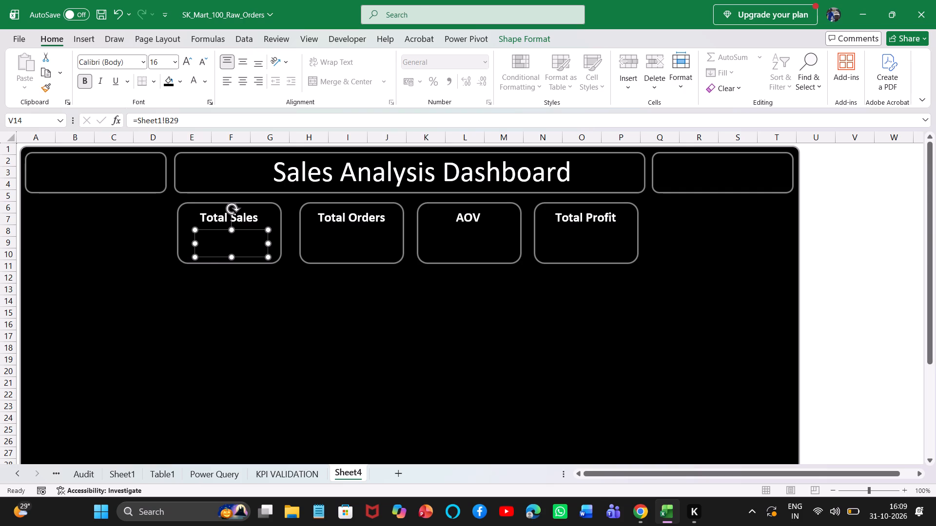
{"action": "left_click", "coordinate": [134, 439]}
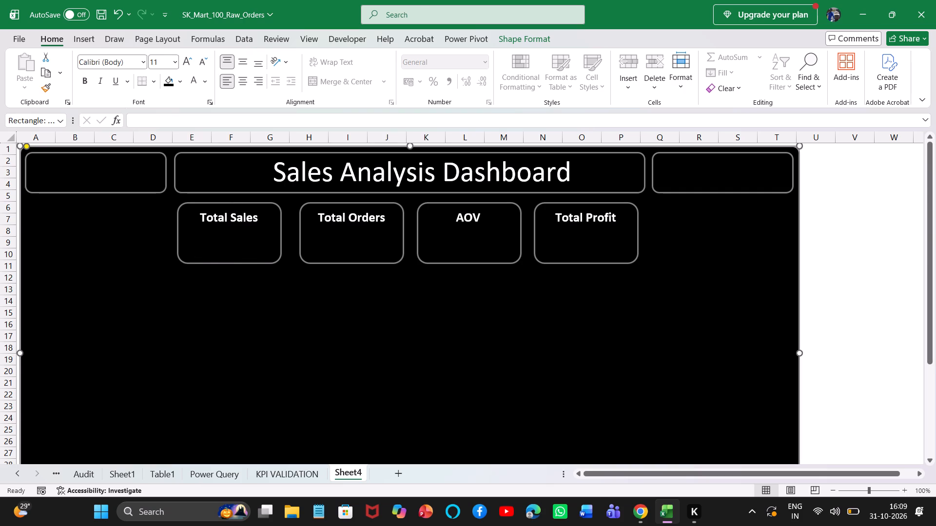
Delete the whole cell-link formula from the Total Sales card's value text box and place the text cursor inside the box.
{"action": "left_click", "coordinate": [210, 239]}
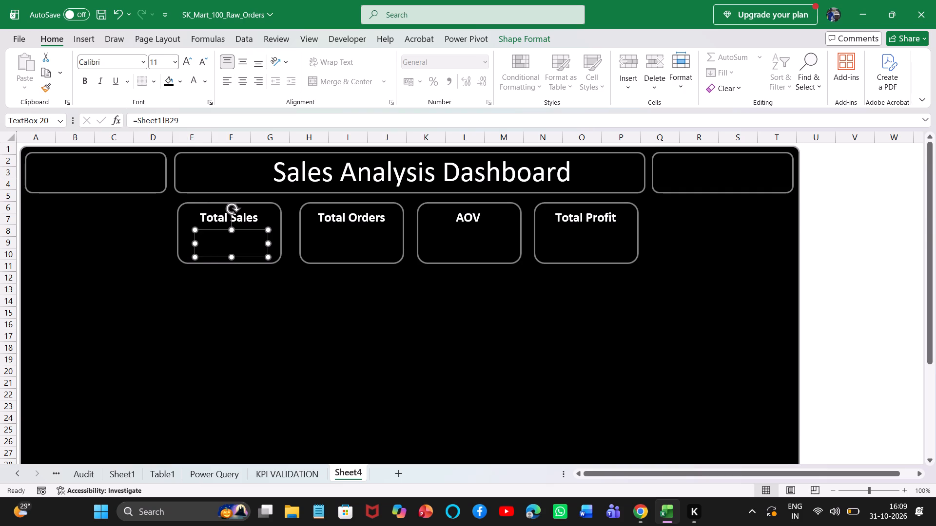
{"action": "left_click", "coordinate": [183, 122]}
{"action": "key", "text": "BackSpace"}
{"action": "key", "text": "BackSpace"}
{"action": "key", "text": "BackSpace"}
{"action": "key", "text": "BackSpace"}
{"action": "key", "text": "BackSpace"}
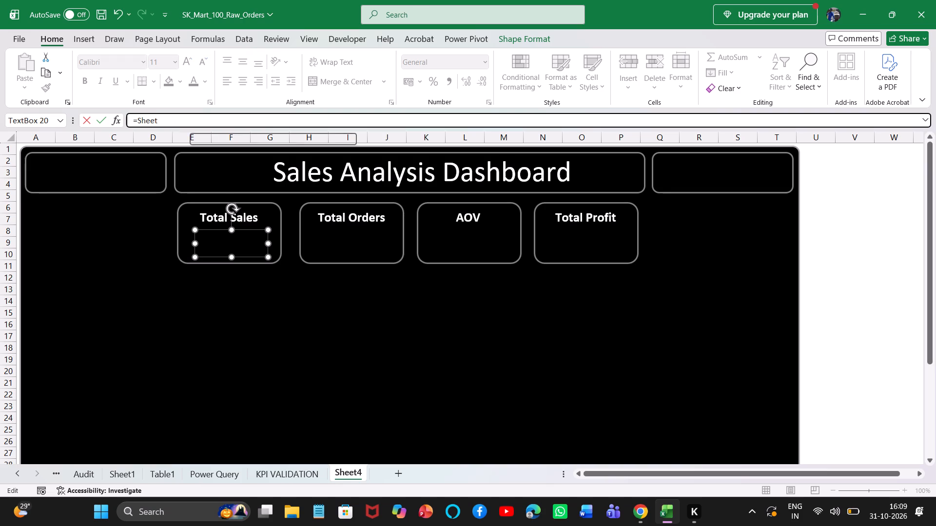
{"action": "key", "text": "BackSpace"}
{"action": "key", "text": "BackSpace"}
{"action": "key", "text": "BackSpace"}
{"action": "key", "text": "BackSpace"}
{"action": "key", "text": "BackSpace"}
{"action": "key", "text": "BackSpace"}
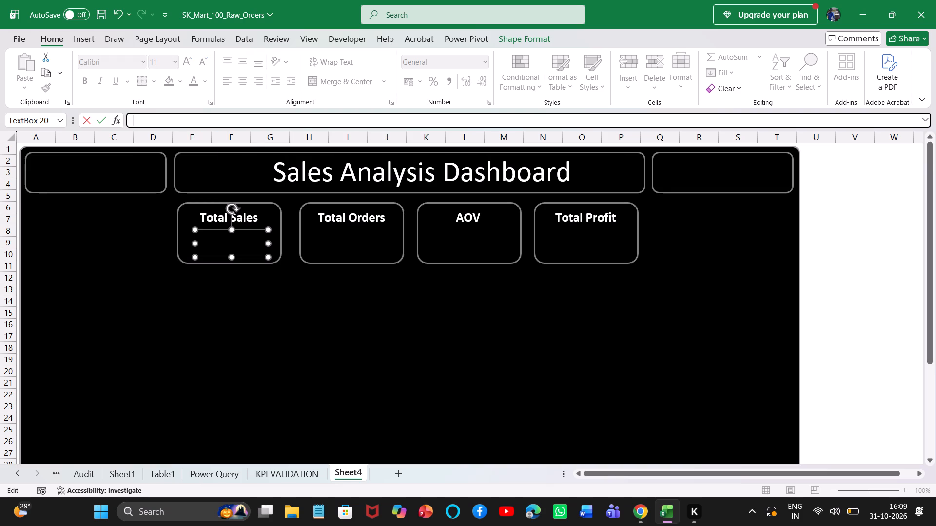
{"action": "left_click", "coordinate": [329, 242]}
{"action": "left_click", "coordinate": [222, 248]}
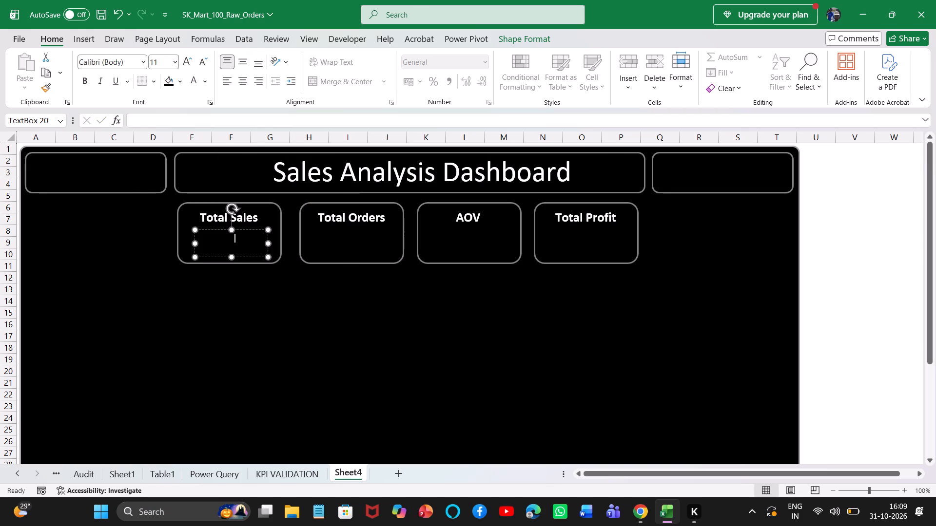
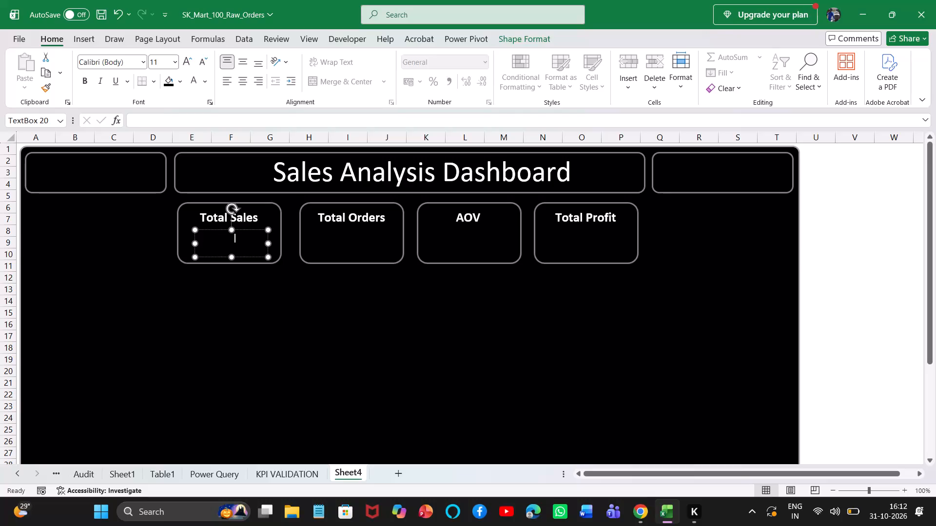
Link the Total Sales card's value text box on Sheet4 to the Total Sales figure with =Sheet1!B29.
{"action": "left_click", "coordinate": [214, 240]}
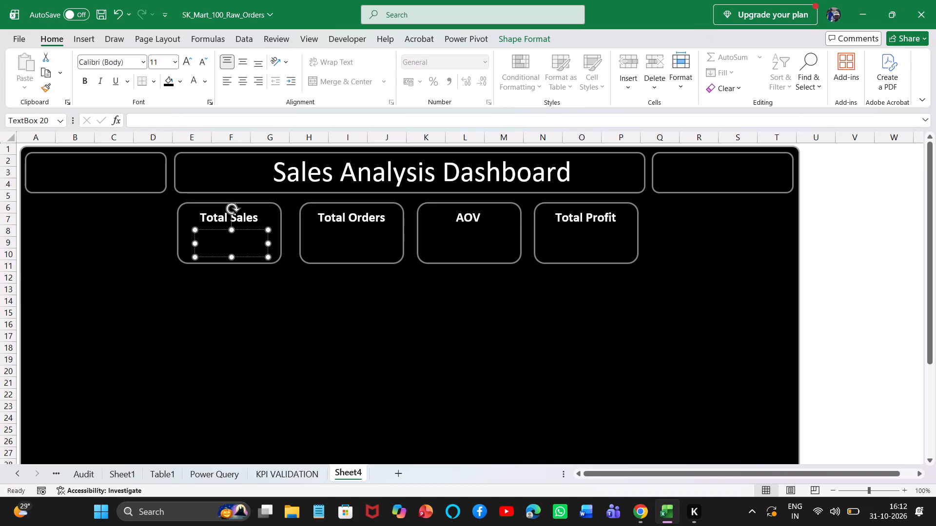
{"action": "left_click", "coordinate": [219, 234]}
{"action": "left_click", "coordinate": [149, 119]}
{"action": "key", "text": "equal"}
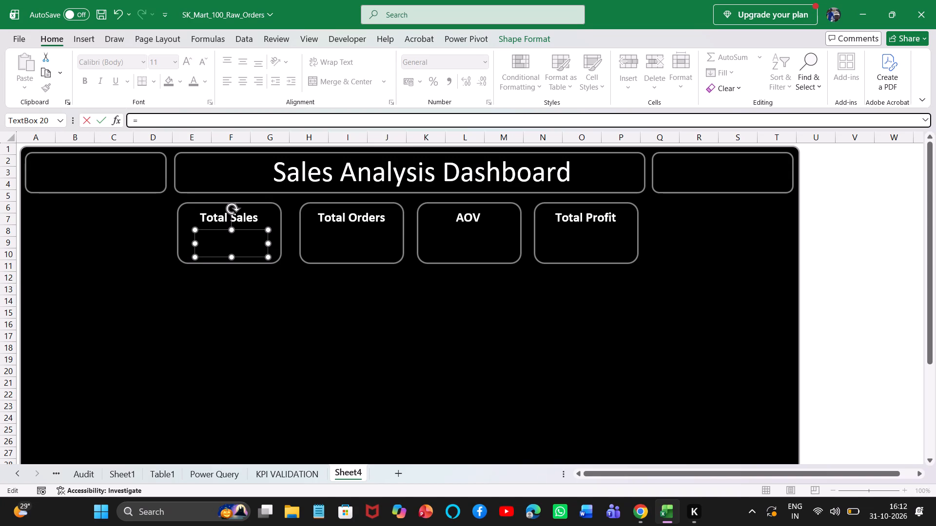
{"action": "left_click", "coordinate": [129, 470]}
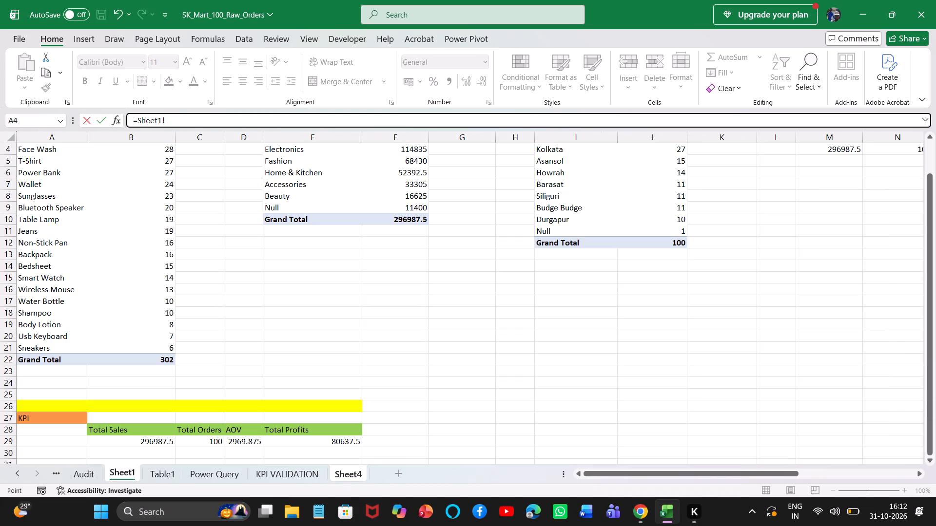
{"action": "left_click", "coordinate": [124, 446]}
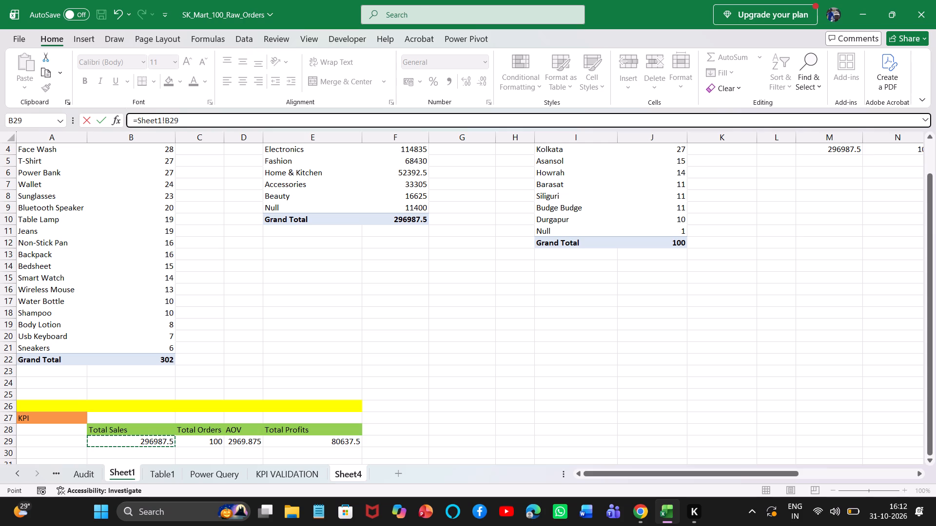
{"action": "key", "text": "Return"}
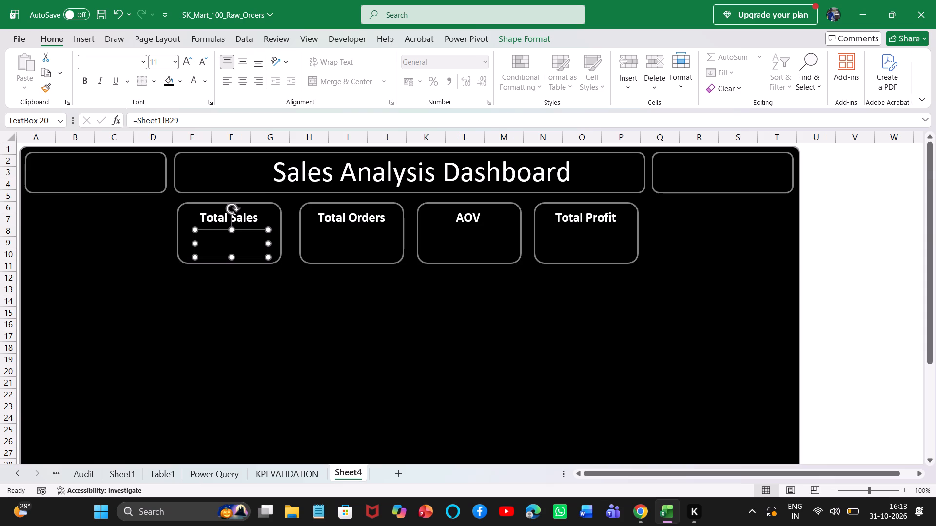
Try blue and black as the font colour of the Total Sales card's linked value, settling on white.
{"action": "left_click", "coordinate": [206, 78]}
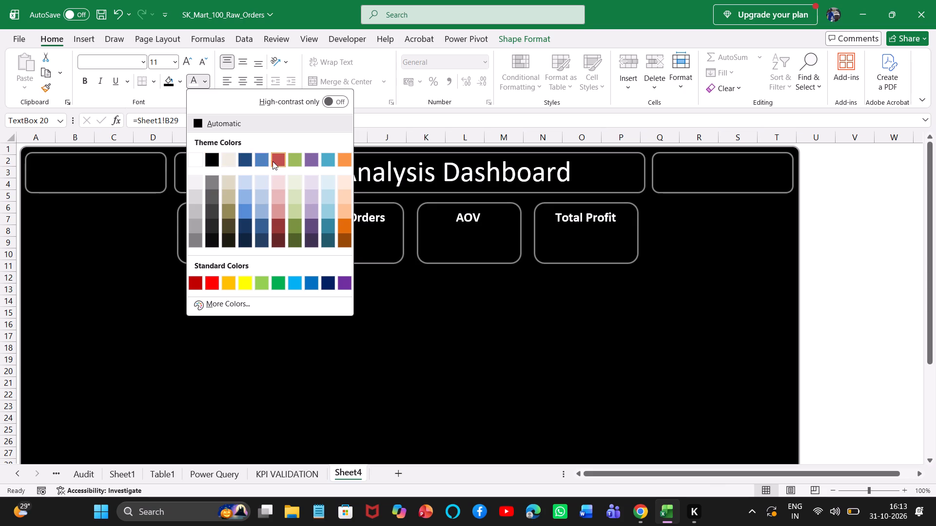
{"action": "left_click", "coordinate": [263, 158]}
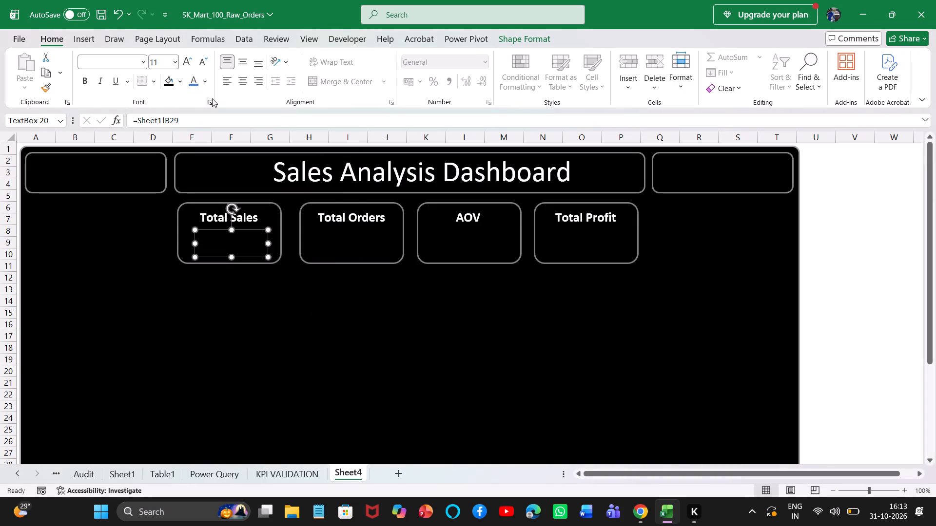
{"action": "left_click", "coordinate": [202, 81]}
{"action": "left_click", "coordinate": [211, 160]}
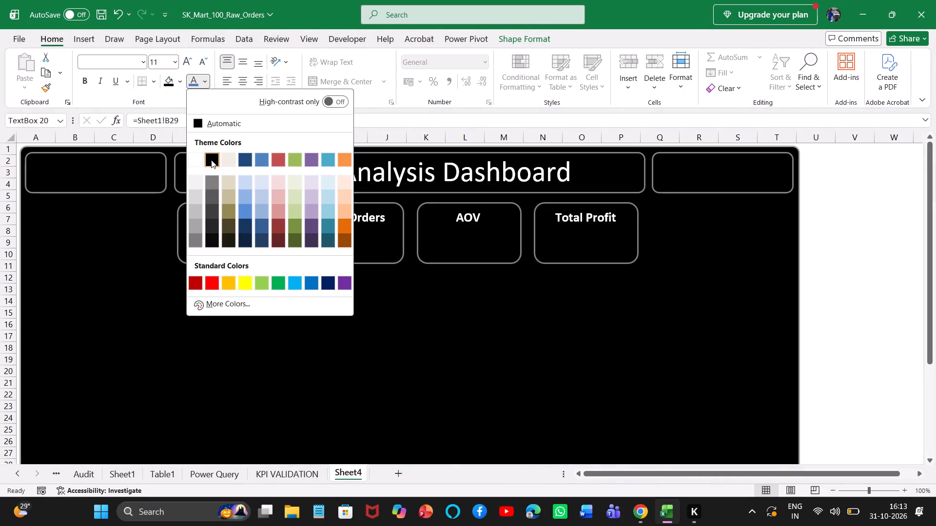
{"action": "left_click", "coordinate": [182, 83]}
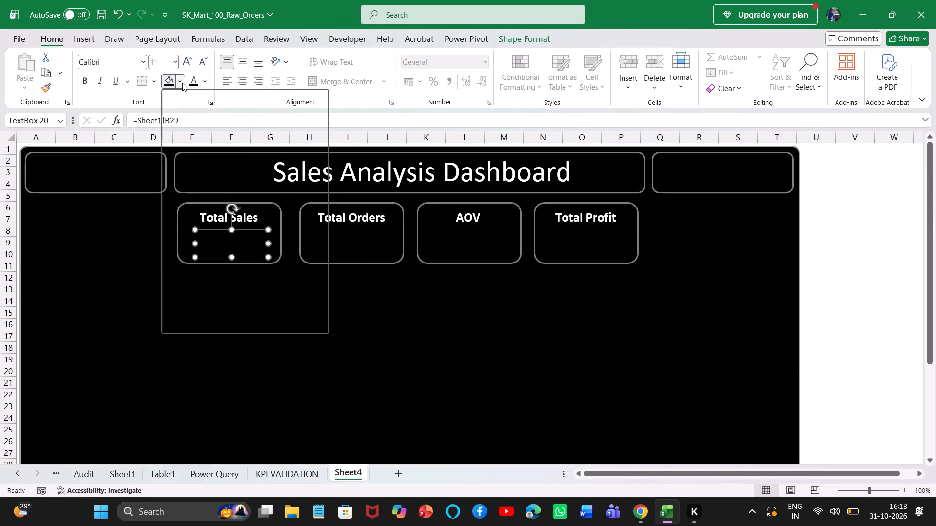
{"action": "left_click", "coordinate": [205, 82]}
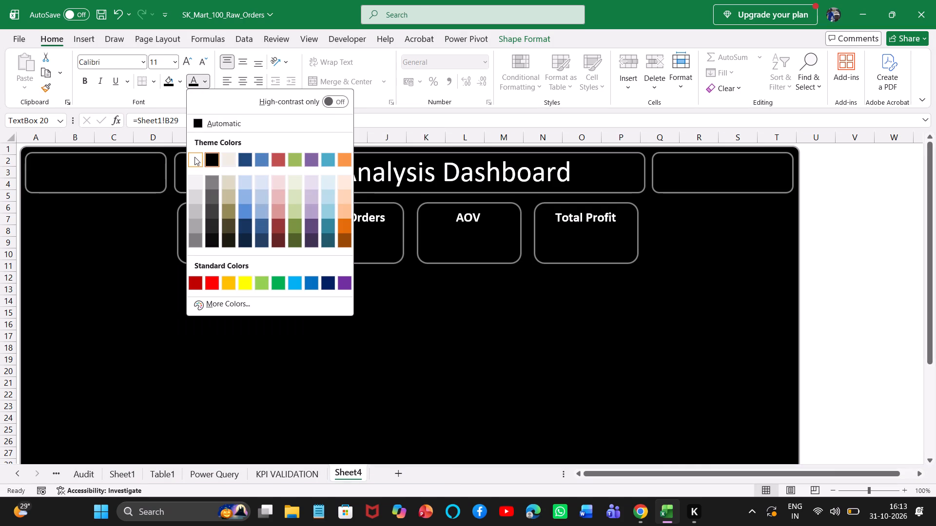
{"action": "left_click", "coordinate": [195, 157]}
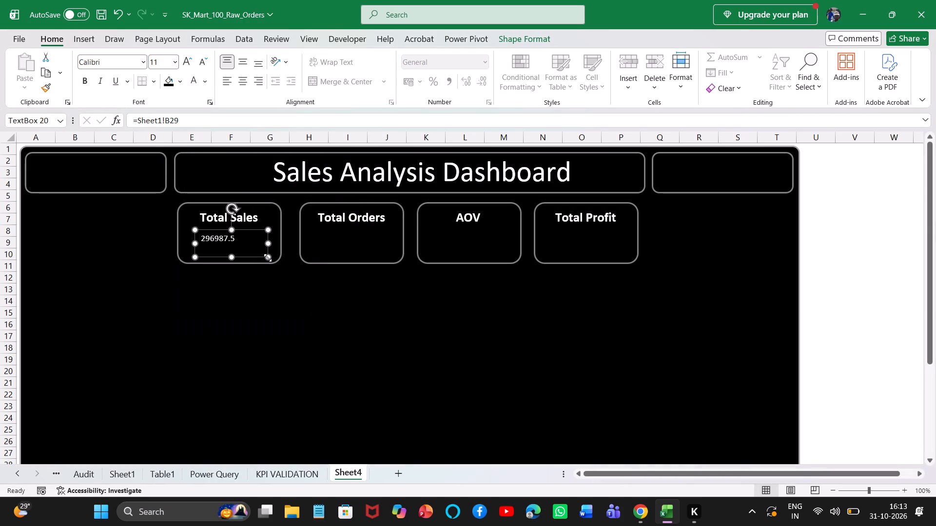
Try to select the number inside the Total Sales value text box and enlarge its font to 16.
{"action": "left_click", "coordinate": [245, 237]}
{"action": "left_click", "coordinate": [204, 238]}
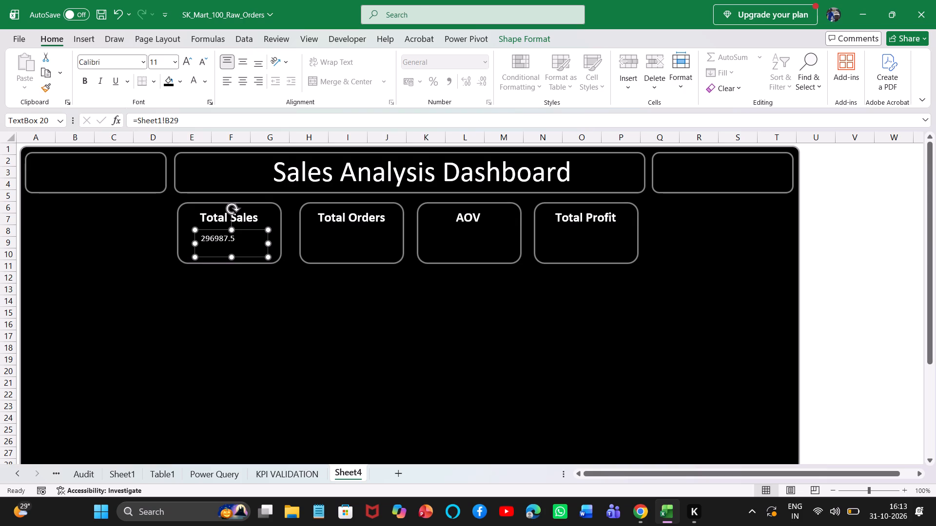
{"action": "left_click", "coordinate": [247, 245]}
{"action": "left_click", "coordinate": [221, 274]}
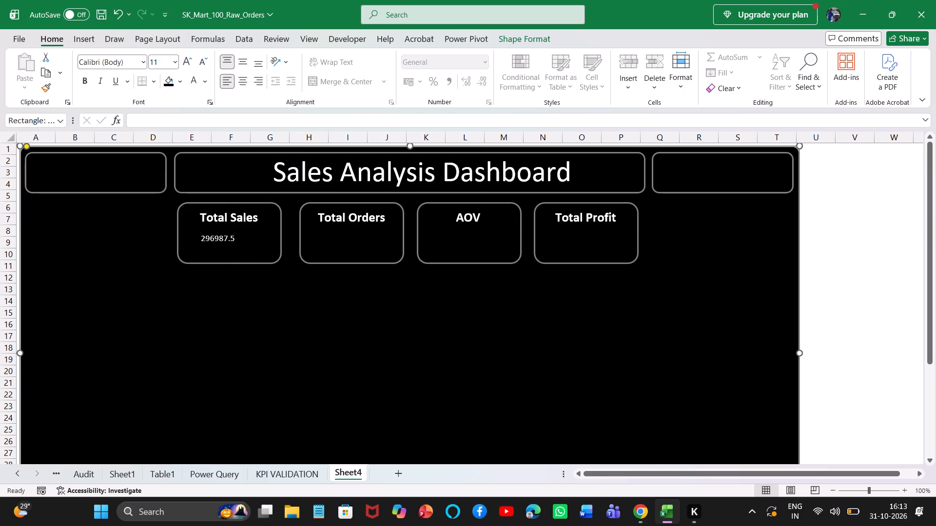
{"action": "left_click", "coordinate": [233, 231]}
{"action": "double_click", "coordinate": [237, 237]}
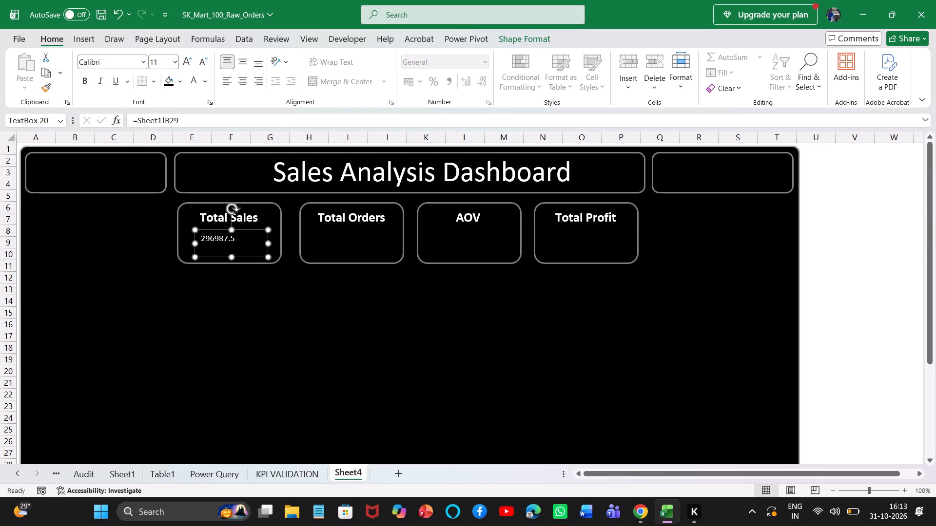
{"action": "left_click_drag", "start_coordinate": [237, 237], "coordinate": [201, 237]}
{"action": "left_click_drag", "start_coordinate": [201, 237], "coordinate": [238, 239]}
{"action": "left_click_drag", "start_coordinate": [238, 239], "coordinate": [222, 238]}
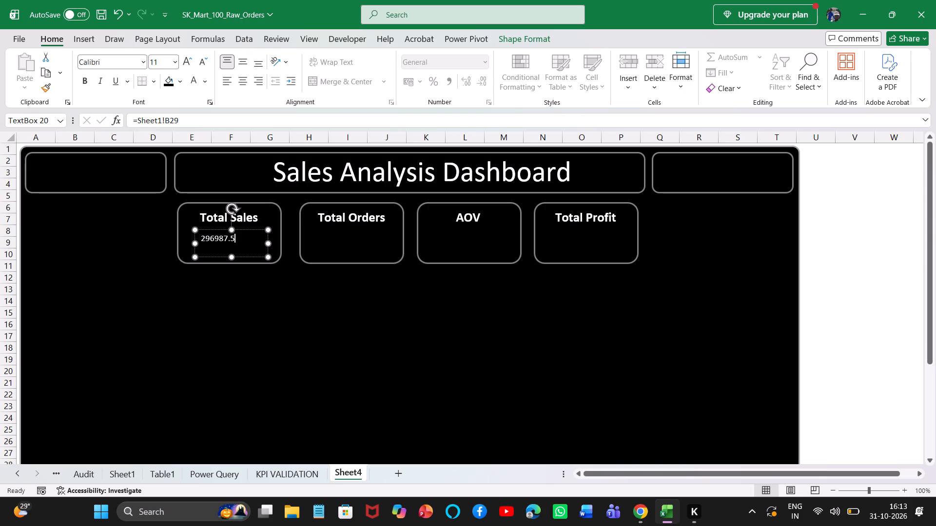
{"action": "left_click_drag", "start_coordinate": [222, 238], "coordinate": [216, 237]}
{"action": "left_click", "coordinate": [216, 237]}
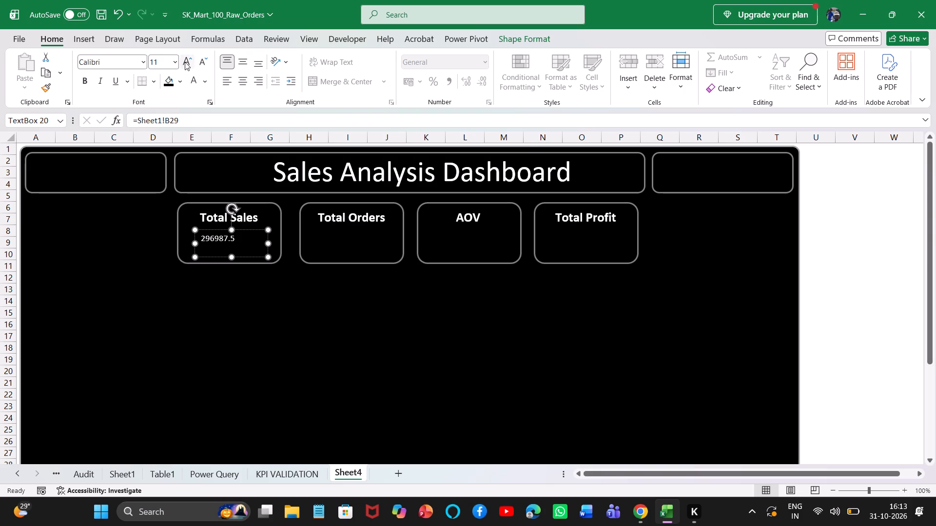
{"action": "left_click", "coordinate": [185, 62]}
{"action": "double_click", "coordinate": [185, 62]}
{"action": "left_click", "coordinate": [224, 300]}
Increase the Total Sales value's font size to 18 and make it bold.
{"action": "left_click", "coordinate": [214, 243]}
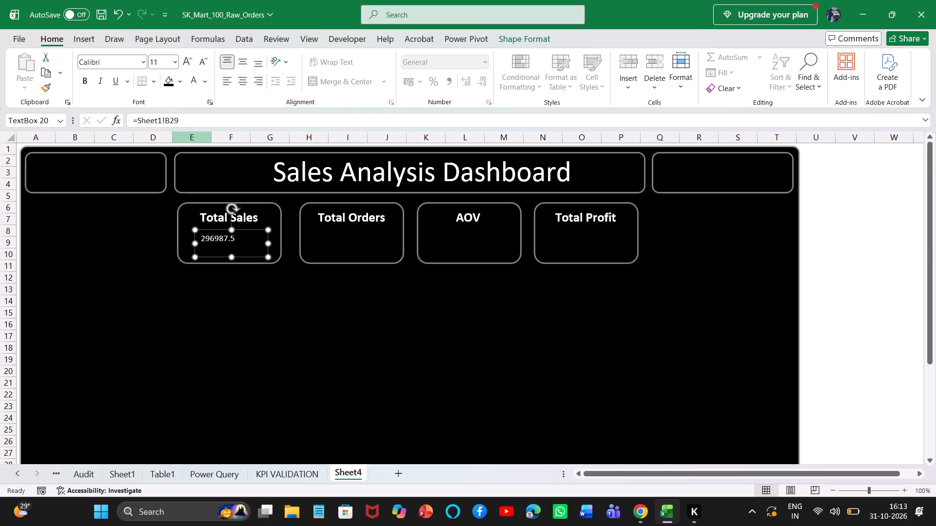
{"action": "double_click", "coordinate": [188, 65]}
{"action": "left_click", "coordinate": [188, 65]}
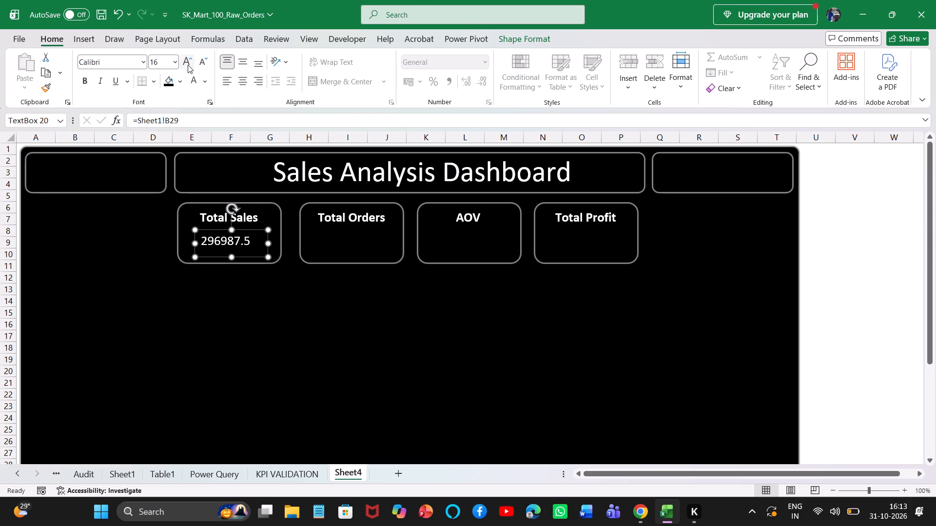
{"action": "left_click", "coordinate": [188, 65]}
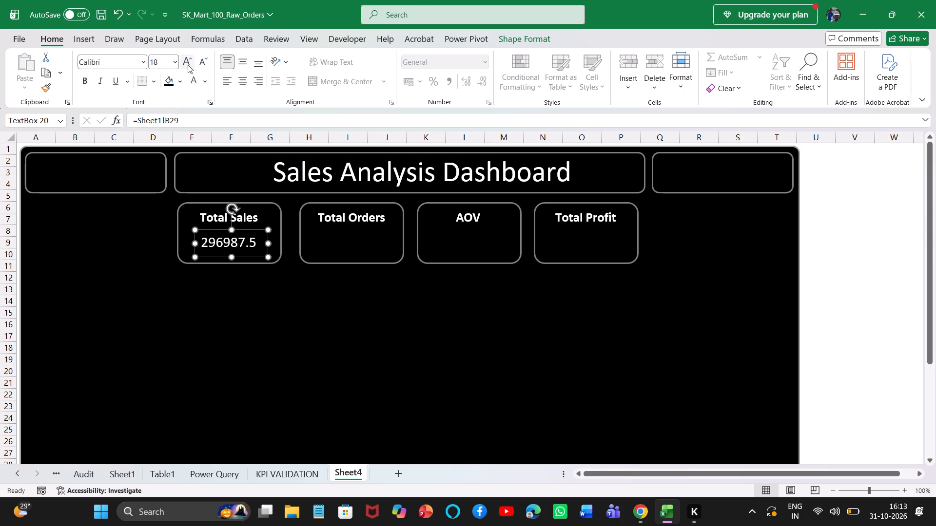
{"action": "left_click", "coordinate": [82, 82]}
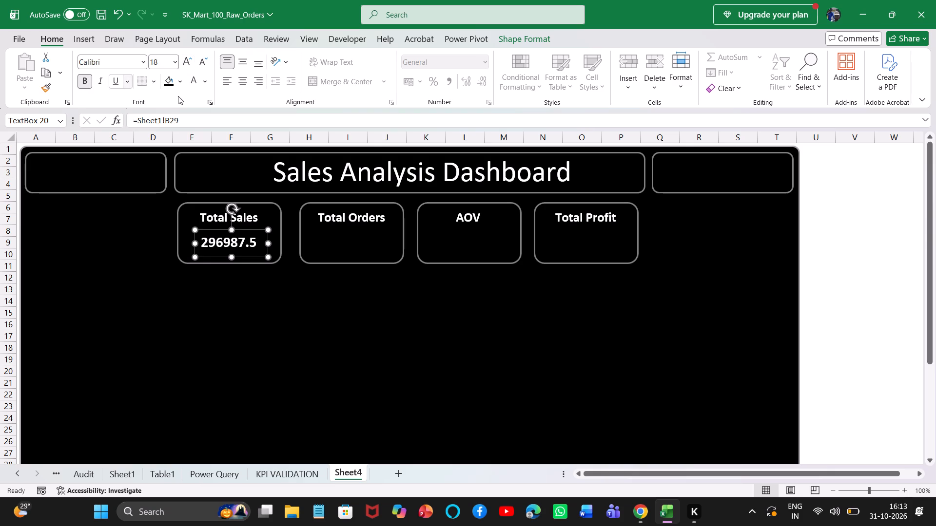
Change the Total Sales value's font colour to the light off-white theme colour.
{"action": "left_click", "coordinate": [203, 82]}
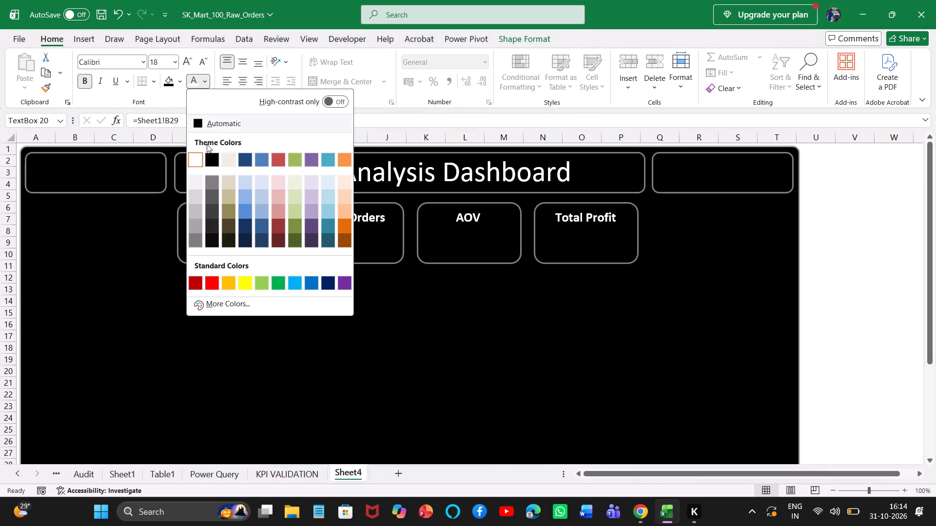
{"action": "left_click", "coordinate": [214, 243]}
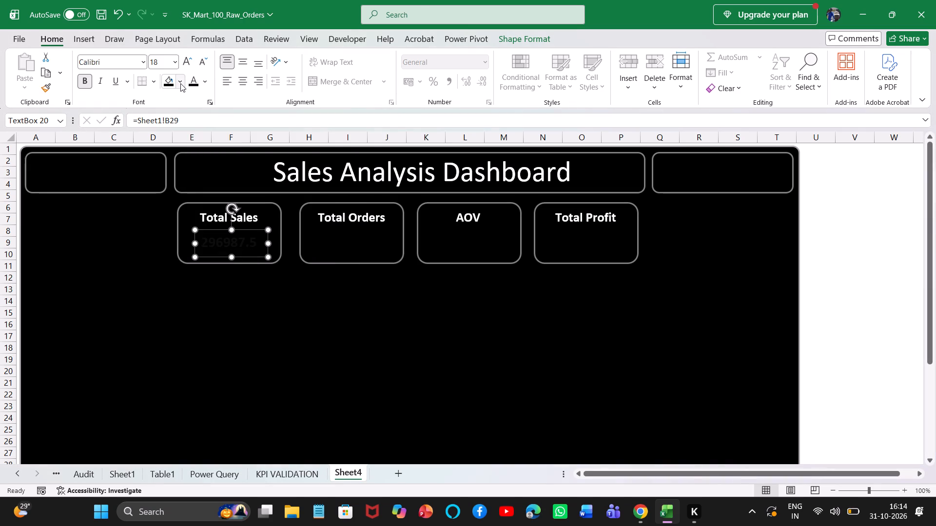
{"action": "left_click", "coordinate": [209, 85]}
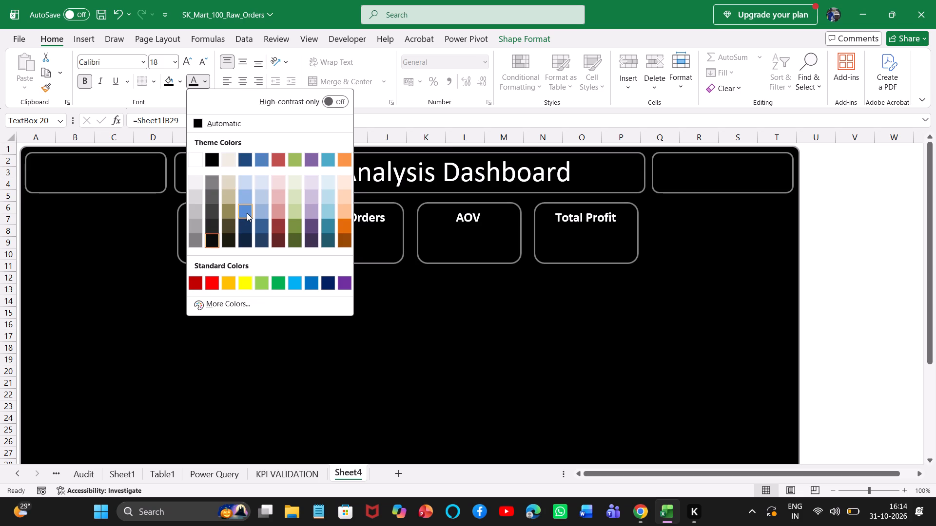
{"action": "left_click", "coordinate": [226, 157]}
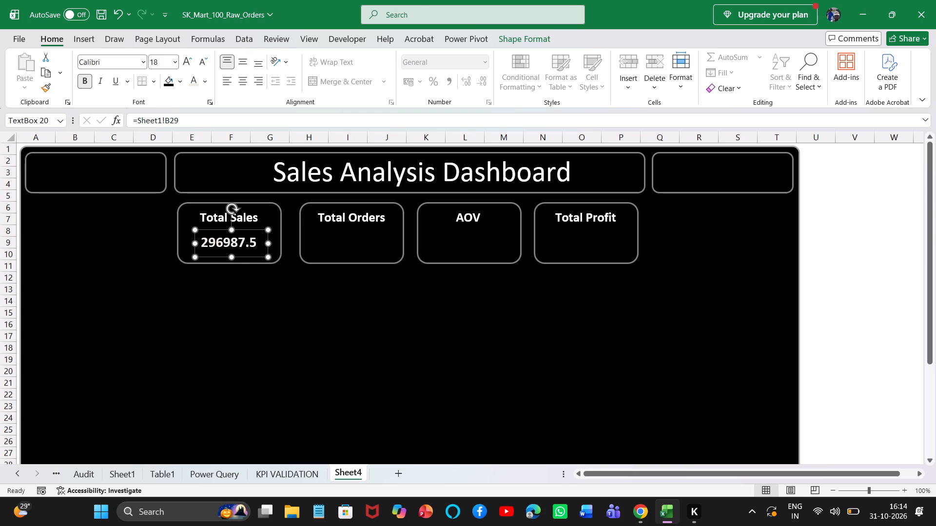
{"action": "left_click", "coordinate": [223, 298]}
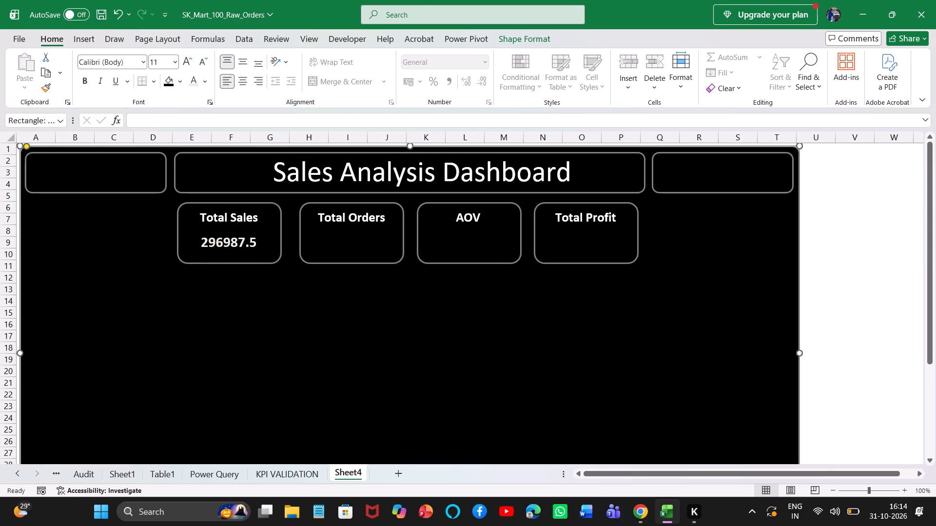
Reduce the Total Sales value's font size to 16 and adjust its text box position beneath the card's title.
{"action": "left_click", "coordinate": [219, 248]}
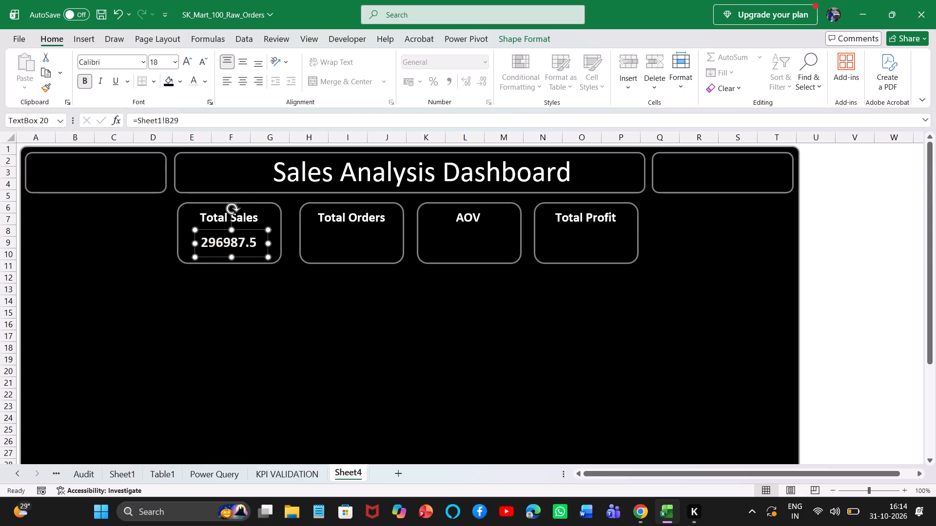
{"action": "left_click", "coordinate": [214, 230]}
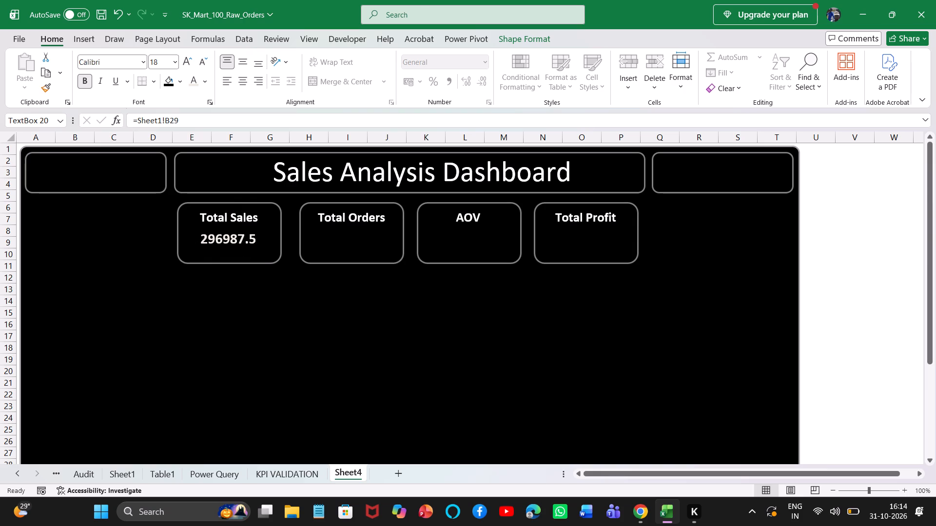
{"action": "left_click", "coordinate": [200, 67]}
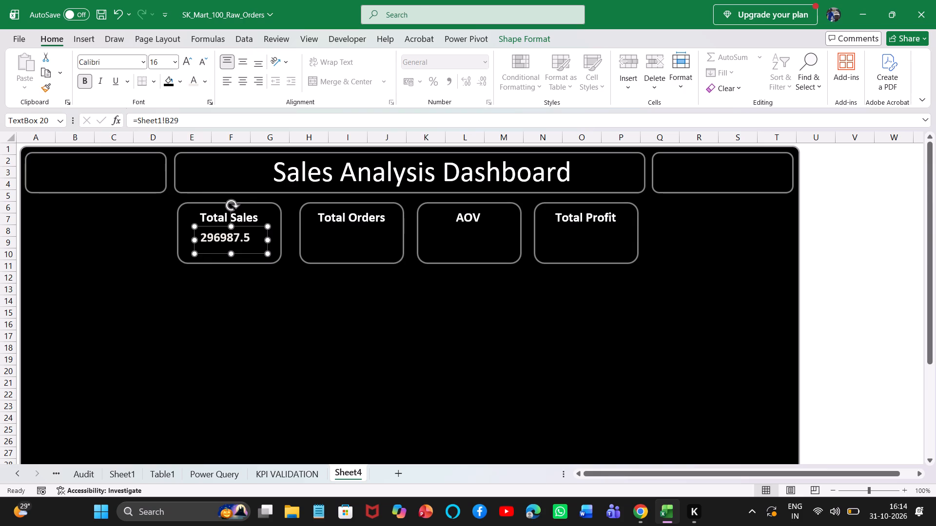
{"action": "left_click", "coordinate": [211, 226]}
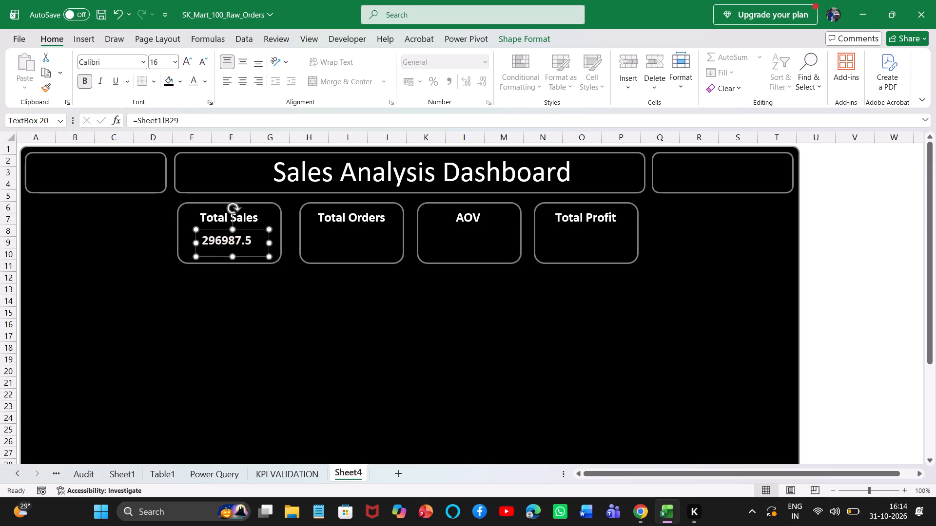
{"action": "left_click", "coordinate": [235, 322]}
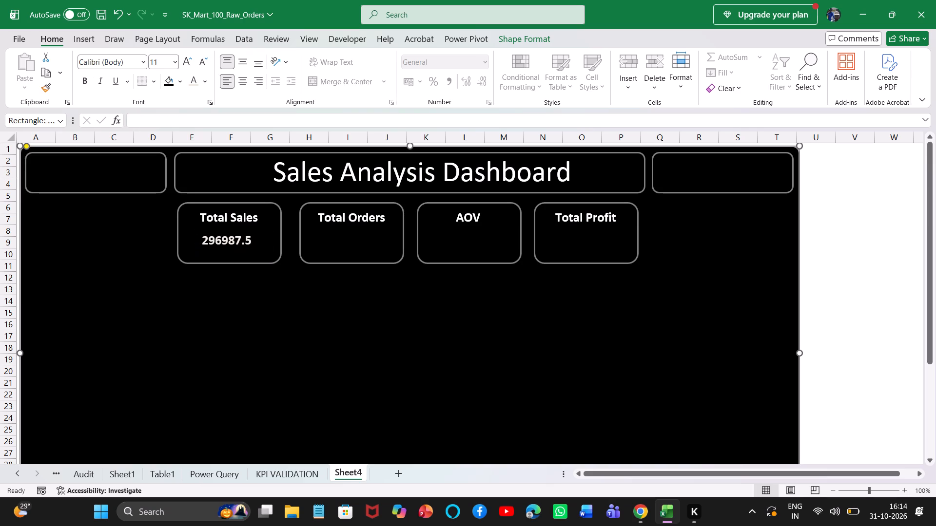
{"action": "left_click", "coordinate": [212, 242]}
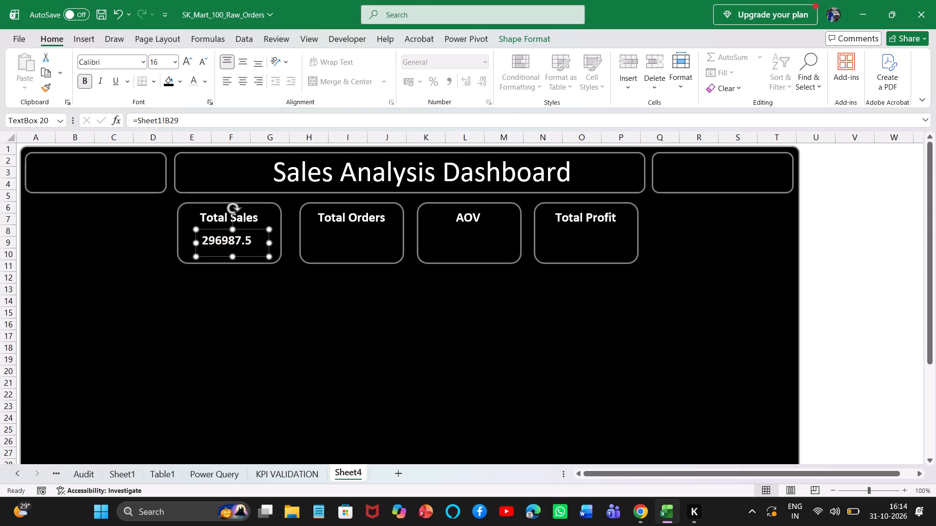
Insert two leading spaces before the Total Sales value and nudge its text box to centre it beneath the card's title.
{"action": "double_click", "coordinate": [204, 240]}
{"action": "key", "text": "space"}
{"action": "key", "text": "space"}
{"action": "left_click", "coordinate": [220, 390]}
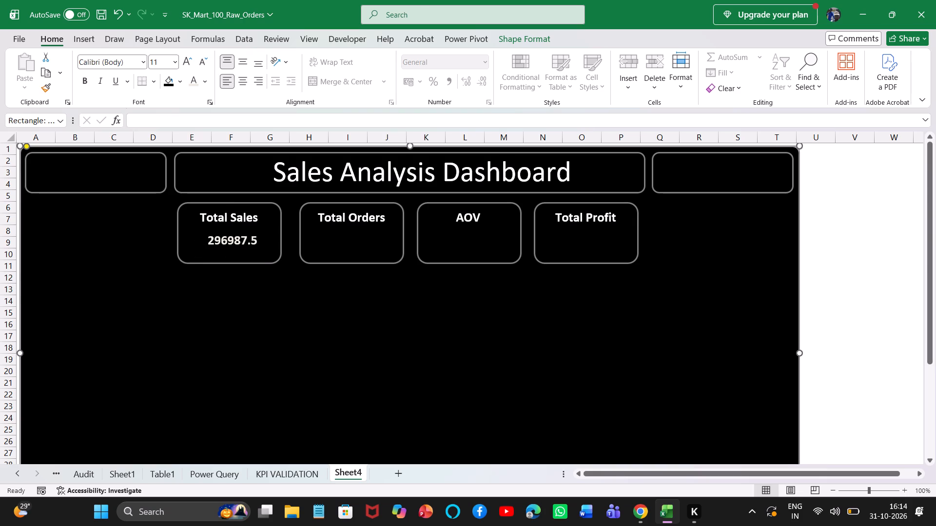
{"action": "left_click", "coordinate": [241, 246]}
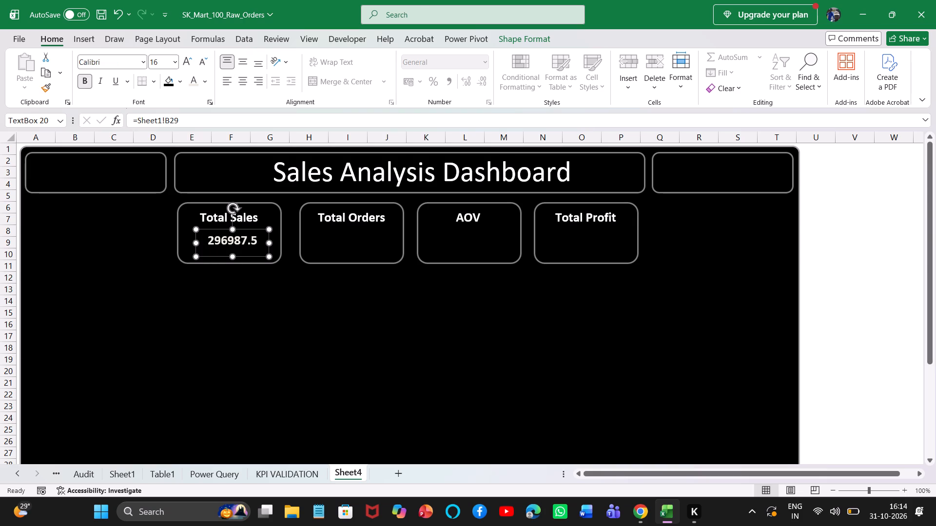
{"action": "left_click", "coordinate": [224, 229]}
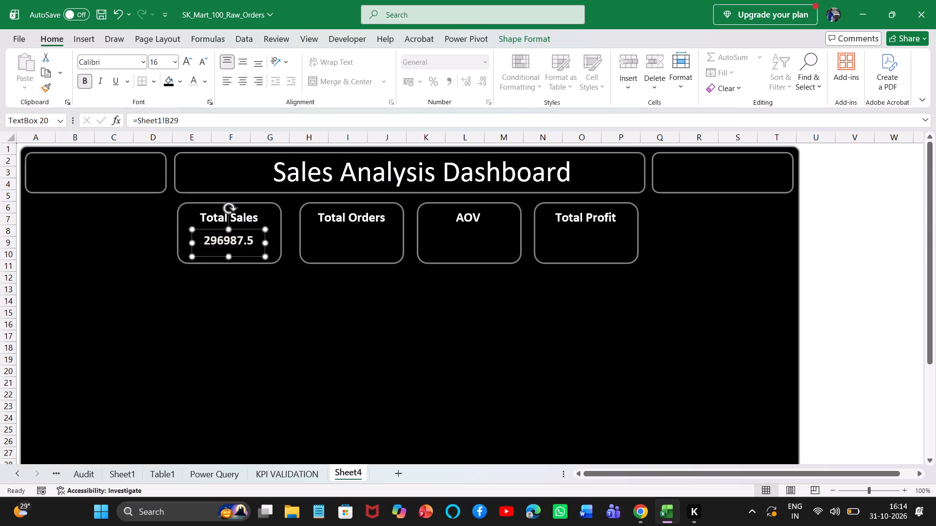
Reduce the Total Sales value's font size to 14 and shift its text box slightly within the card.
{"action": "left_click", "coordinate": [200, 62]}
{"action": "left_click", "coordinate": [218, 359]}
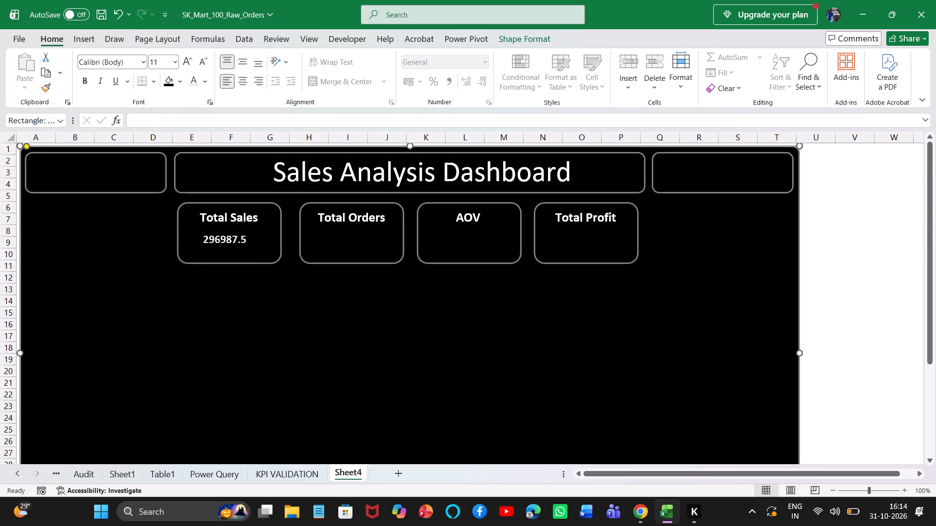
{"action": "left_click", "coordinate": [214, 237]}
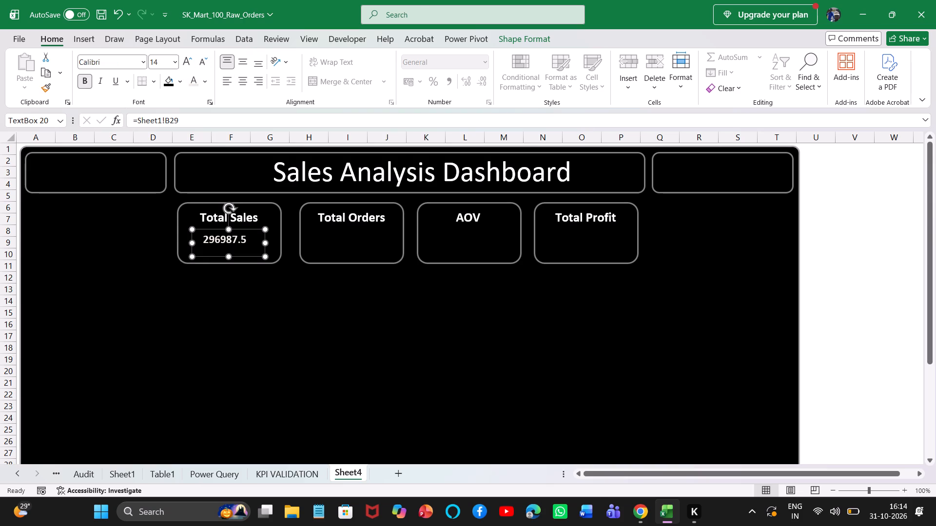
{"action": "left_click", "coordinate": [212, 229]}
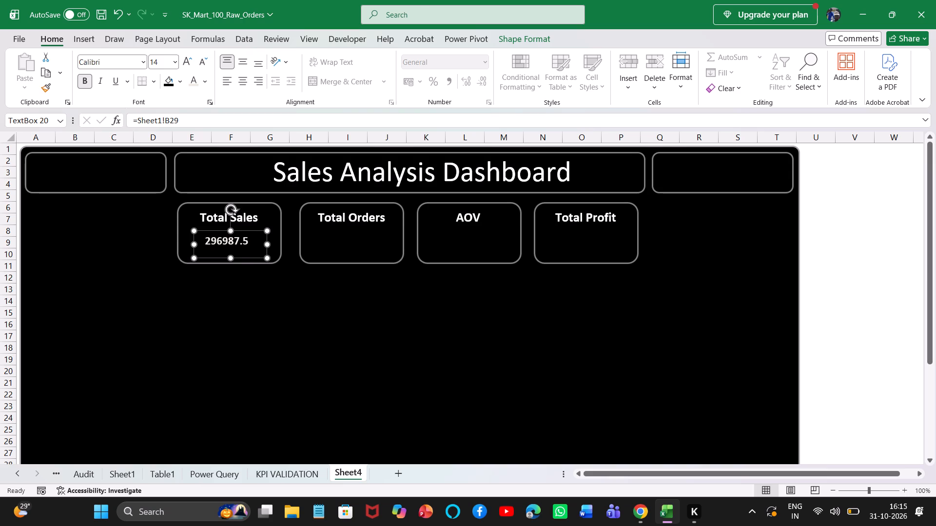
{"action": "left_click", "coordinate": [236, 362]}
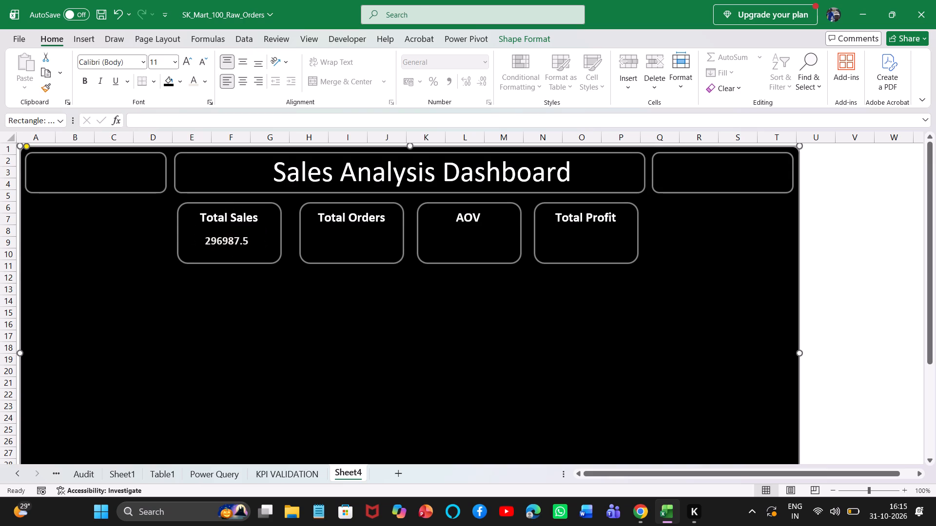
Copy the Total Sales value text box into the Total Orders, AOV and Total Profit cards, placing each copy beneath its title.
{"action": "left_click", "coordinate": [234, 237]}
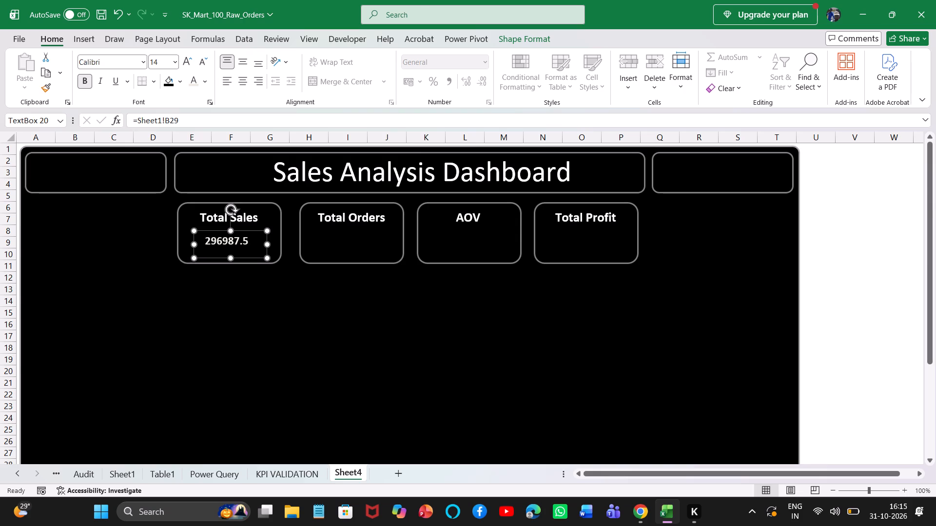
{"action": "left_click", "coordinate": [217, 232]}
{"action": "key", "text": "ctrl+c"}
{"action": "left_click", "coordinate": [339, 246]}
{"action": "key", "text": "ctrl+v"}
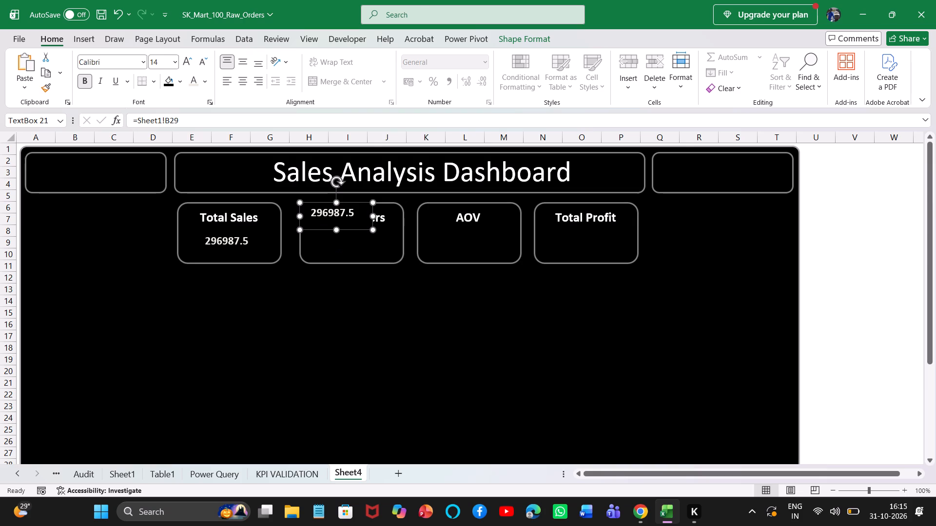
{"action": "left_click_drag", "start_coordinate": [321, 202], "coordinate": [331, 232]}
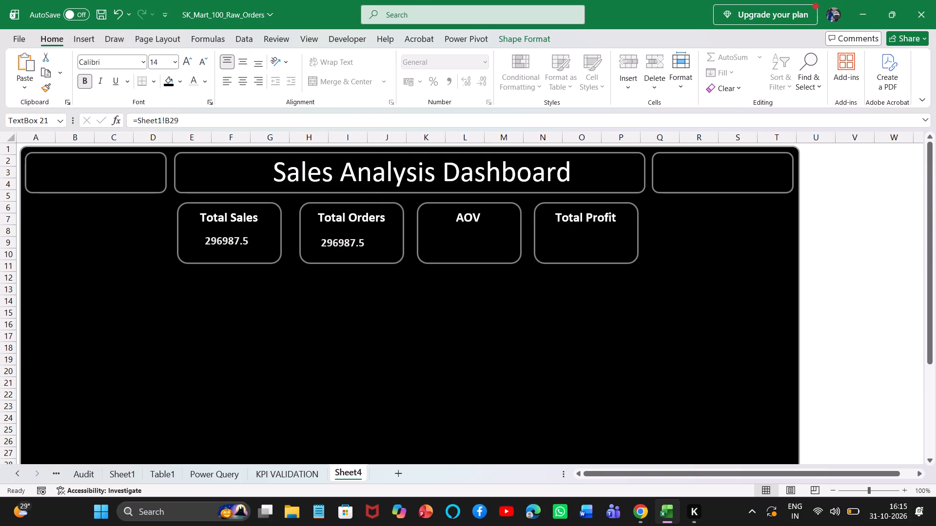
{"action": "left_click_drag", "start_coordinate": [331, 232], "coordinate": [338, 230]}
{"action": "key", "text": "ctrl+v"}
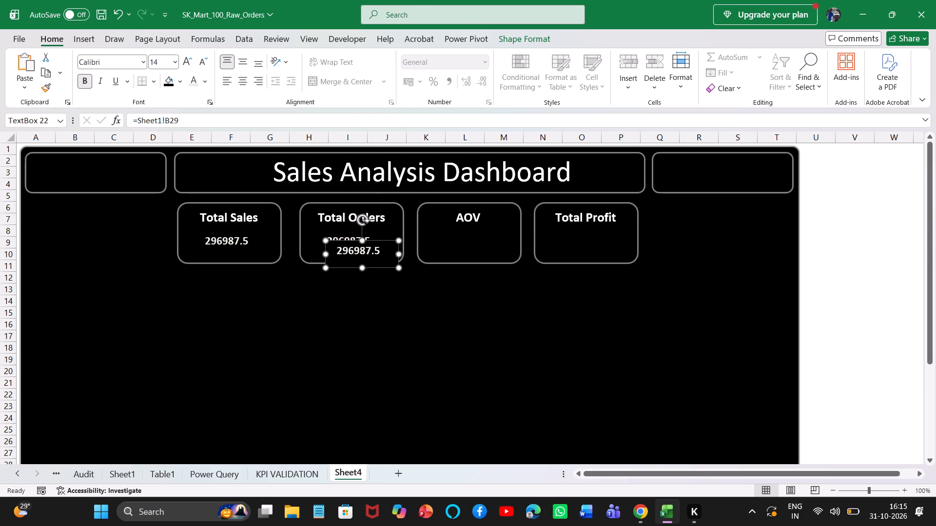
{"action": "left_click_drag", "start_coordinate": [340, 240], "coordinate": [453, 227]}
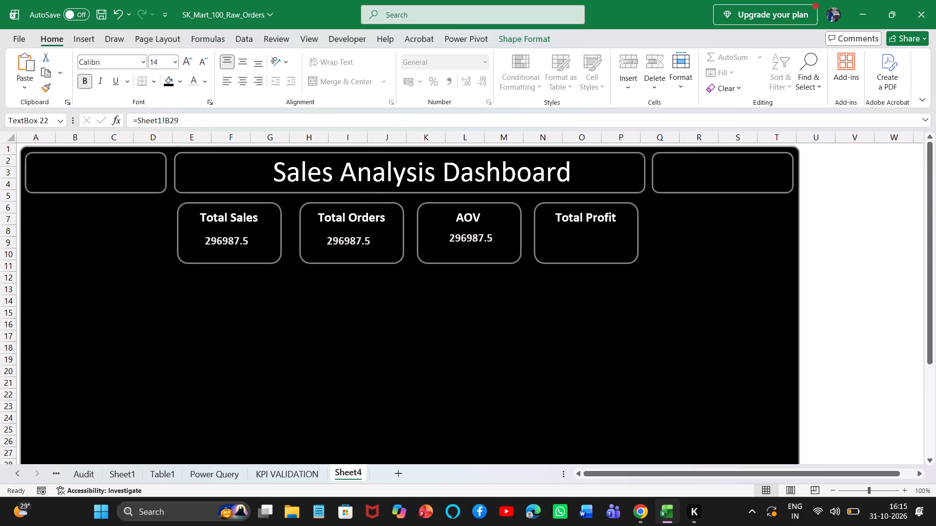
{"action": "left_click_drag", "start_coordinate": [453, 227], "coordinate": [453, 226]}
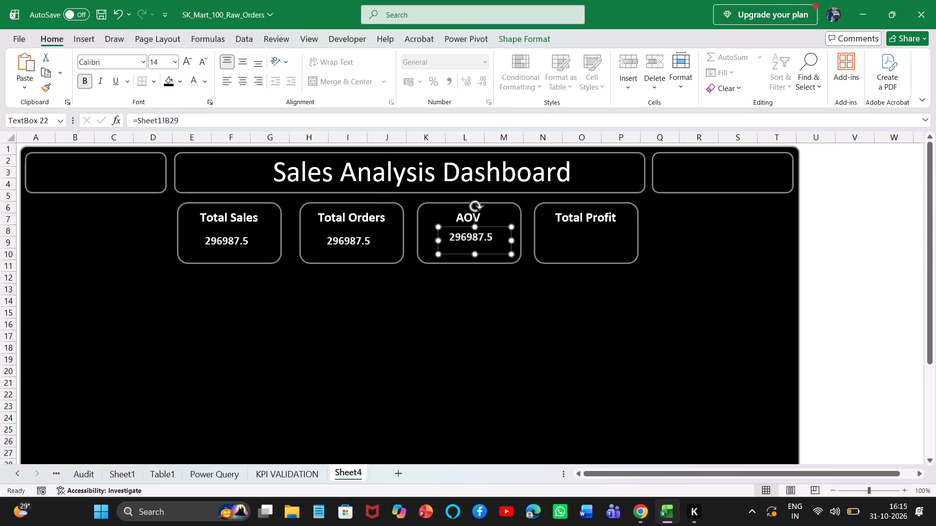
{"action": "key", "text": "ctrl+v"}
{"action": "left_click_drag", "start_coordinate": [471, 236], "coordinate": [502, 239]}
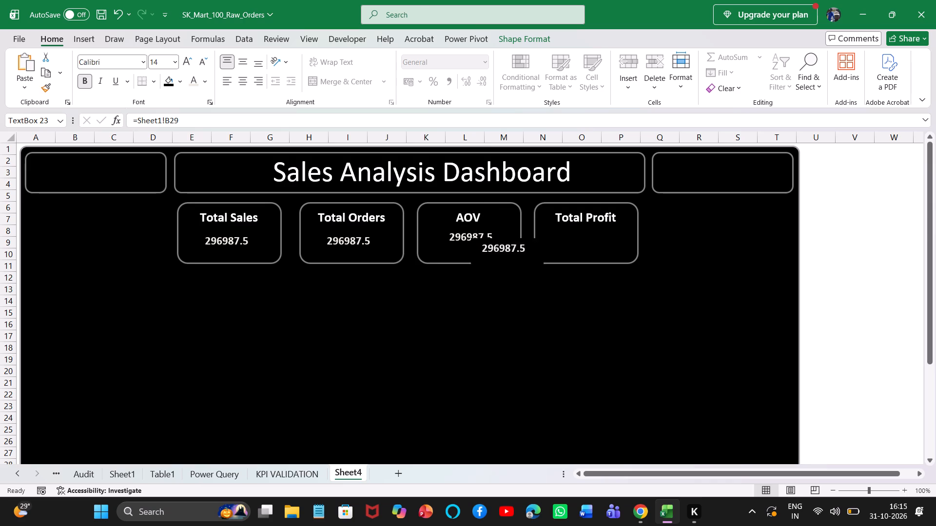
{"action": "left_click_drag", "start_coordinate": [502, 239], "coordinate": [575, 228]}
{"action": "left_click", "coordinate": [523, 317]}
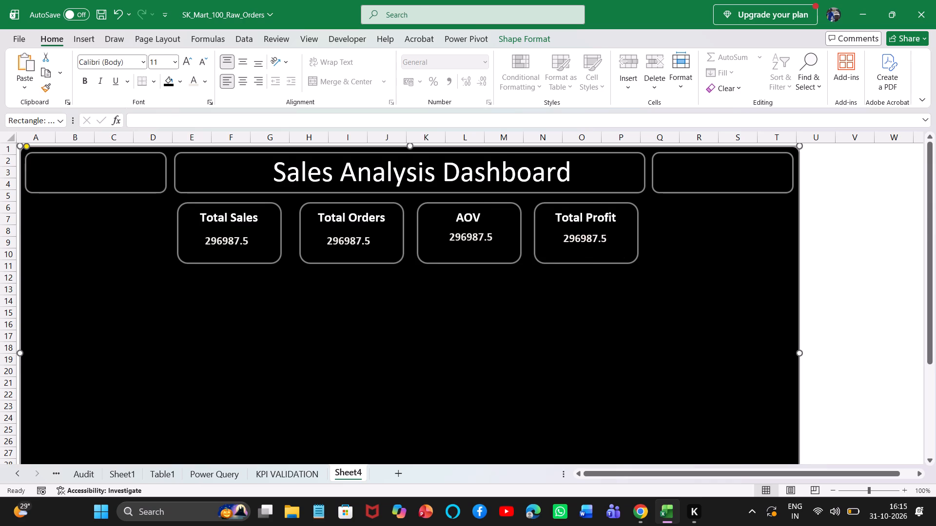
Link the Total Orders card's value text box to the total orders KPI with the formula =Sheet1!C29.
{"action": "left_click", "coordinate": [351, 236]}
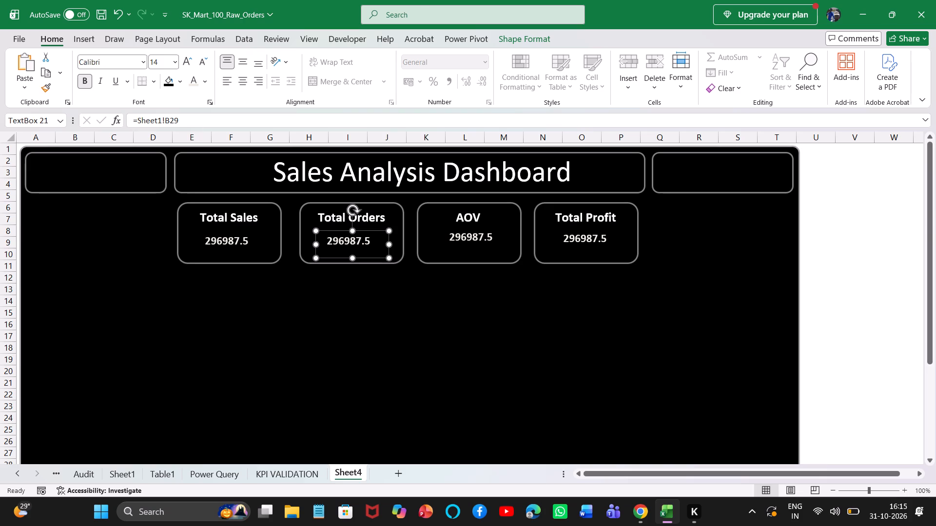
{"action": "left_click", "coordinate": [128, 472]}
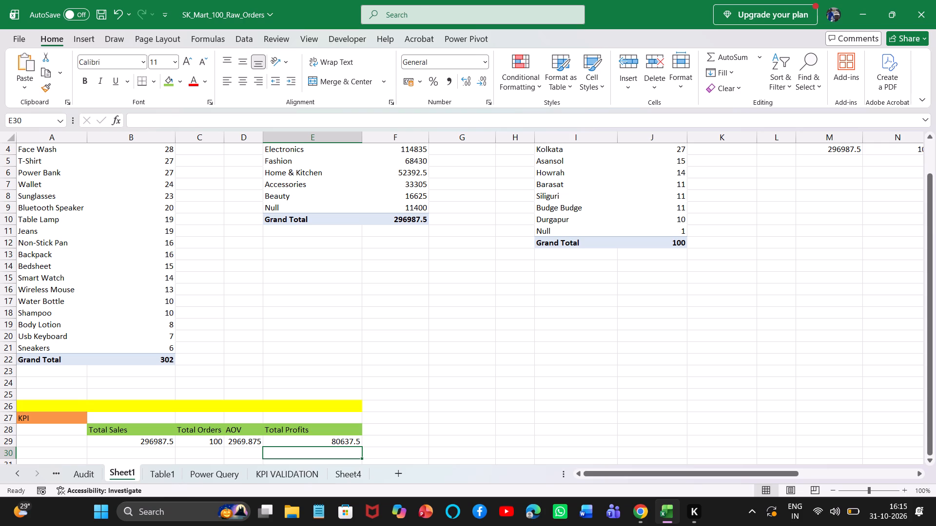
{"action": "left_click", "coordinate": [351, 471]}
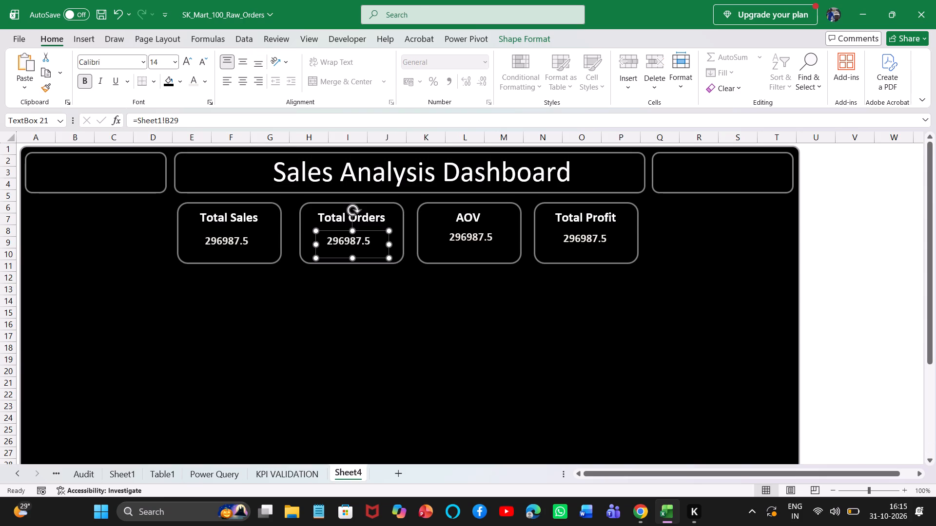
{"action": "left_click", "coordinate": [169, 119]}
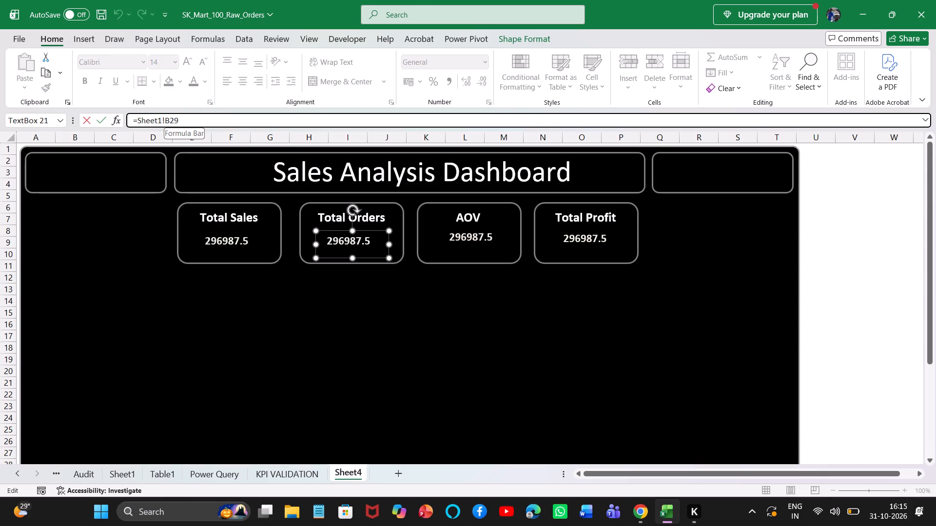
{"action": "key", "text": "BackSpace"}
{"action": "key", "text": "c"}
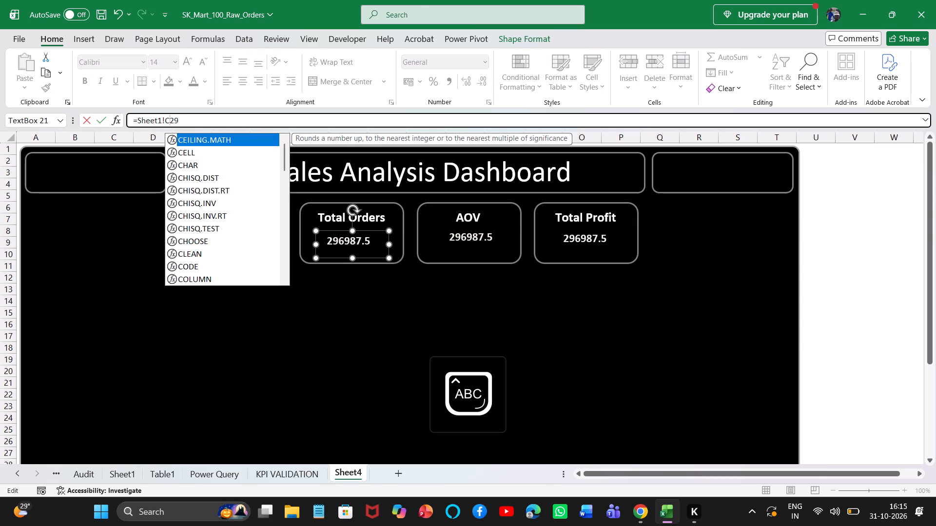
{"action": "key", "text": "Return"}
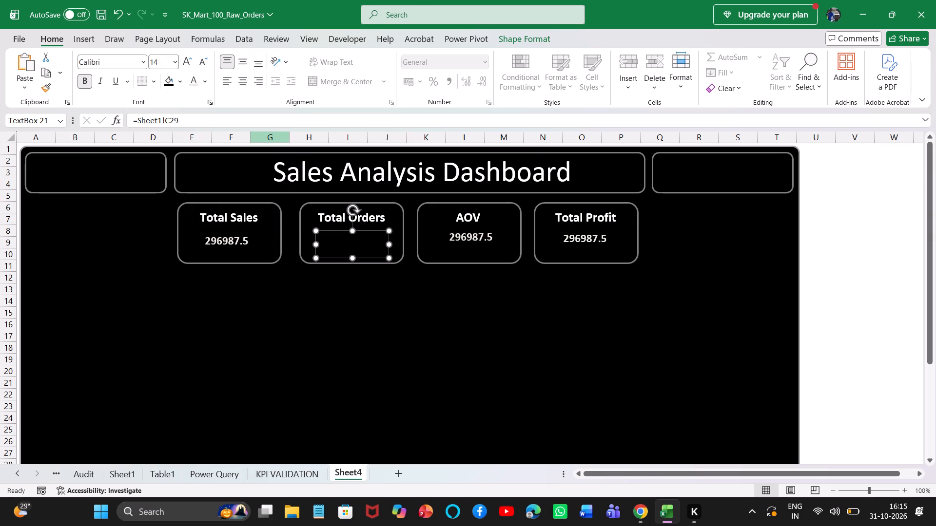
Change the Total Orders value's font colour to the white theme colour.
{"action": "left_click", "coordinate": [343, 242]}
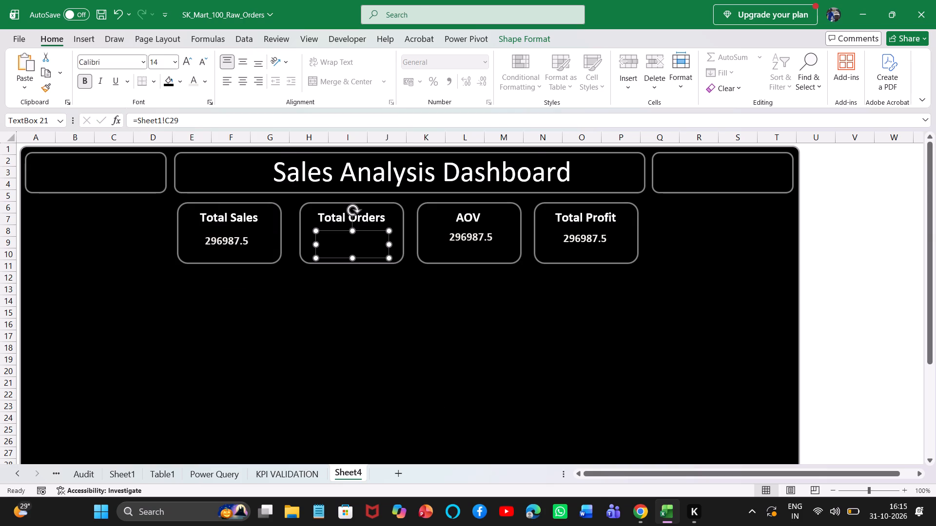
{"action": "left_click", "coordinate": [206, 81]}
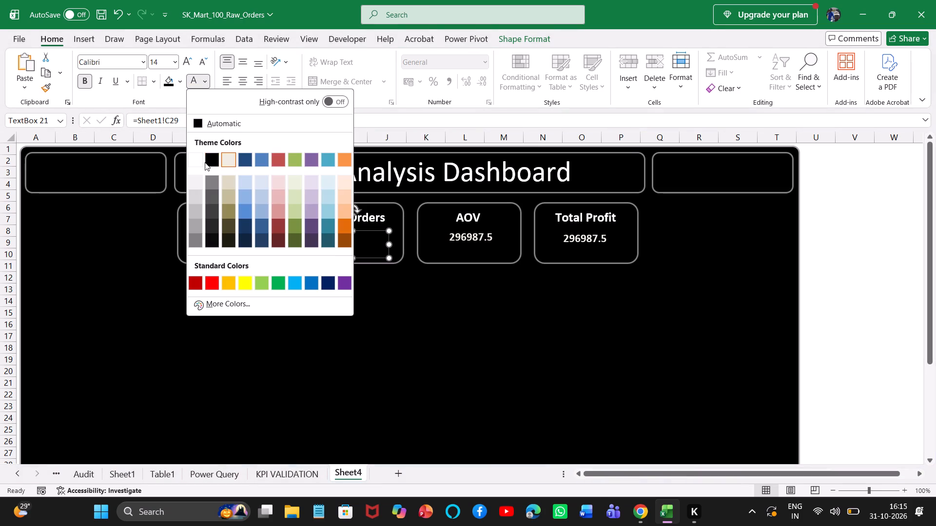
{"action": "left_click", "coordinate": [199, 161]}
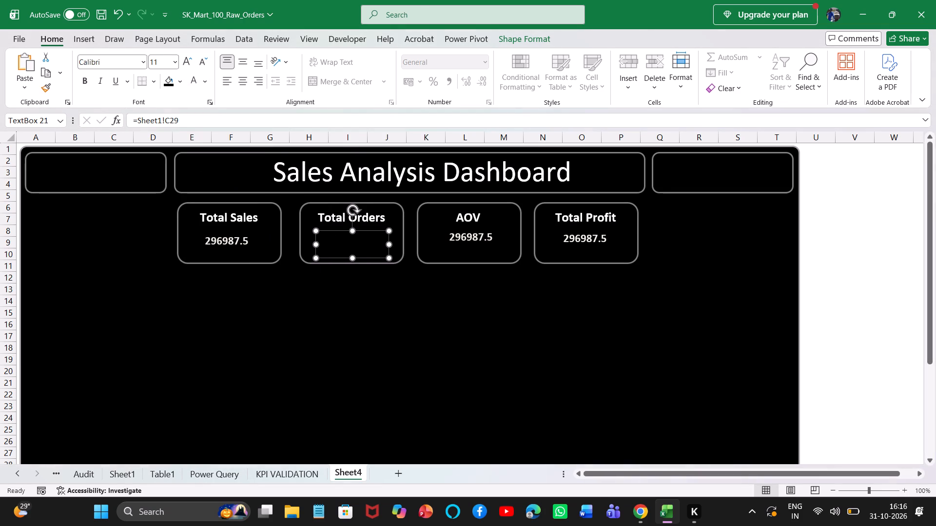
{"action": "left_click", "coordinate": [208, 77]}
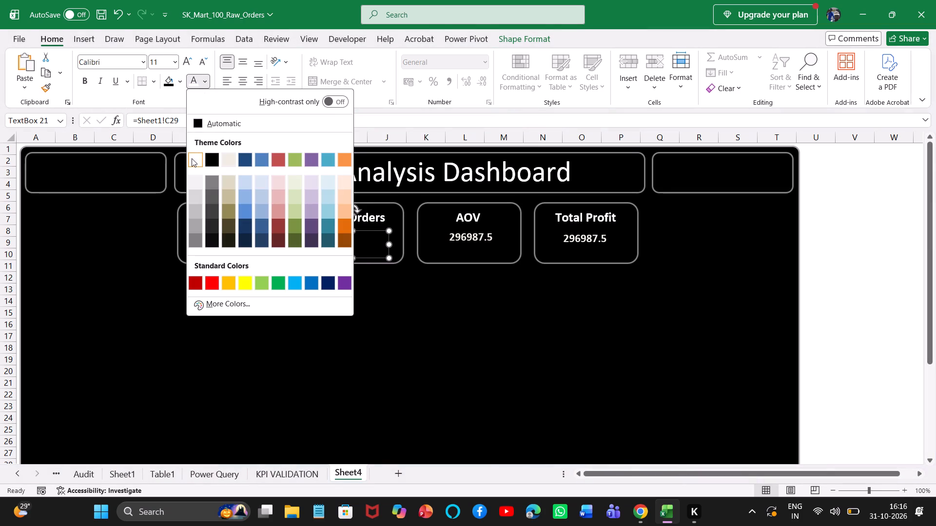
{"action": "left_click", "coordinate": [192, 158]}
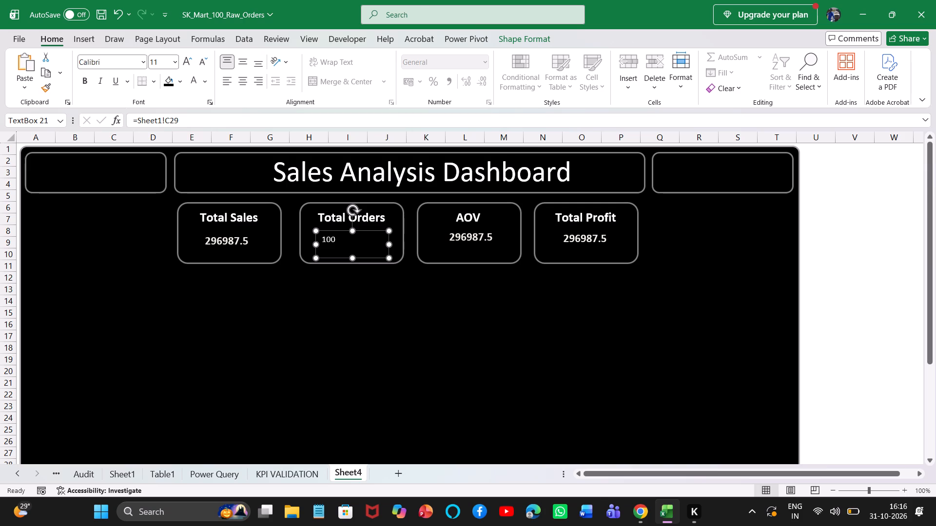
Increase the Total Orders value's font size to 20.
{"action": "left_click", "coordinate": [185, 60]}
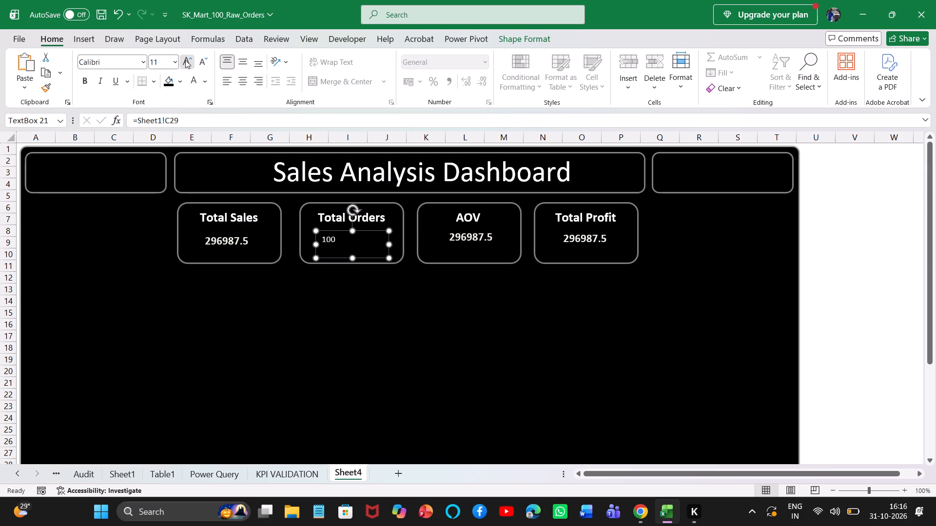
{"action": "triple_click", "coordinate": [185, 60]}
{"action": "double_click", "coordinate": [185, 60]}
{"action": "left_click", "coordinate": [210, 64]}
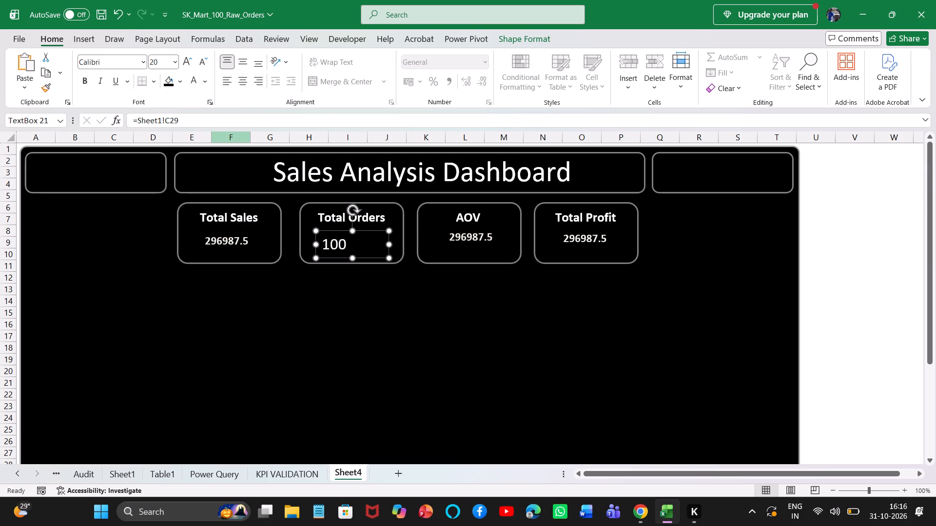
Centre the Total Orders value text box beneath the card's title and narrow it to fit the number.
{"action": "left_click_drag", "start_coordinate": [331, 231], "coordinate": [344, 227]}
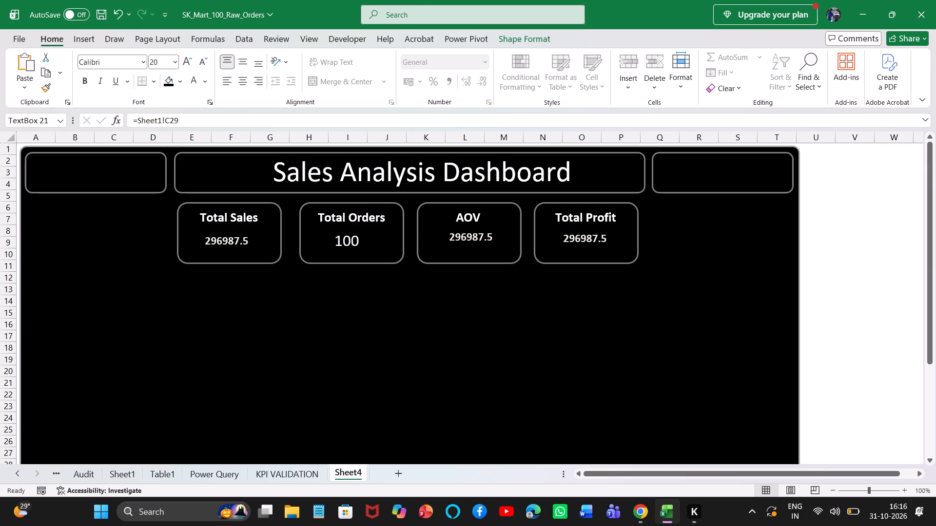
{"action": "left_click_drag", "start_coordinate": [344, 227], "coordinate": [345, 225]}
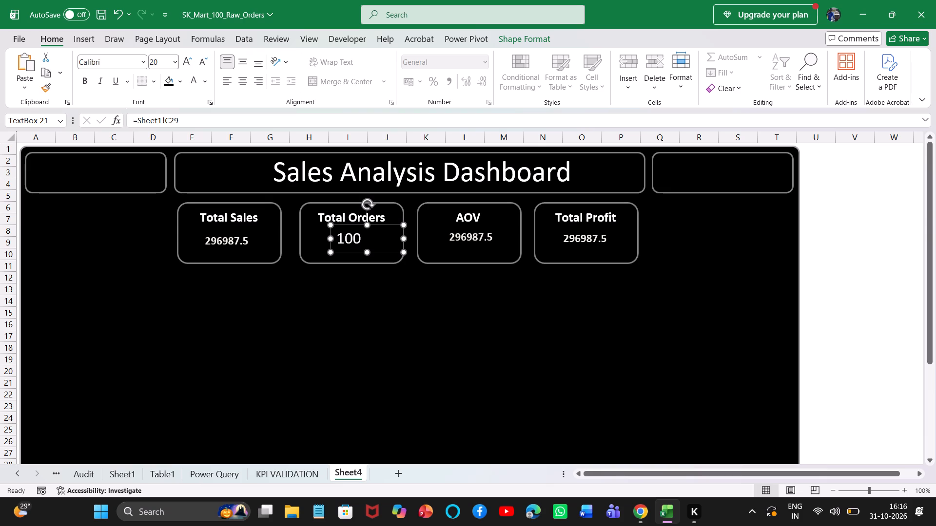
{"action": "left_click_drag", "start_coordinate": [404, 238], "coordinate": [372, 239]}
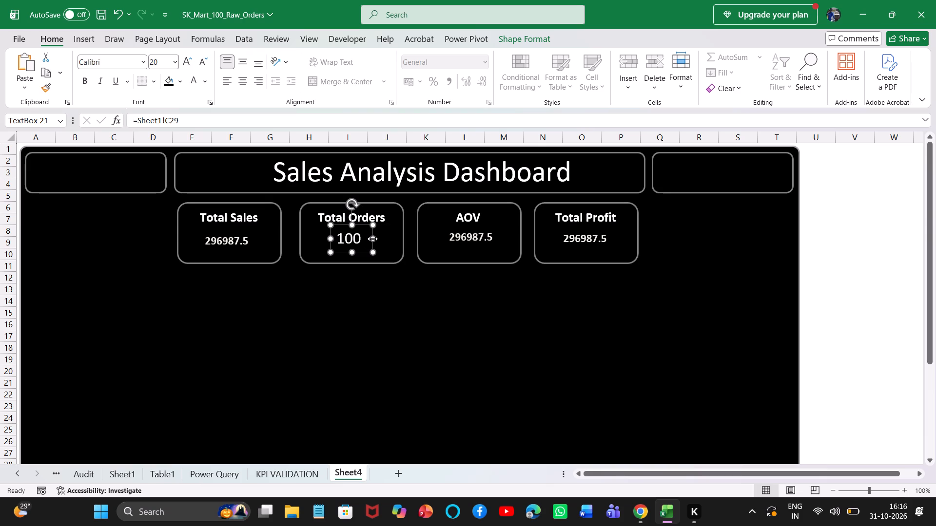
Narrow and shorten the Total Sales value text box so it fits closely around the number.
{"action": "left_click", "coordinate": [363, 306]}
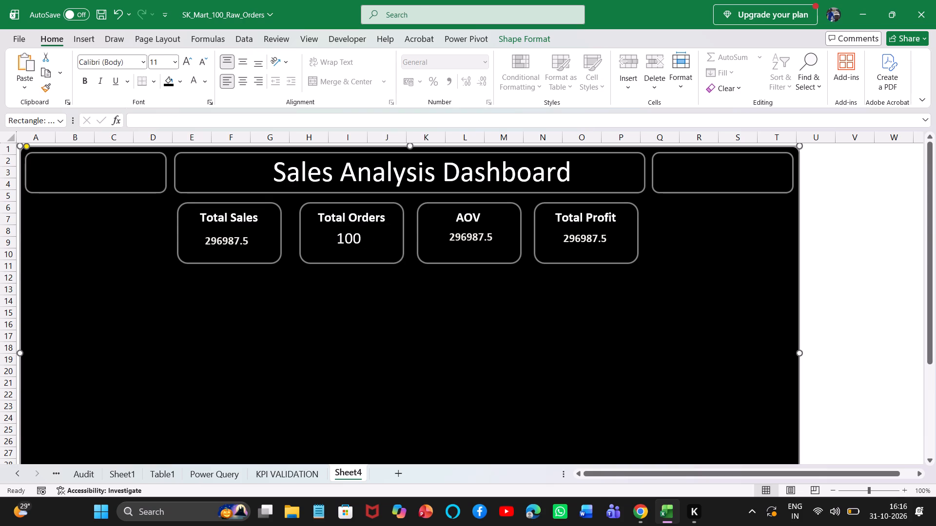
{"action": "left_click", "coordinate": [242, 239]}
{"action": "left_click_drag", "start_coordinate": [269, 246], "coordinate": [268, 246]}
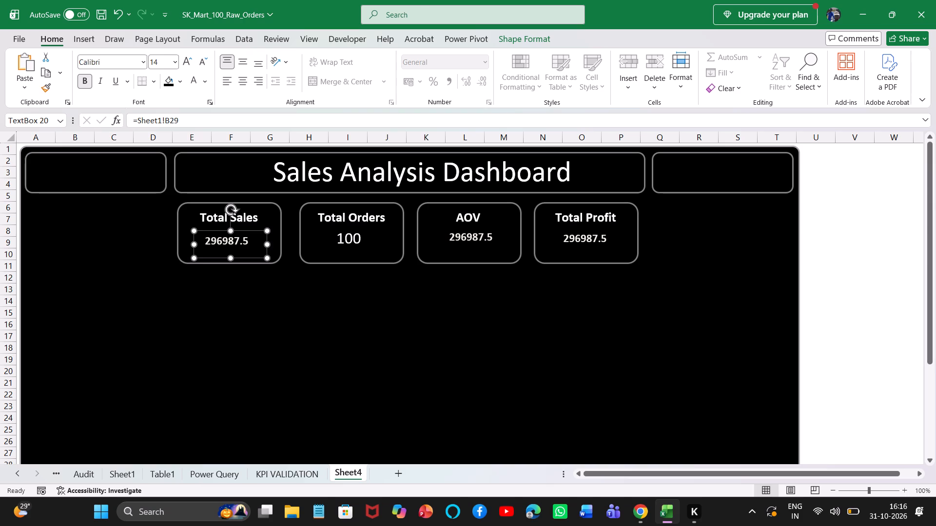
{"action": "left_click_drag", "start_coordinate": [268, 246], "coordinate": [256, 246]}
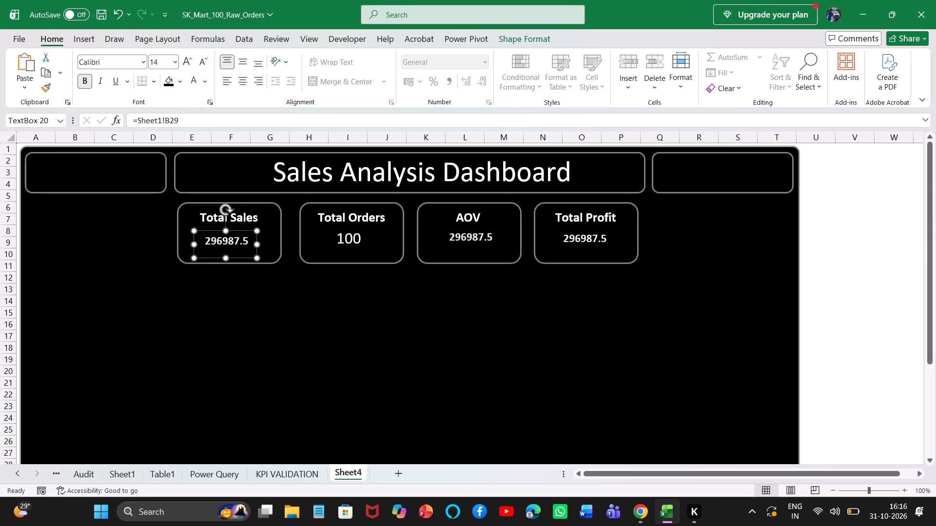
{"action": "left_click_drag", "start_coordinate": [225, 259], "coordinate": [227, 252]}
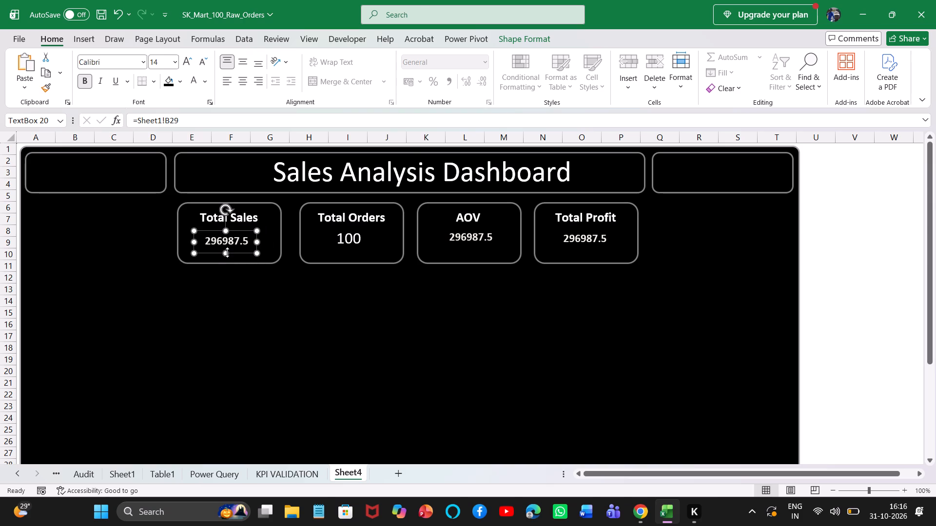
{"action": "left_click", "coordinate": [238, 315]}
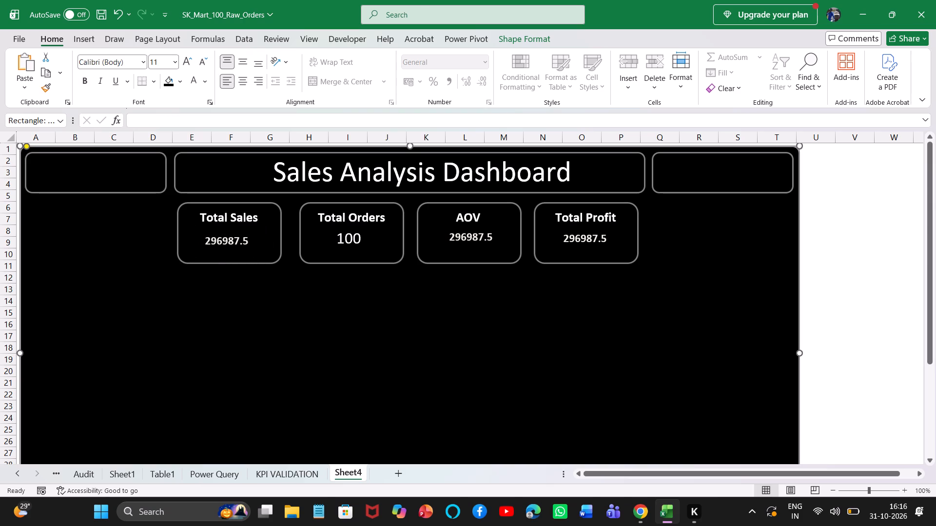
Link the AOV card's value text box to the average order value KPI with the formula =Sheet1!D29.
{"action": "left_click", "coordinate": [472, 241]}
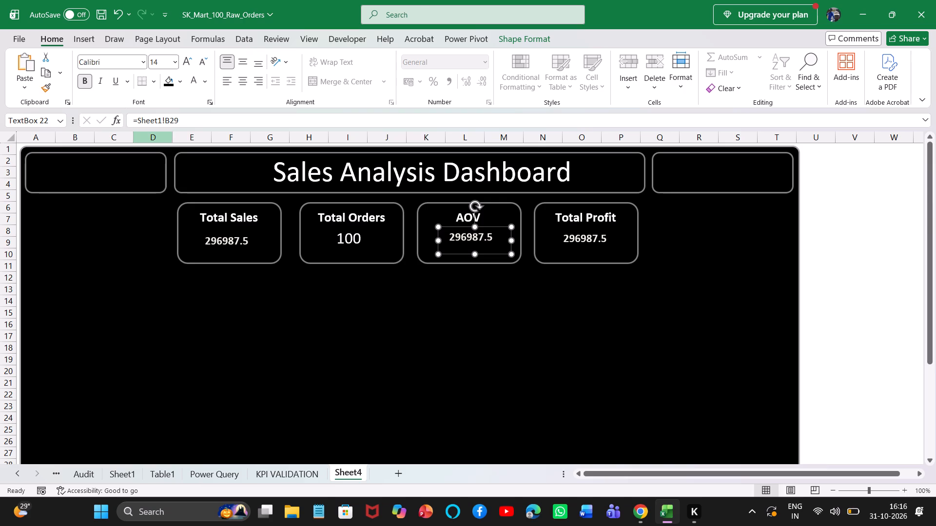
{"action": "left_click", "coordinate": [167, 120]}
{"action": "key", "text": "Right"}
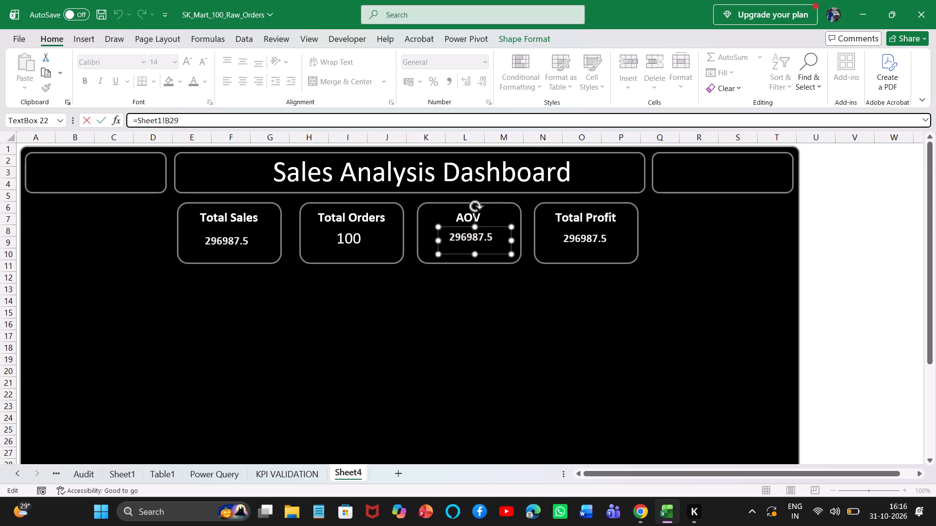
{"action": "key", "text": "BackSpace"}
{"action": "key", "text": "d"}
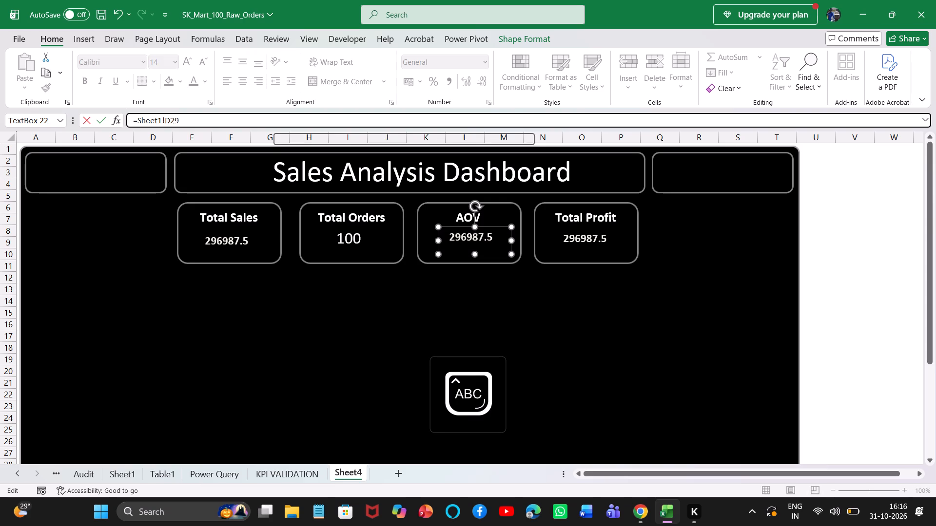
{"action": "key", "text": "Return"}
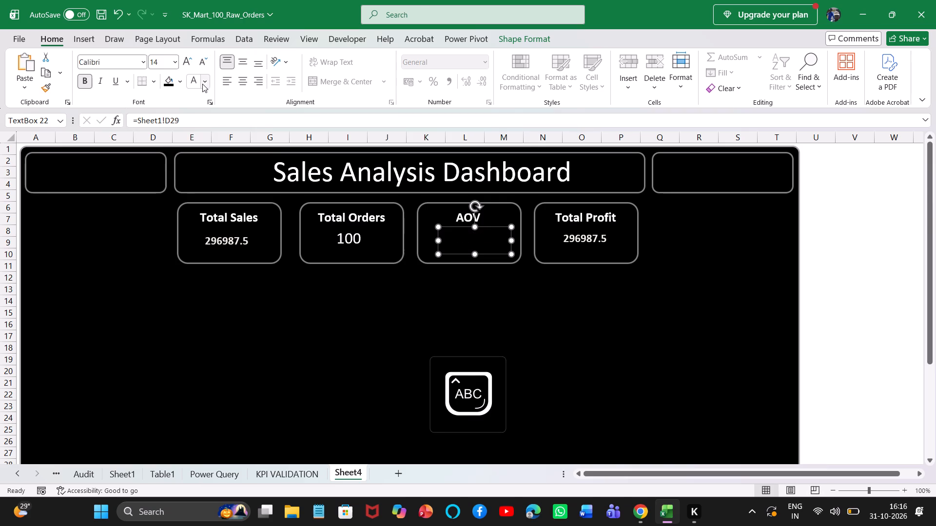
Change the AOV value's font colour to the light cream theme colour so it stands out on the black card.
{"action": "left_click", "coordinate": [202, 83]}
{"action": "left_click", "coordinate": [195, 157]}
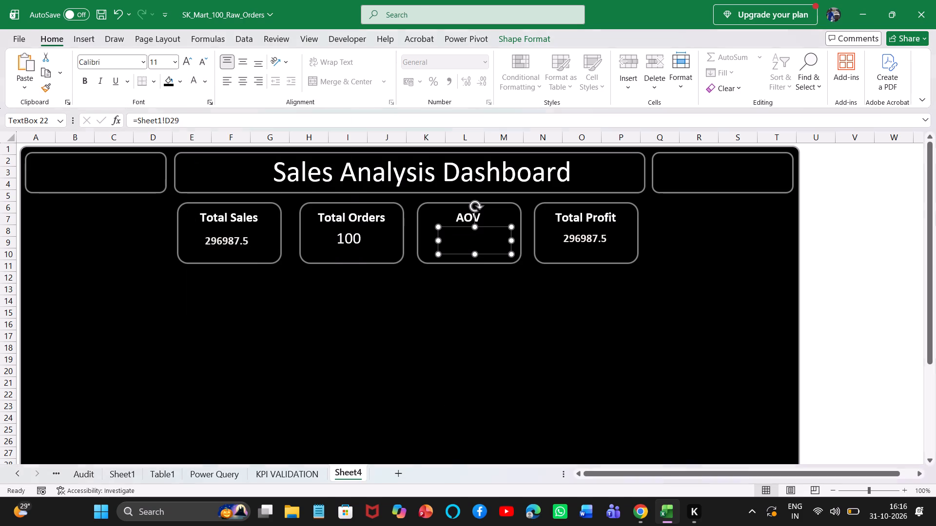
{"action": "left_click", "coordinate": [380, 343]}
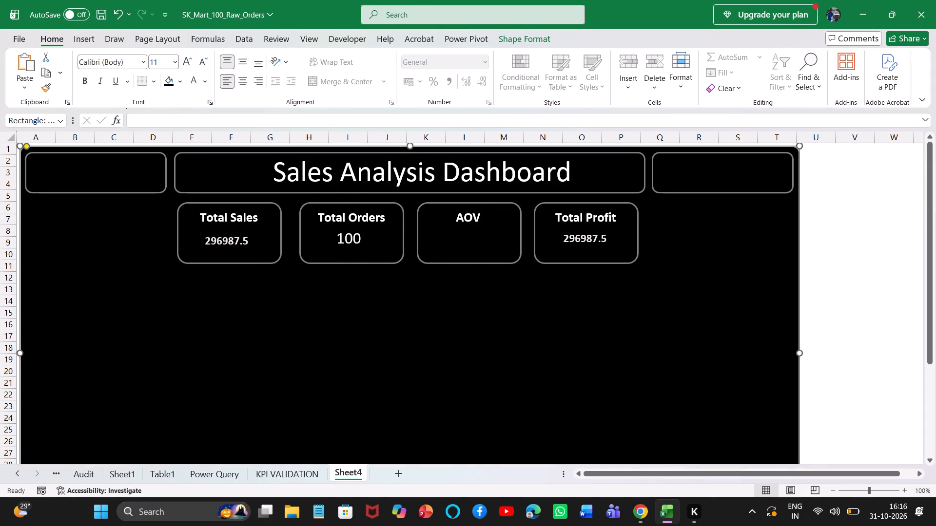
{"action": "left_click", "coordinate": [469, 233]}
{"action": "left_click", "coordinate": [207, 82]}
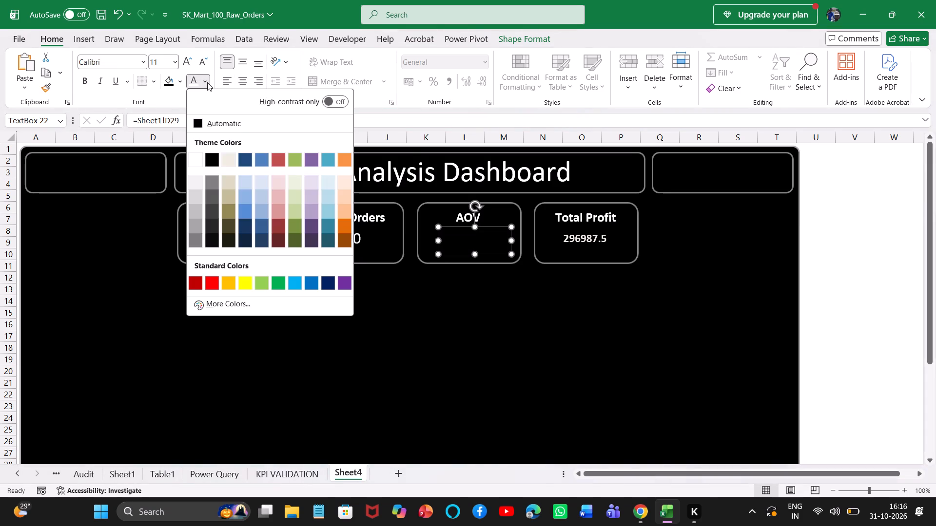
{"action": "left_click", "coordinate": [228, 156]}
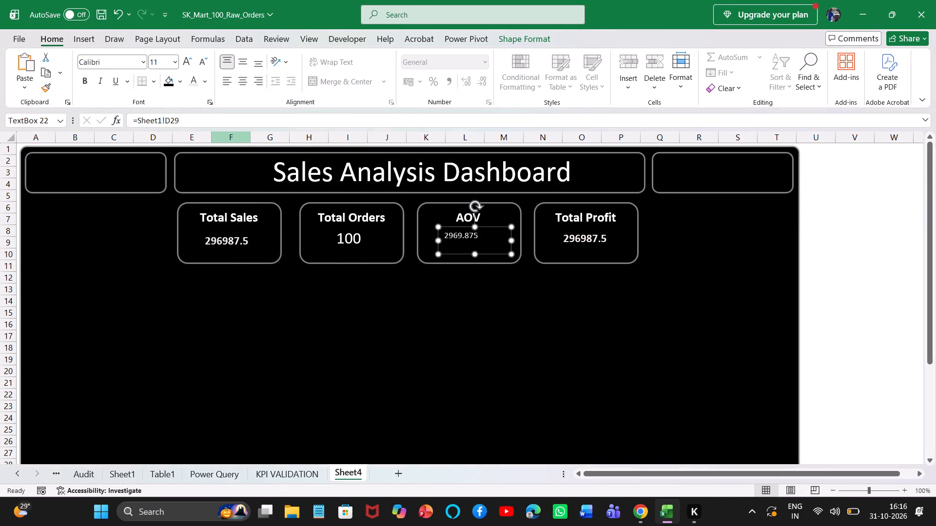
Increase the AOV value's font size to 16 and narrow its text box to fit the number.
{"action": "left_click", "coordinate": [185, 62]}
{"action": "double_click", "coordinate": [185, 62]}
{"action": "left_click", "coordinate": [185, 62]}
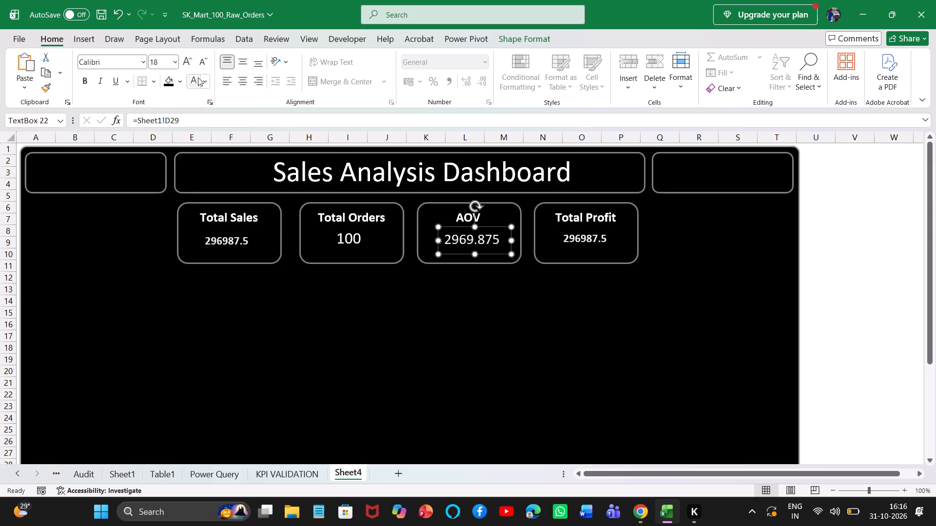
{"action": "left_click", "coordinate": [204, 64]}
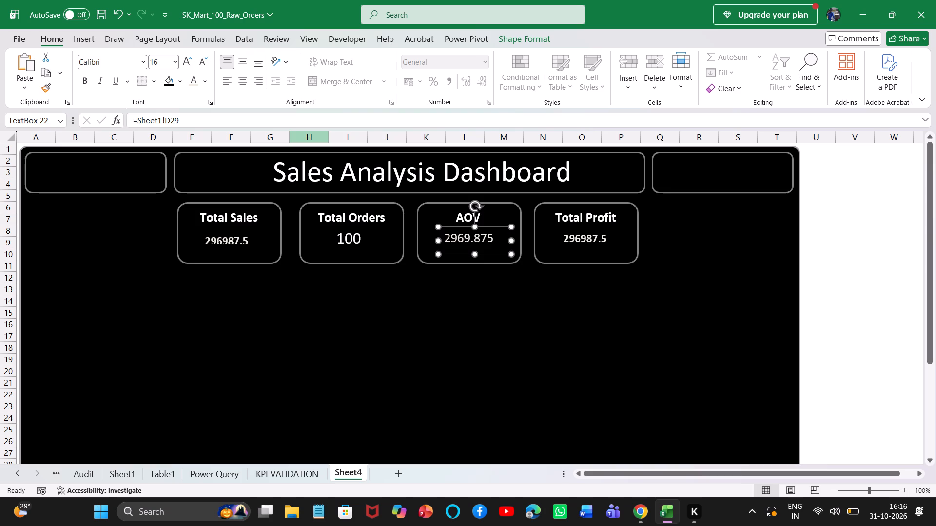
{"action": "left_click_drag", "start_coordinate": [512, 239], "coordinate": [502, 239]}
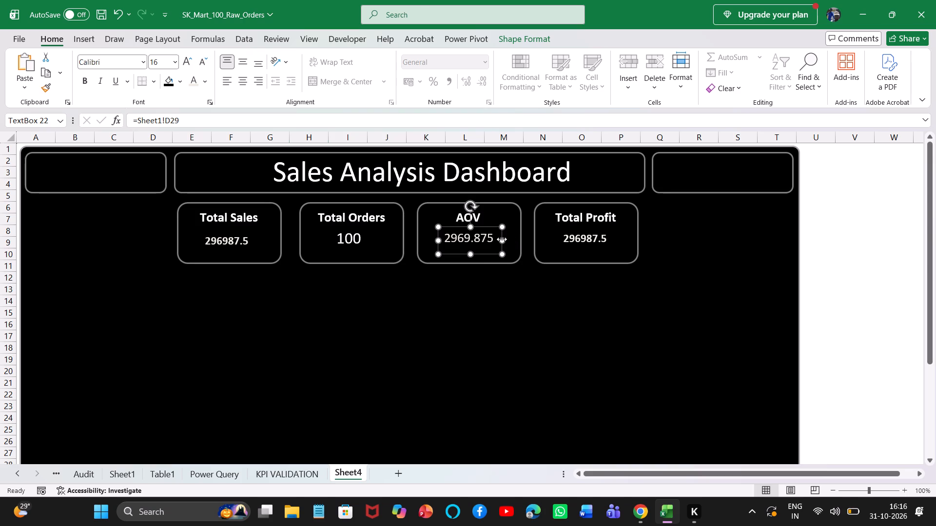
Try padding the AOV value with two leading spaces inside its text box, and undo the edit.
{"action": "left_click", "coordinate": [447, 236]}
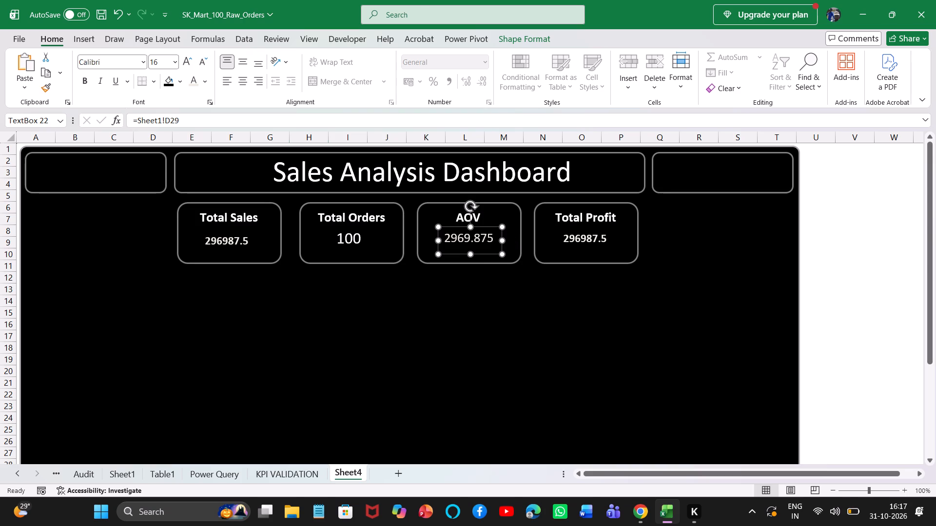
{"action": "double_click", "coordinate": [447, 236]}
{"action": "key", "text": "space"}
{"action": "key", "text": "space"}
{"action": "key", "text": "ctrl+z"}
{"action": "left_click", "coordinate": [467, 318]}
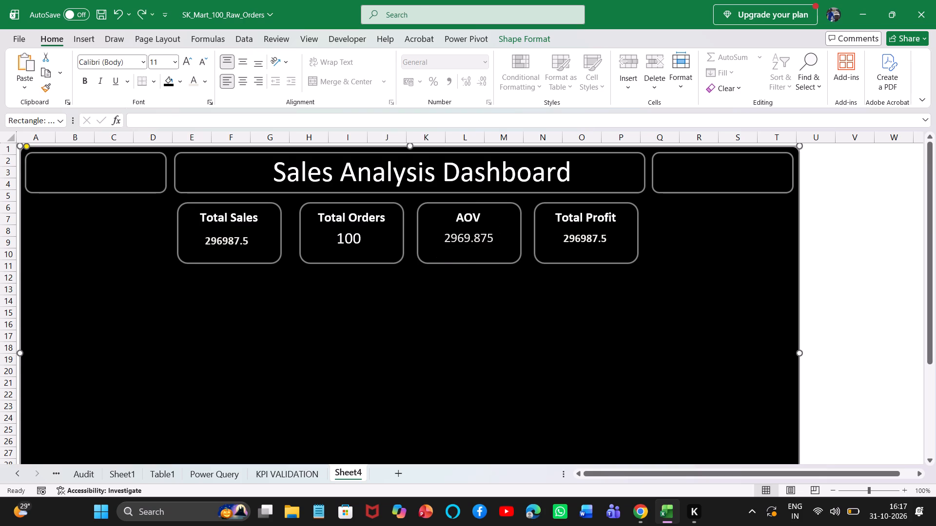
Shift the AOV value text box slightly to the right beneath the card's title.
{"action": "left_click", "coordinate": [449, 245]}
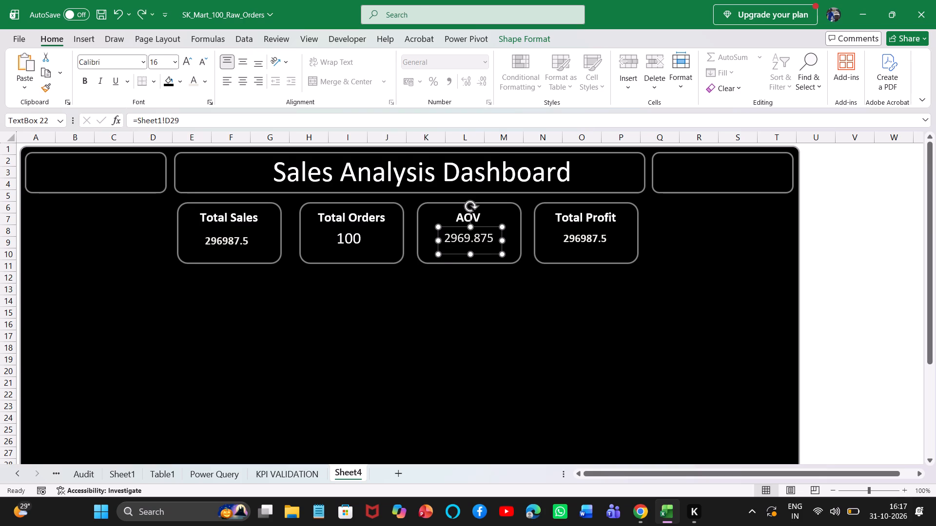
{"action": "left_click", "coordinate": [447, 238]}
{"action": "left_click", "coordinate": [449, 226]}
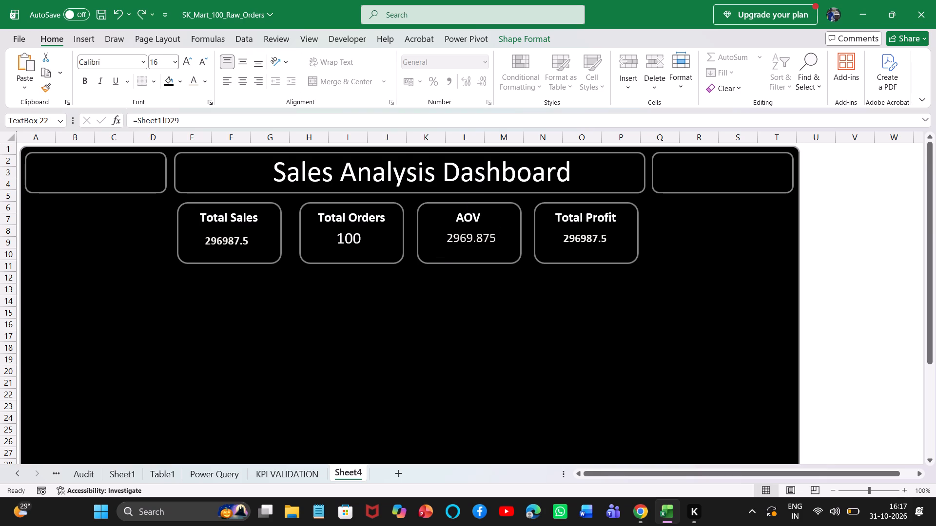
{"action": "left_click", "coordinate": [455, 321]}
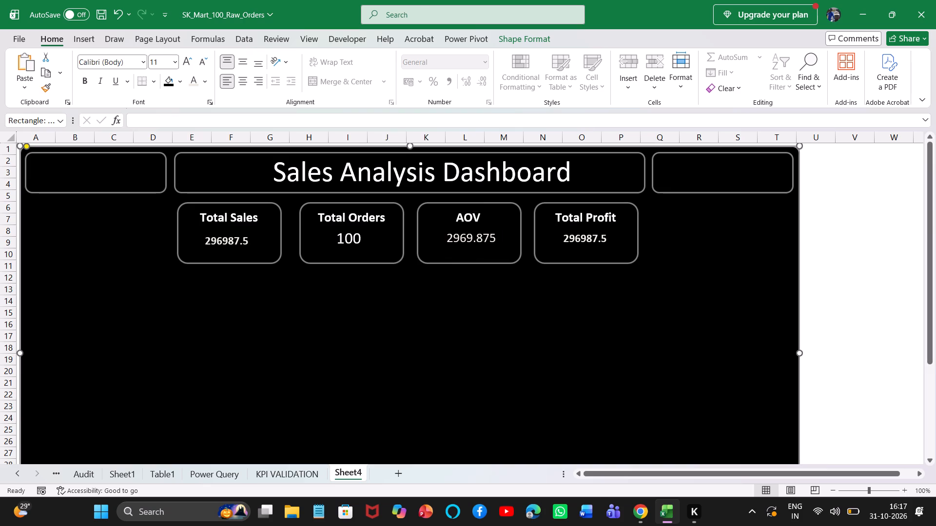
{"action": "left_click", "coordinate": [482, 244]}
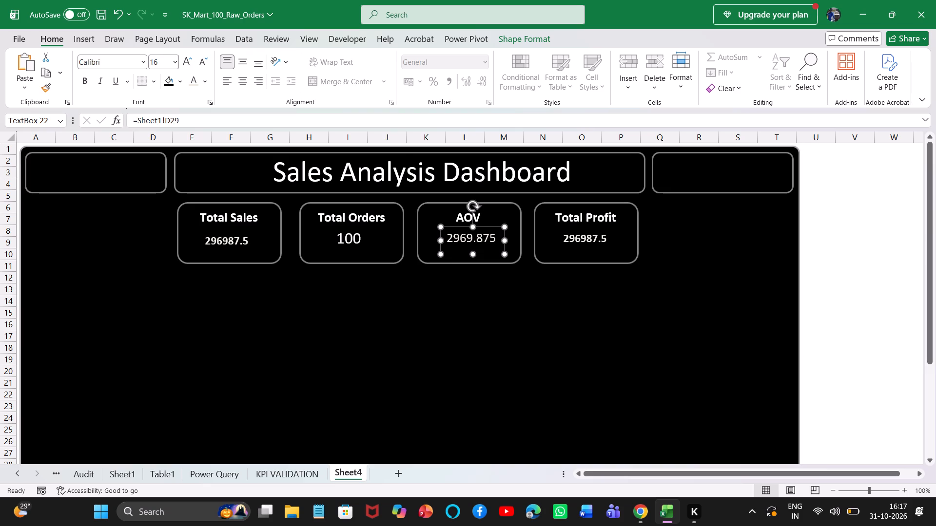
Increase the Total Sales value's font size to 16 and widen its text box slightly.
{"action": "left_click", "coordinate": [226, 241]}
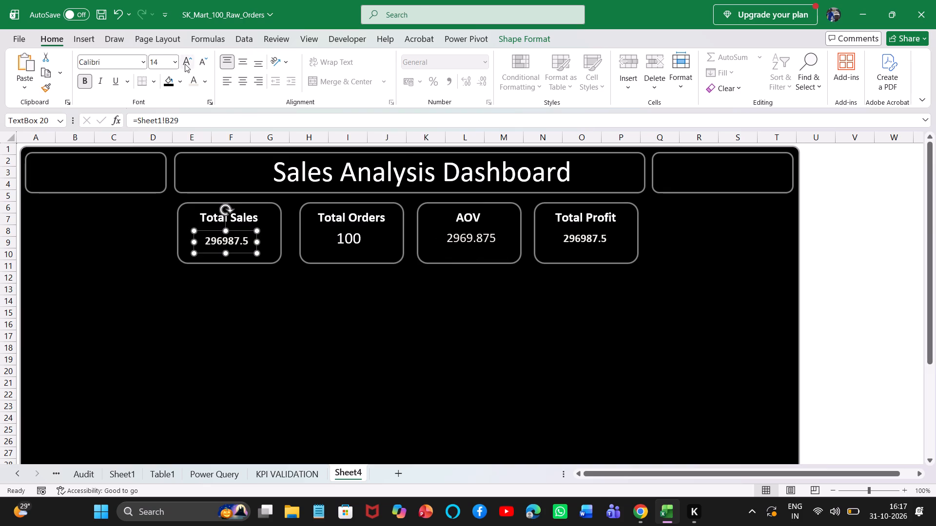
{"action": "left_click", "coordinate": [185, 64]}
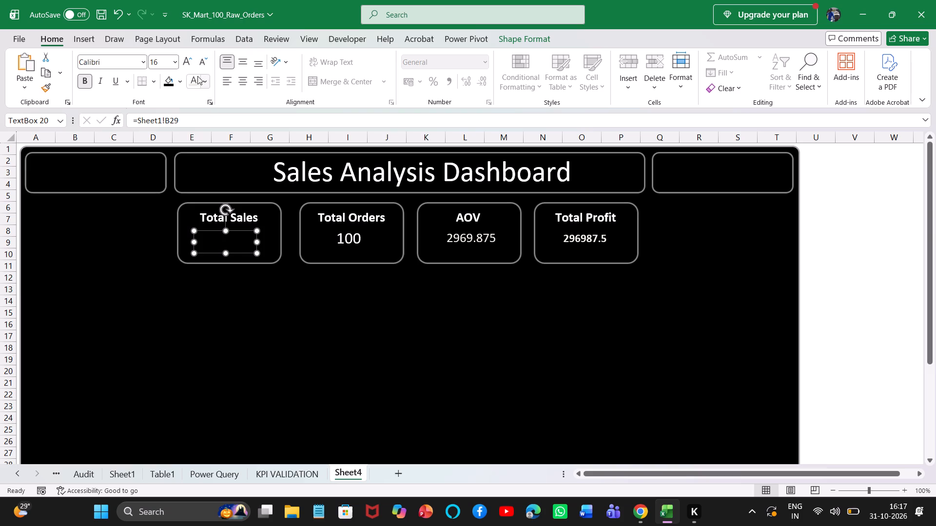
{"action": "left_click", "coordinate": [219, 310]}
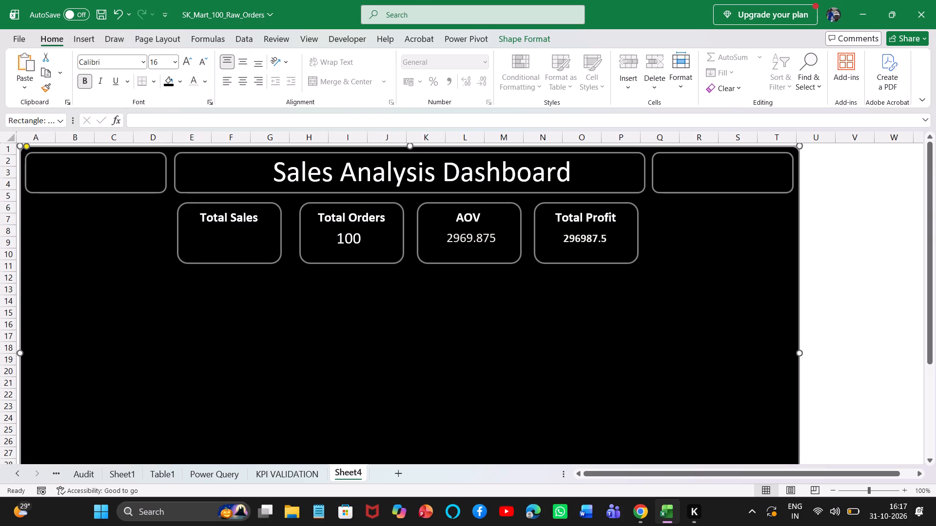
{"action": "left_click", "coordinate": [219, 235]}
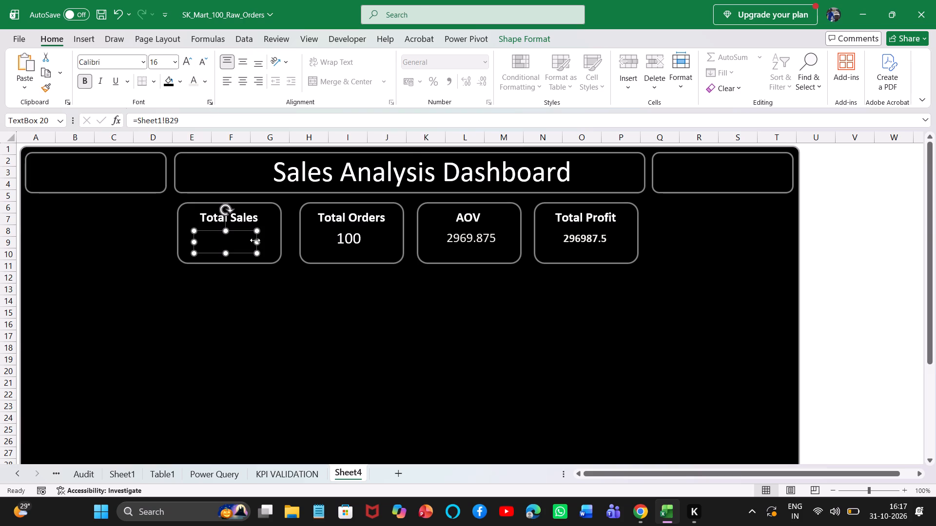
{"action": "left_click", "coordinate": [256, 241]}
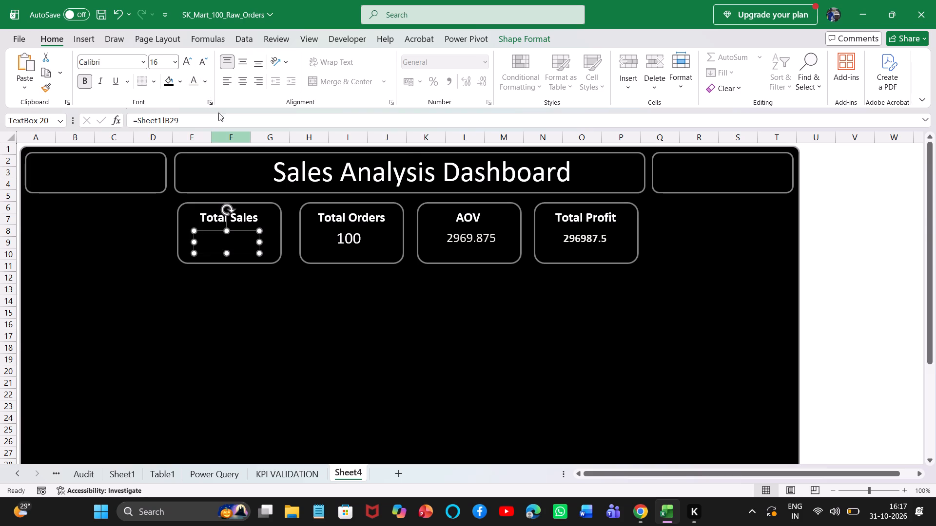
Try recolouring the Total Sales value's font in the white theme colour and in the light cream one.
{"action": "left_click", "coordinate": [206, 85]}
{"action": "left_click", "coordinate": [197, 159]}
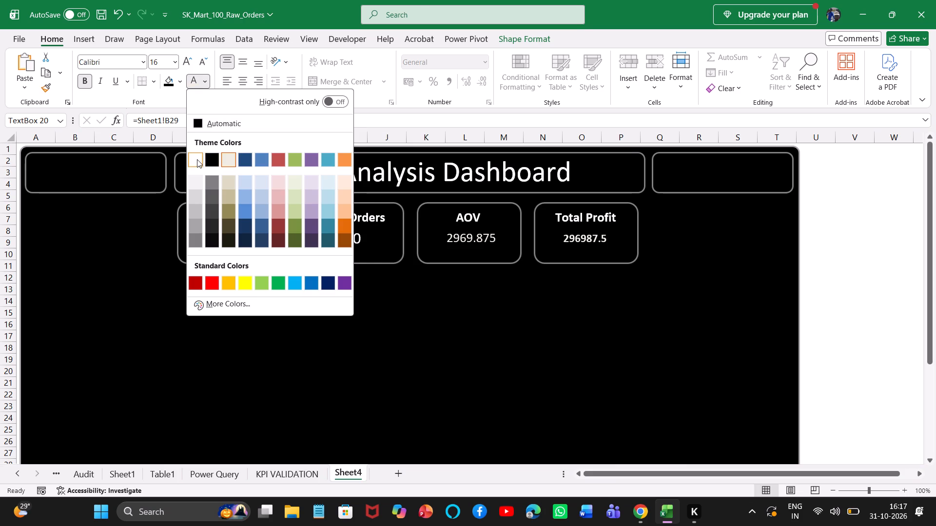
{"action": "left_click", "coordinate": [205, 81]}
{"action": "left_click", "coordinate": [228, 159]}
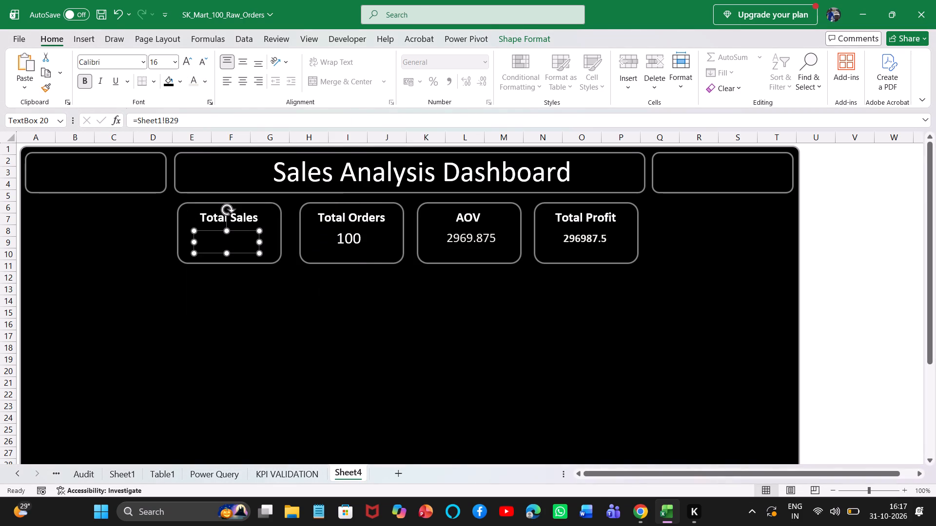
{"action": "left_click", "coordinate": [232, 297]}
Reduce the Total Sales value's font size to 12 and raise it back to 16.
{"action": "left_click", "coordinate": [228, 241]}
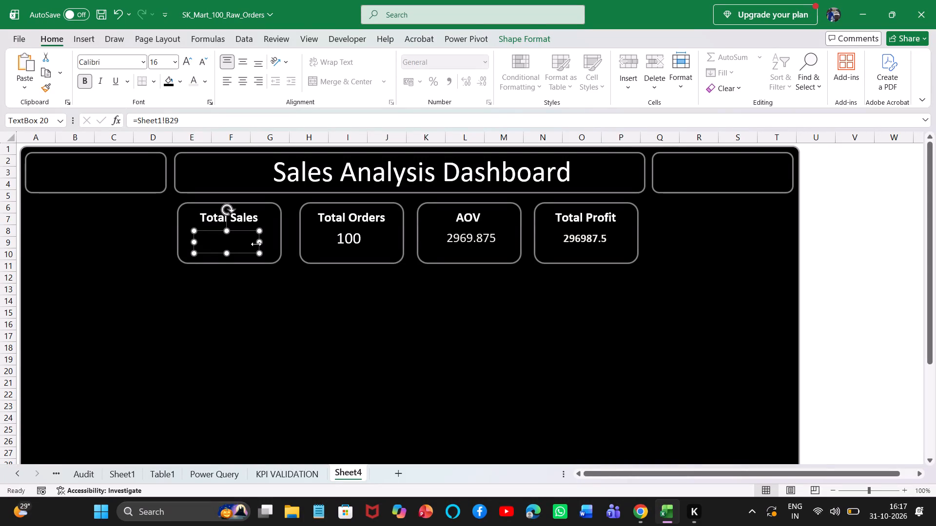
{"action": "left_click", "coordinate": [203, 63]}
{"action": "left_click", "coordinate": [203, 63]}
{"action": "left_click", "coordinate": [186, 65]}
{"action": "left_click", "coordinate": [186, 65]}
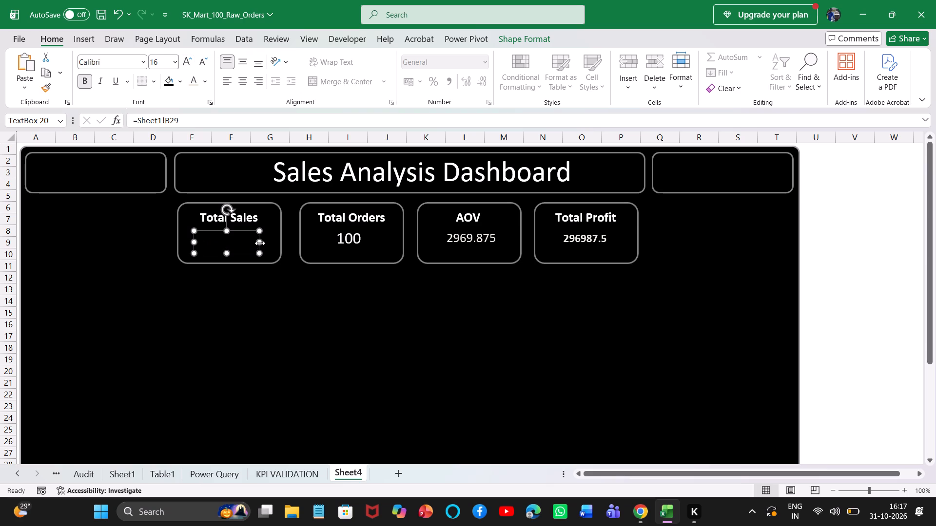
Widen the Total Sales value text box so the number fits at its font size.
{"action": "left_click_drag", "start_coordinate": [260, 243], "coordinate": [273, 242]}
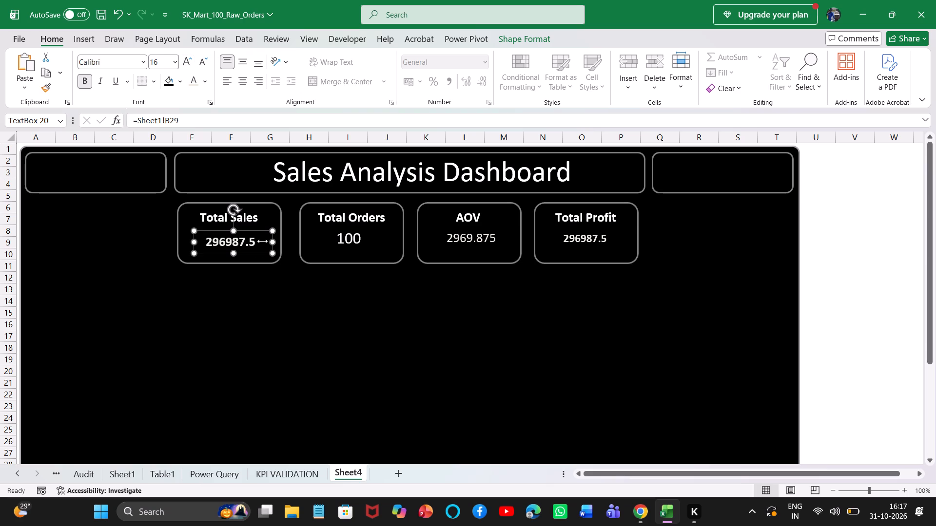
Move the Total Sales value text box up slightly so it sits centred beneath its card label.
{"action": "left_click", "coordinate": [249, 304]}
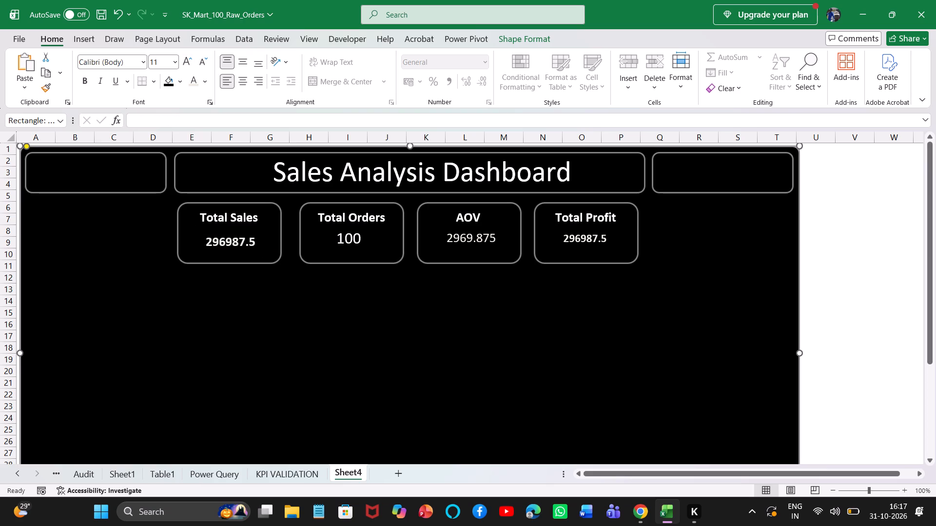
{"action": "left_click", "coordinate": [234, 243]}
{"action": "left_click_drag", "start_coordinate": [218, 229], "coordinate": [214, 226]}
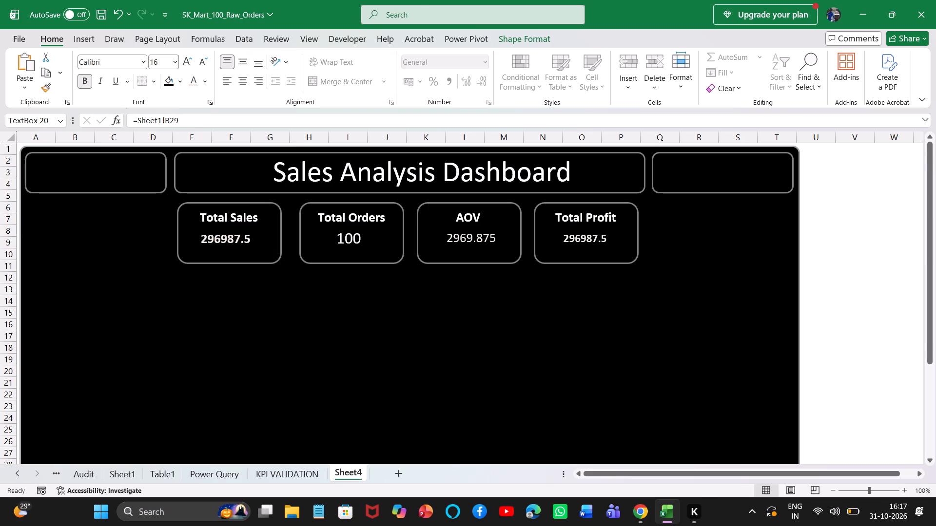
{"action": "left_click_drag", "start_coordinate": [214, 226], "coordinate": [216, 224]}
{"action": "left_click_drag", "start_coordinate": [216, 224], "coordinate": [216, 224]}
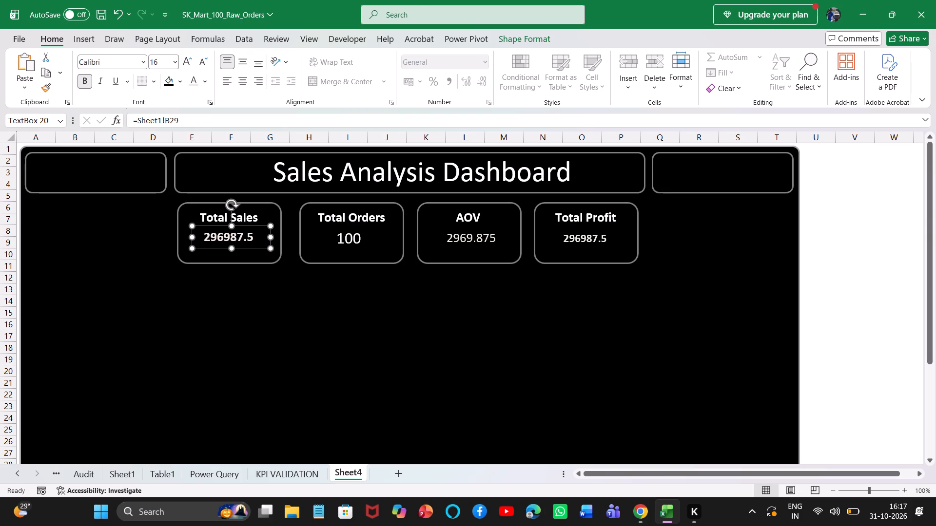
Nudge the Total Orders value text box up slightly, closer to its card label.
{"action": "left_click", "coordinate": [347, 239]}
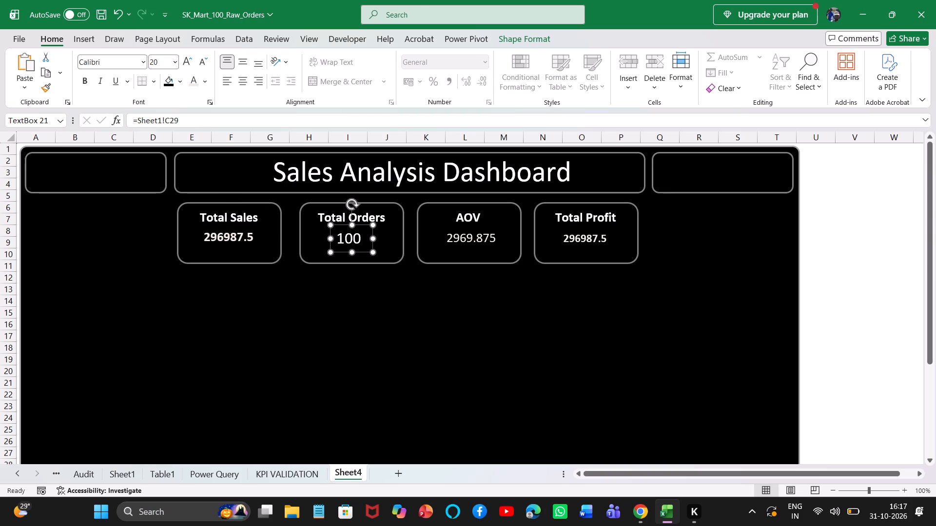
{"action": "left_click", "coordinate": [353, 224]}
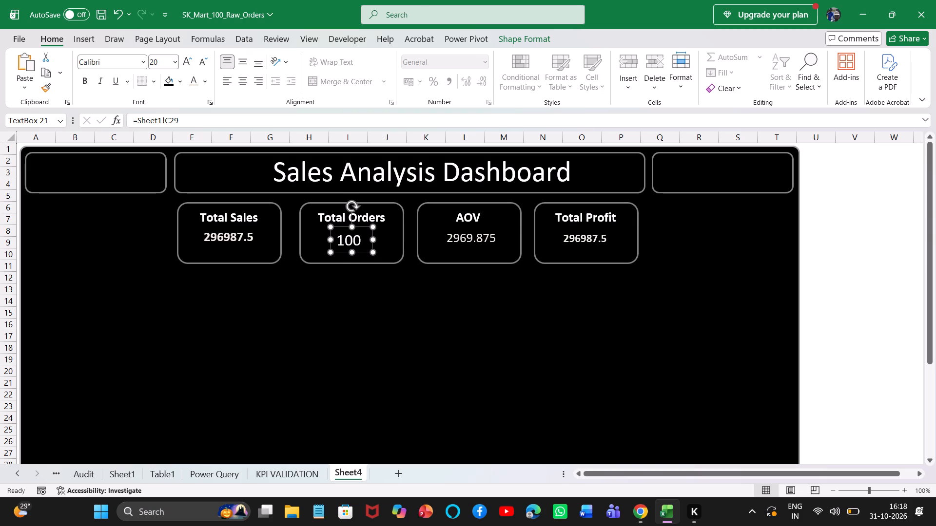
{"action": "left_click_drag", "start_coordinate": [342, 228], "coordinate": [341, 225]}
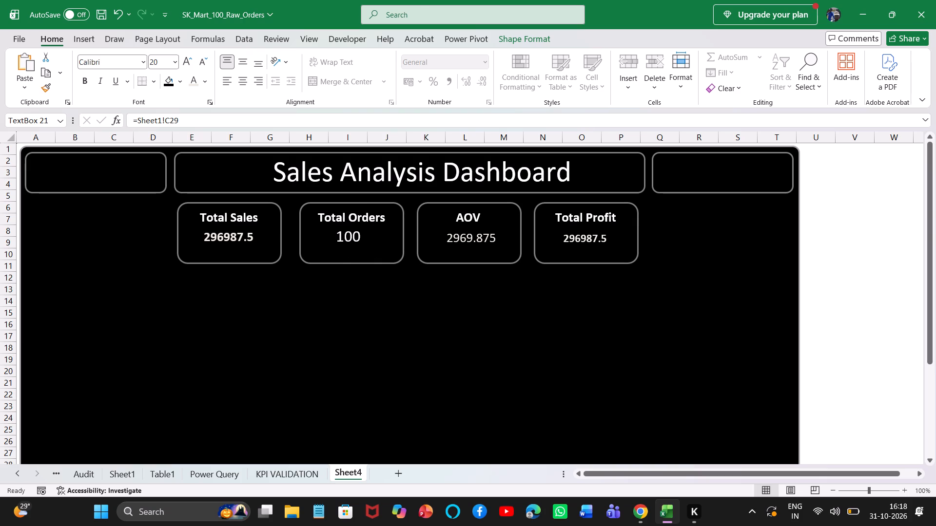
{"action": "left_click_drag", "start_coordinate": [341, 225], "coordinate": [343, 223]}
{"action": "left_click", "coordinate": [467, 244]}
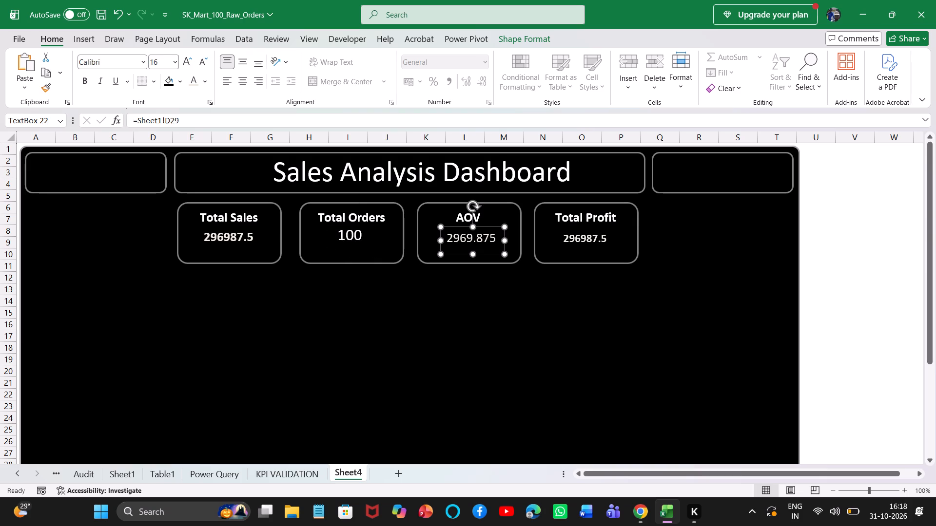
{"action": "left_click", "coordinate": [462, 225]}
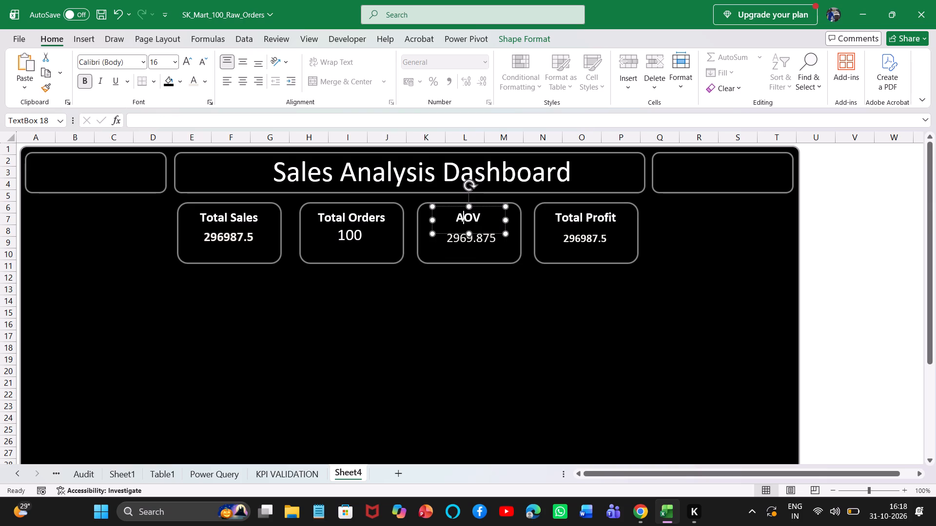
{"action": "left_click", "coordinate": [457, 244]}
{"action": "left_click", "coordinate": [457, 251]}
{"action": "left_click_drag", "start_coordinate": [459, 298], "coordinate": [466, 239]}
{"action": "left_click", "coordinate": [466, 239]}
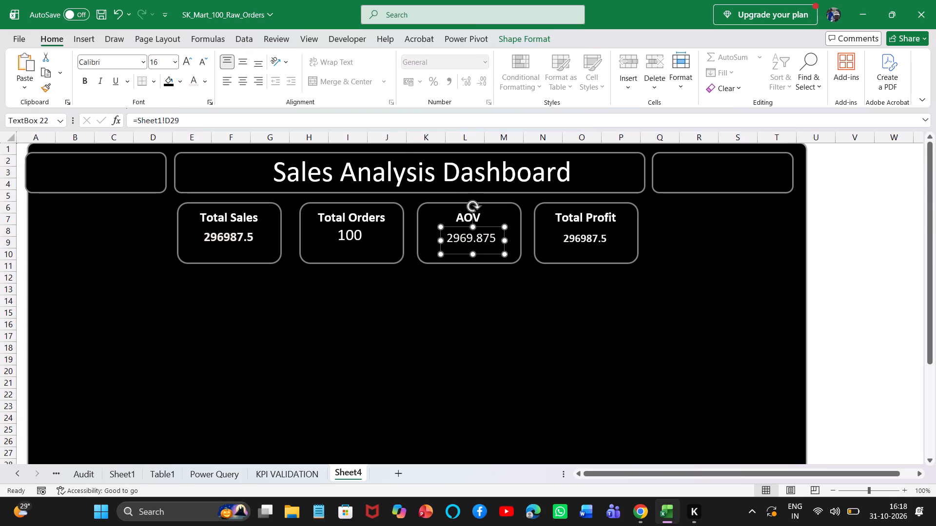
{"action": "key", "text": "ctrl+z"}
Nudge the AOV value text box up slightly beneath its card label.
{"action": "left_click", "coordinate": [466, 239]}
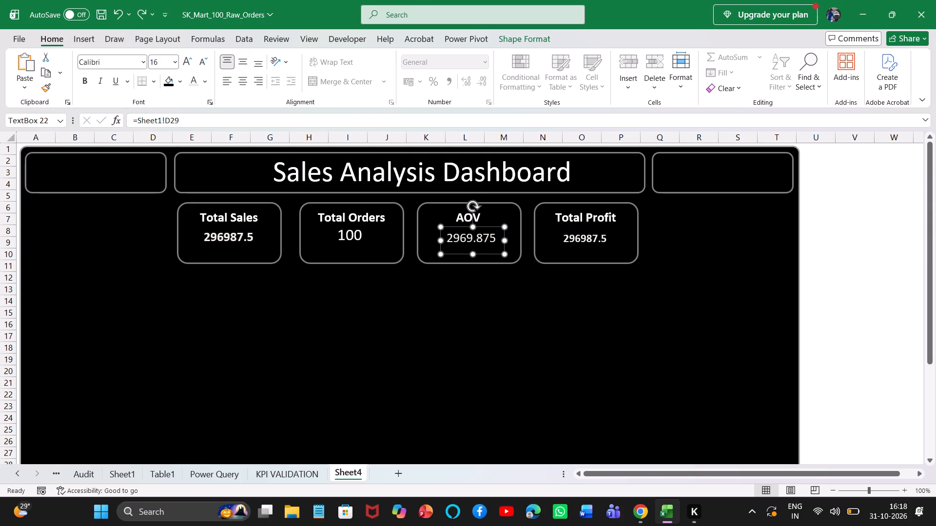
{"action": "left_click", "coordinate": [461, 226]}
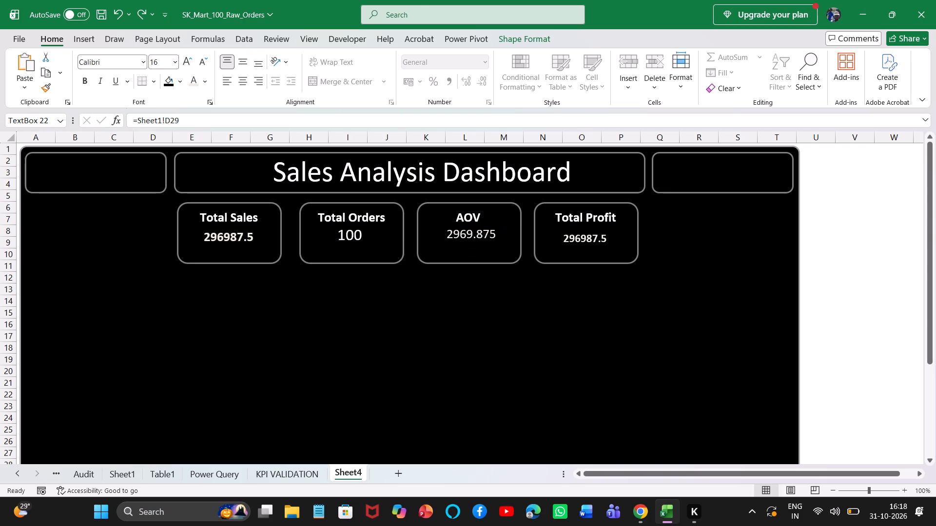
{"action": "left_click", "coordinate": [515, 311]}
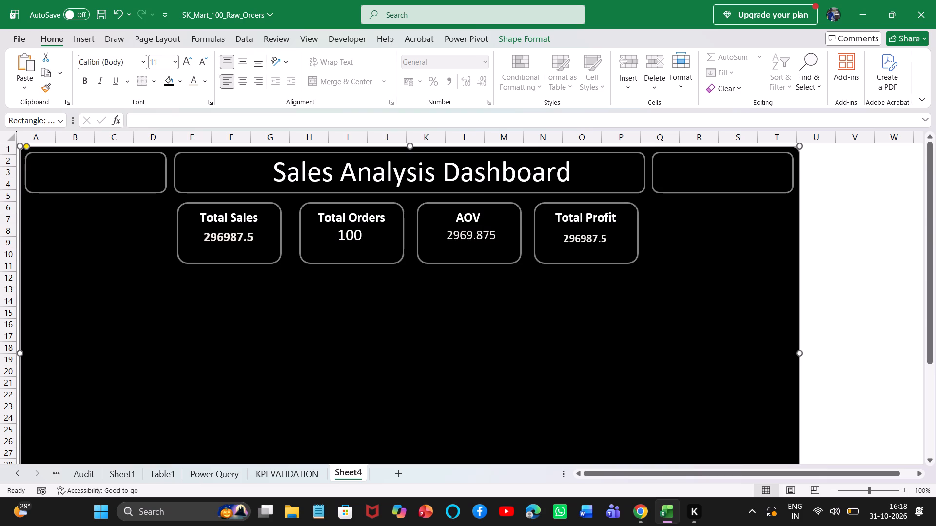
Relink the Total Profit value text box to =Sheet1!E29.
{"action": "left_click", "coordinate": [586, 237]}
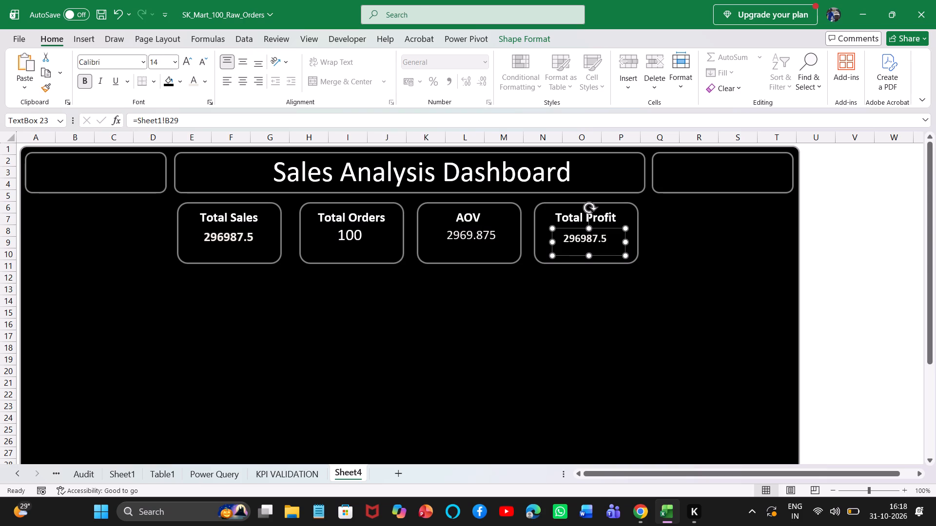
{"action": "left_click", "coordinate": [168, 122]}
{"action": "key", "text": "BackSpace"}
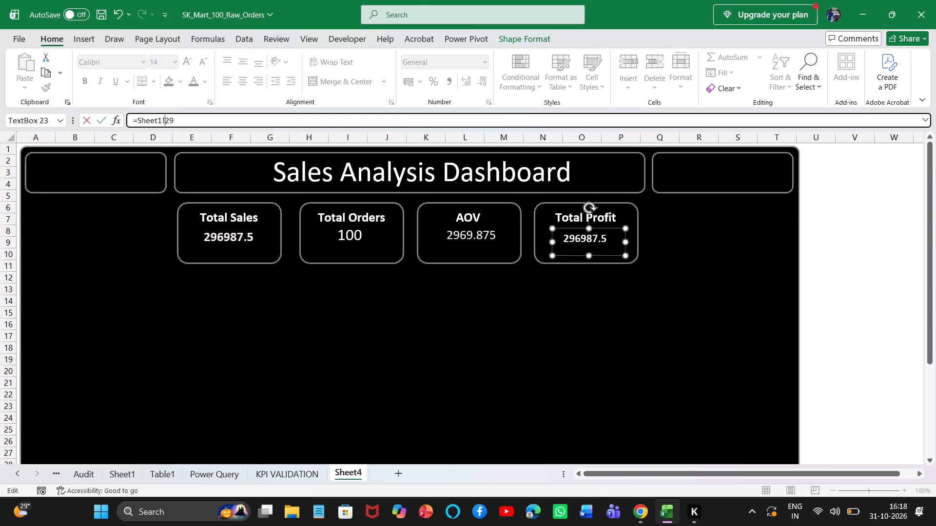
{"action": "key", "text": "e"}
{"action": "key", "text": "Return"}
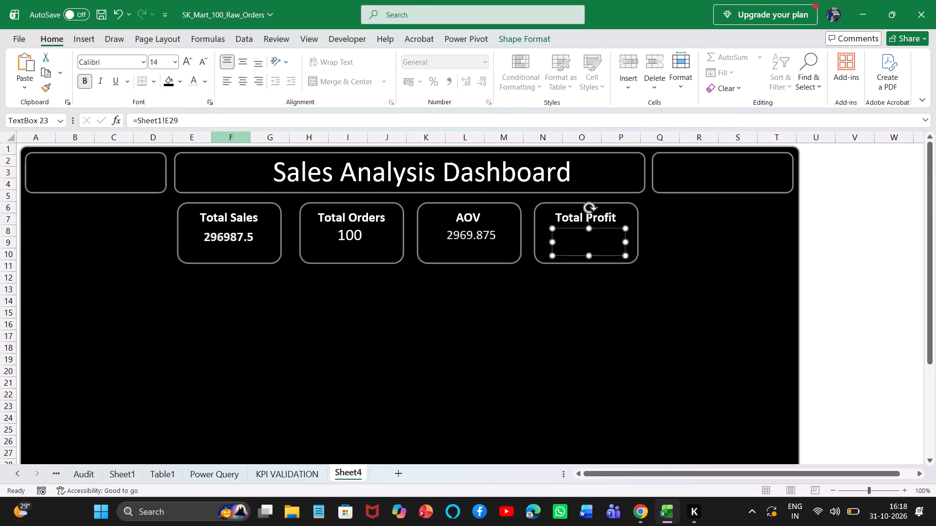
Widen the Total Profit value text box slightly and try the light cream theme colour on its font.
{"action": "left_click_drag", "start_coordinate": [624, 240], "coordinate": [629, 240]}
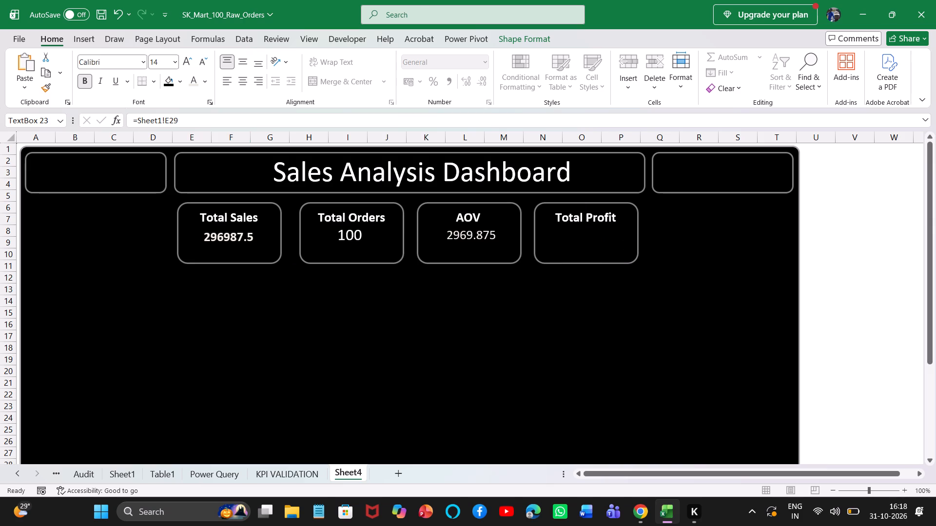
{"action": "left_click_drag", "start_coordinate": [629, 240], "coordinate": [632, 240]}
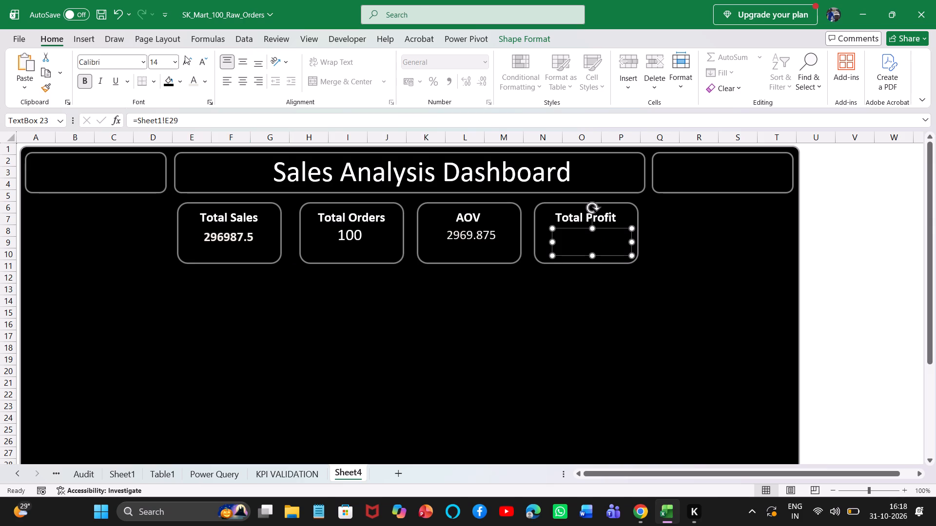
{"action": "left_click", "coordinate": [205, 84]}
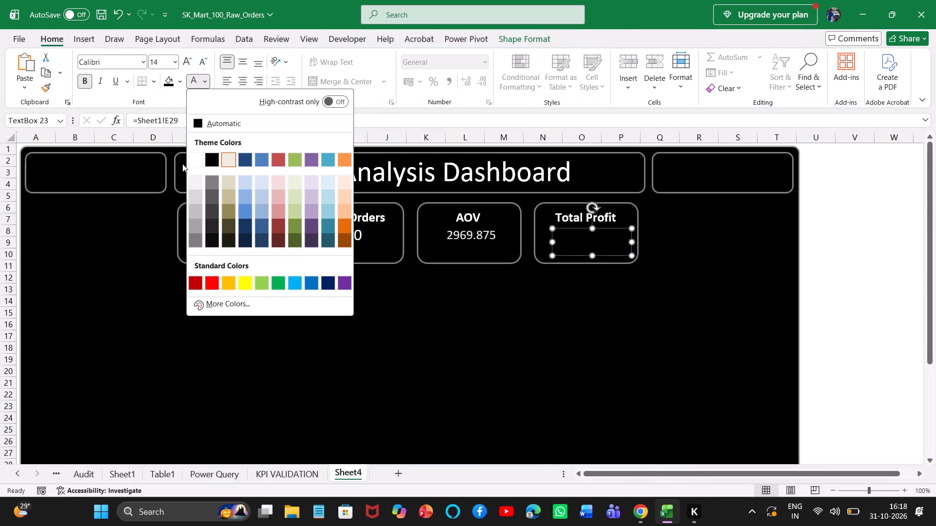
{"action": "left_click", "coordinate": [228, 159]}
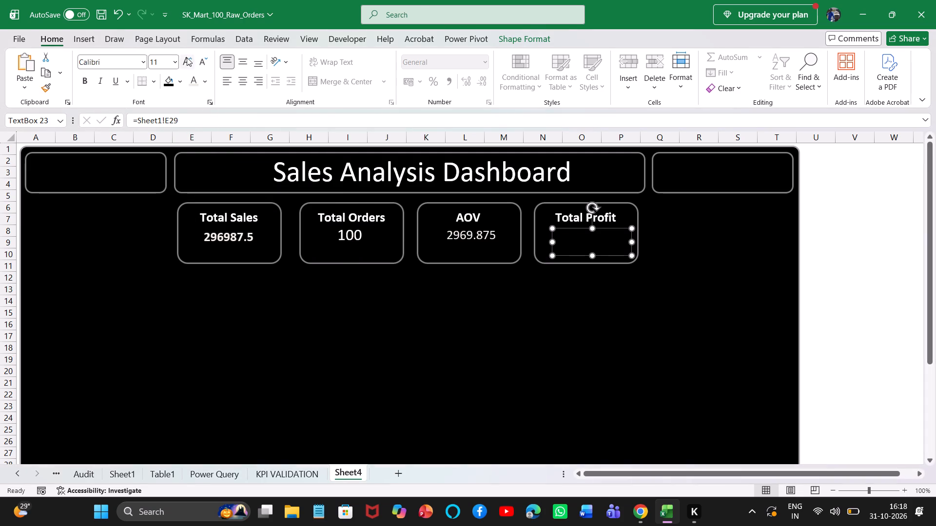
Increase the Total Profit value's font size to 16 and extend the left edge of its text box slightly.
{"action": "left_click", "coordinate": [187, 57]}
{"action": "double_click", "coordinate": [187, 57]}
{"action": "left_click_drag", "start_coordinate": [553, 242], "coordinate": [547, 241]}
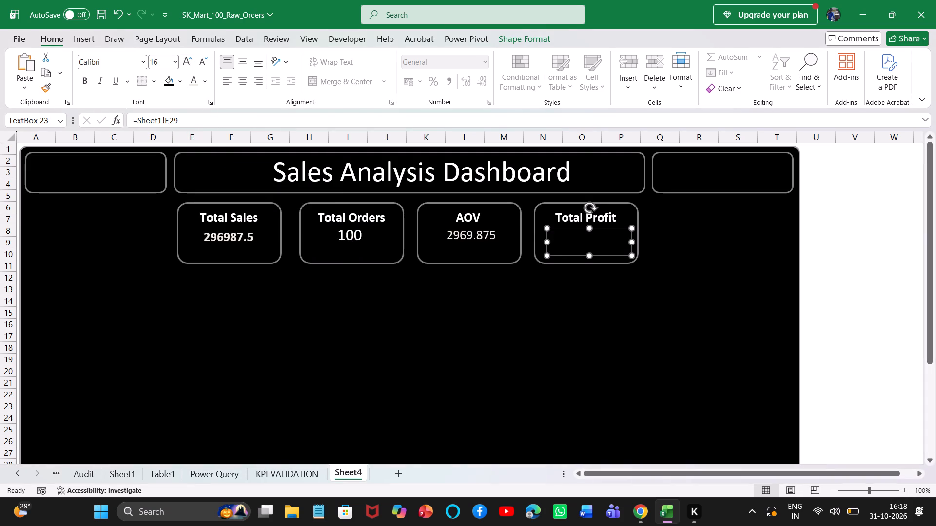
Set the Total Profit value's font colour to the white theme colour.
{"action": "left_click", "coordinate": [591, 242]}
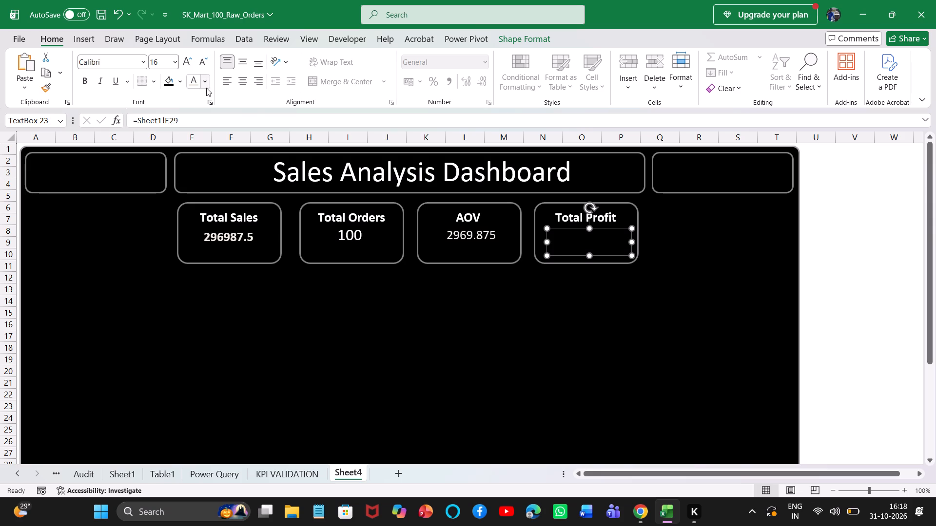
{"action": "left_click", "coordinate": [205, 81]}
{"action": "left_click", "coordinate": [200, 160]}
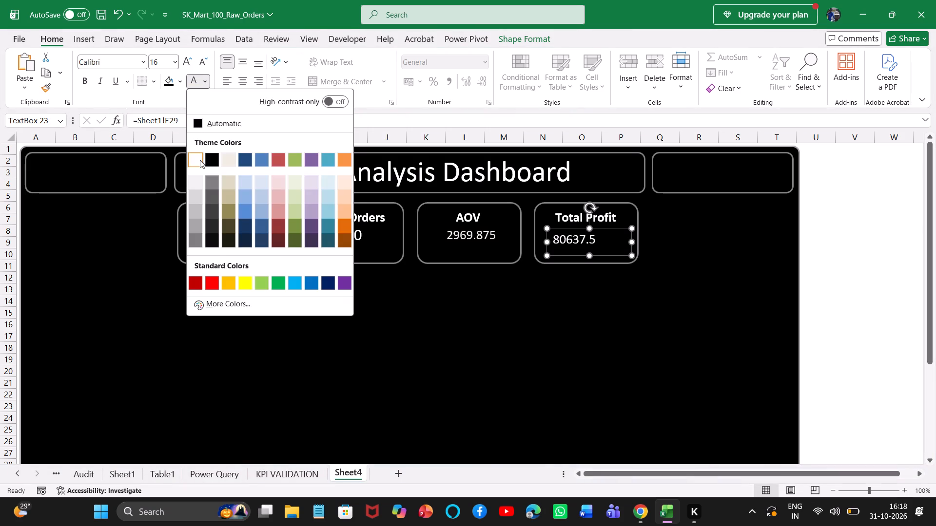
Narrow the Total Profit value text box from its right edge to fit the number more closely.
{"action": "left_click", "coordinate": [581, 242]}
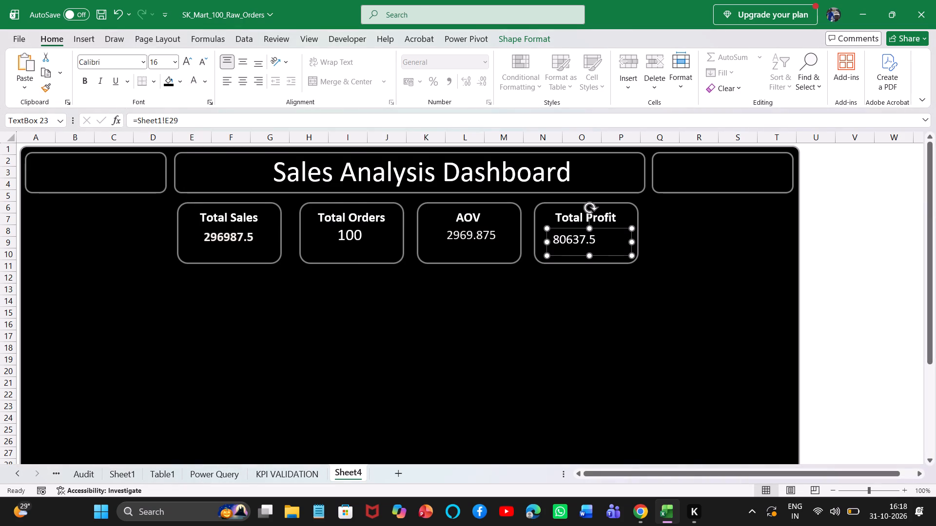
{"action": "left_click_drag", "start_coordinate": [632, 241], "coordinate": [621, 241]}
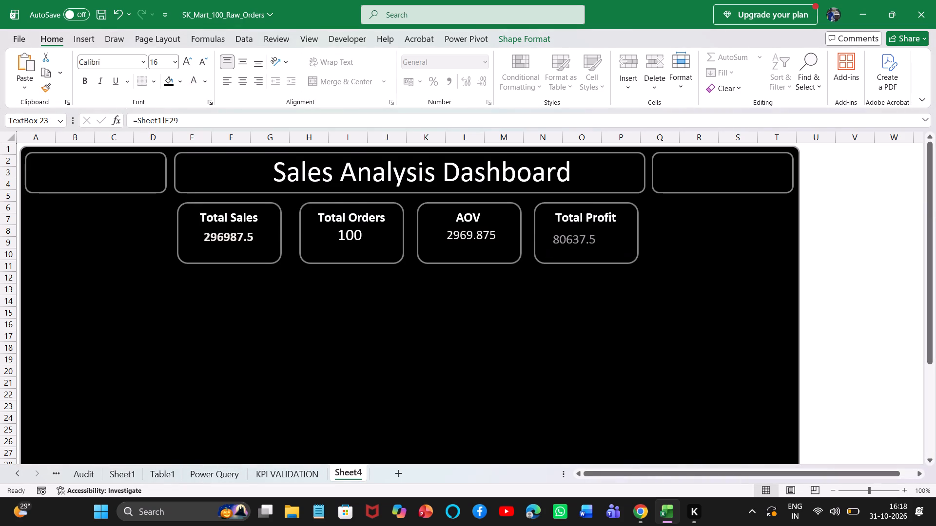
{"action": "left_click_drag", "start_coordinate": [621, 241], "coordinate": [611, 241]}
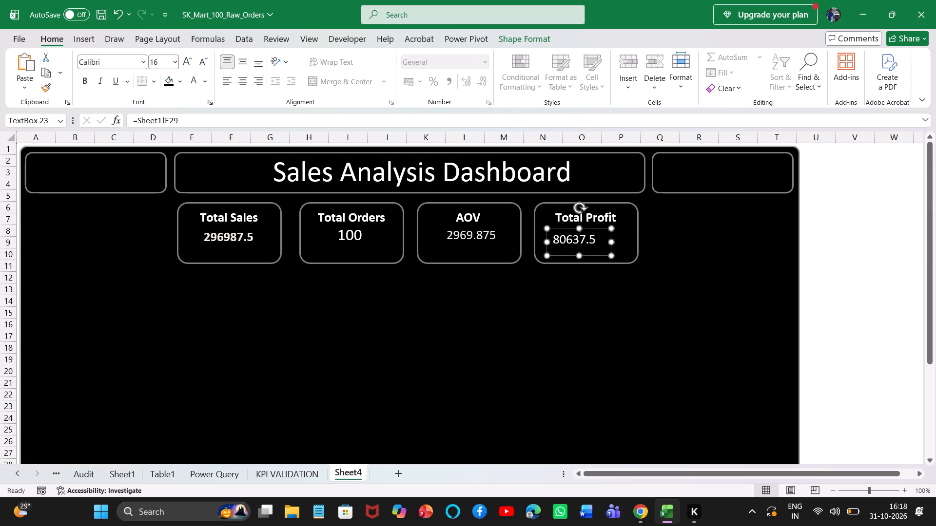
{"action": "left_click", "coordinate": [553, 237]}
{"action": "left_click", "coordinate": [562, 240]}
Middle-align the Total Sales, Total Orders, AOV and Total Profit values vertically within their text boxes.
{"action": "left_click", "coordinate": [227, 237]}
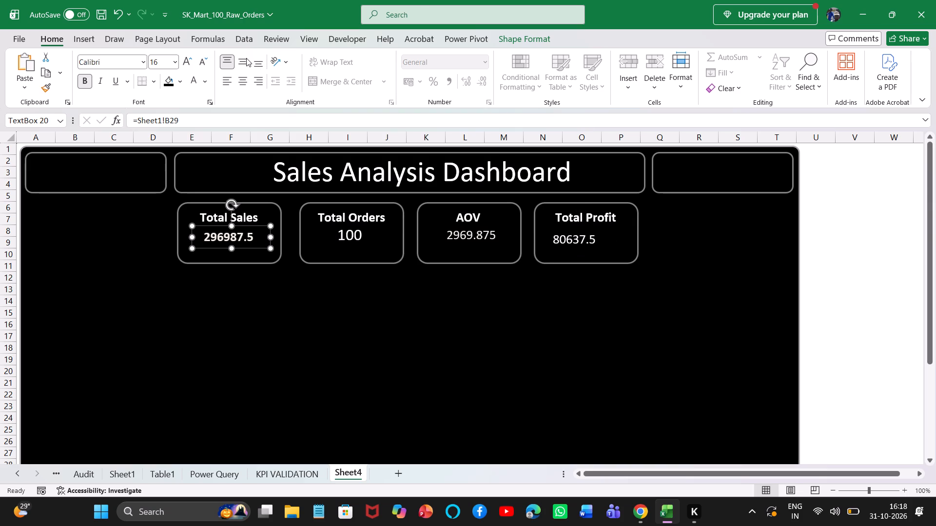
{"action": "left_click", "coordinate": [246, 58]}
{"action": "left_click", "coordinate": [356, 236]}
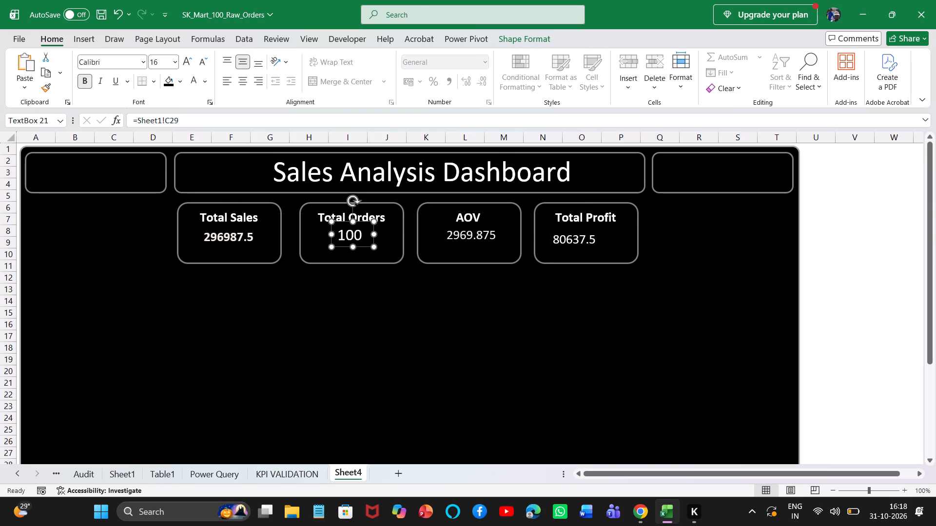
{"action": "left_click", "coordinate": [243, 64]}
{"action": "left_click", "coordinate": [470, 235]}
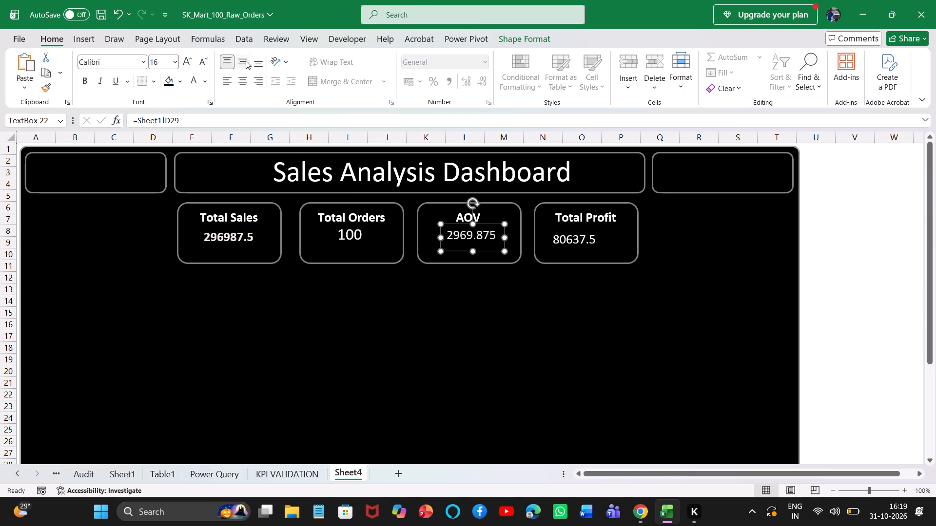
{"action": "left_click", "coordinate": [246, 60]}
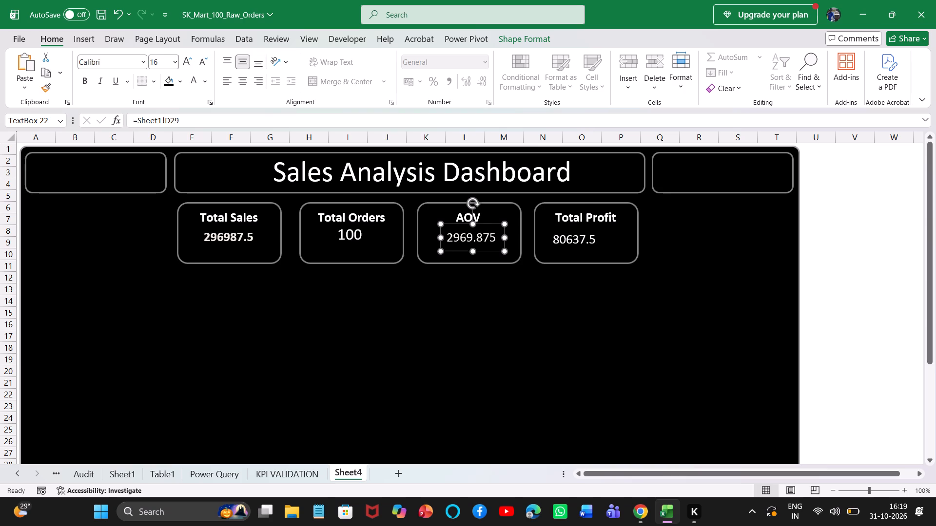
{"action": "left_click", "coordinate": [583, 234]}
{"action": "left_click", "coordinate": [246, 61]}
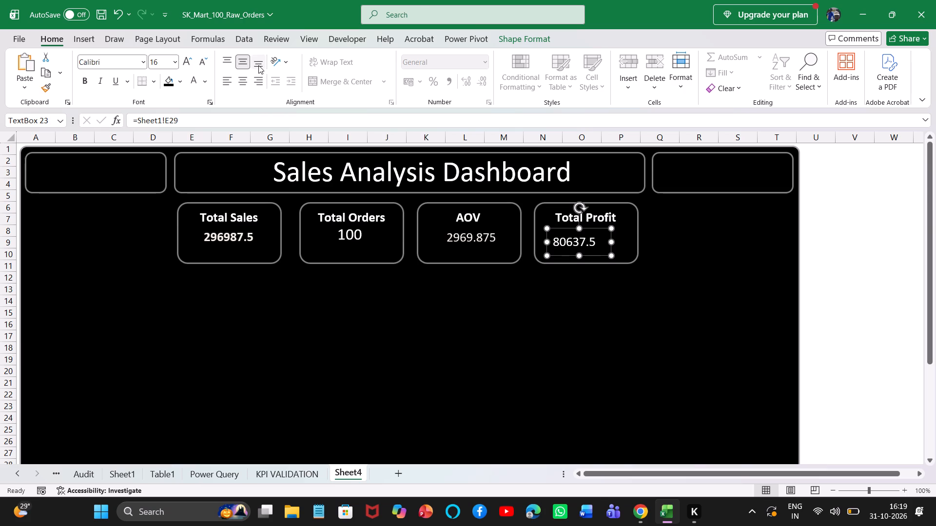
Centre the Total Profit, Total Sales, Total Orders and AOV values horizontally within their text boxes.
{"action": "left_click", "coordinate": [236, 83]}
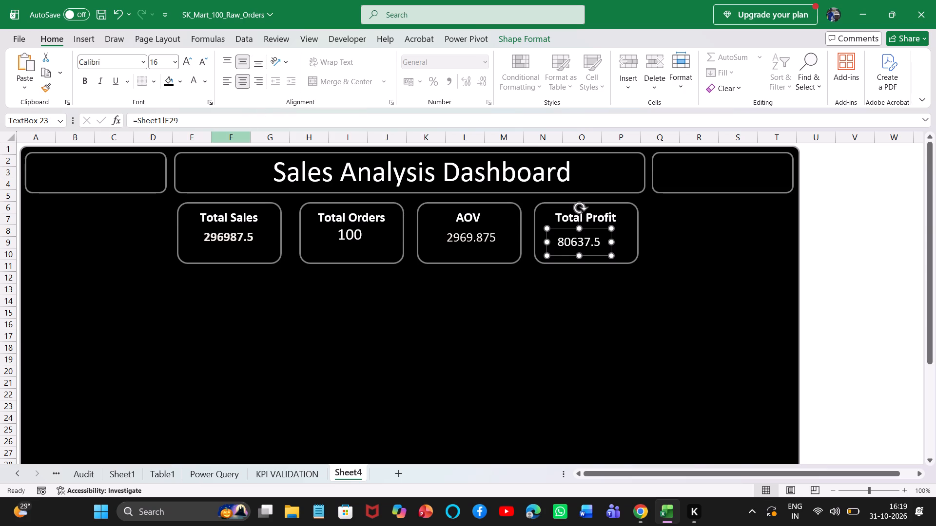
{"action": "left_click", "coordinate": [230, 235]}
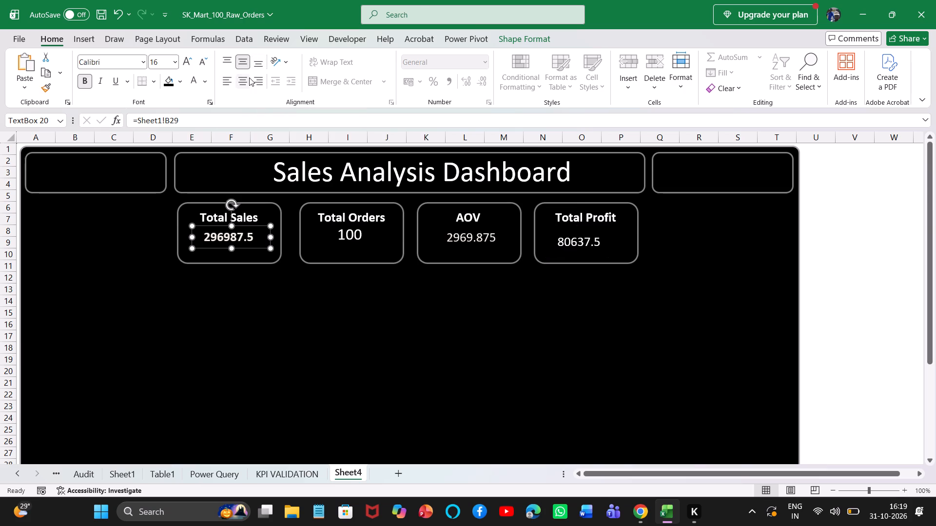
{"action": "left_click", "coordinate": [246, 80]}
{"action": "left_click", "coordinate": [347, 241]}
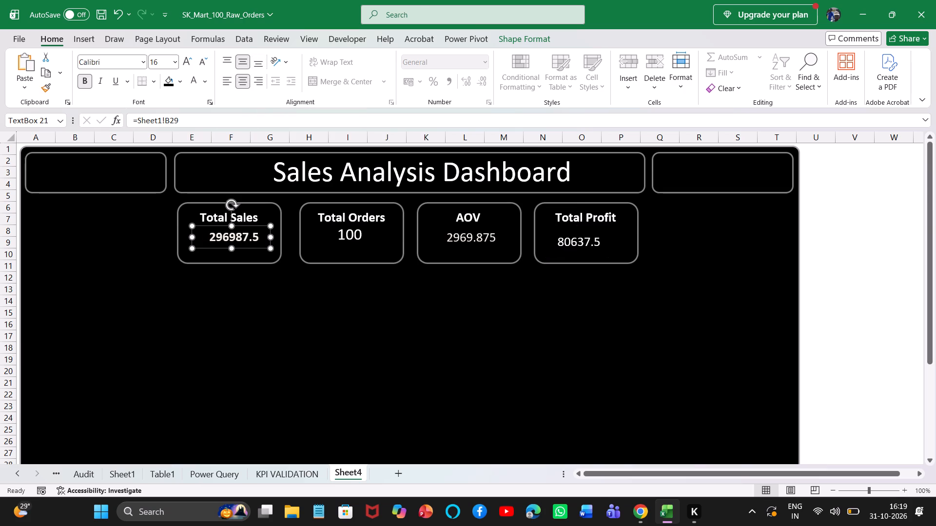
{"action": "left_click", "coordinate": [244, 81]}
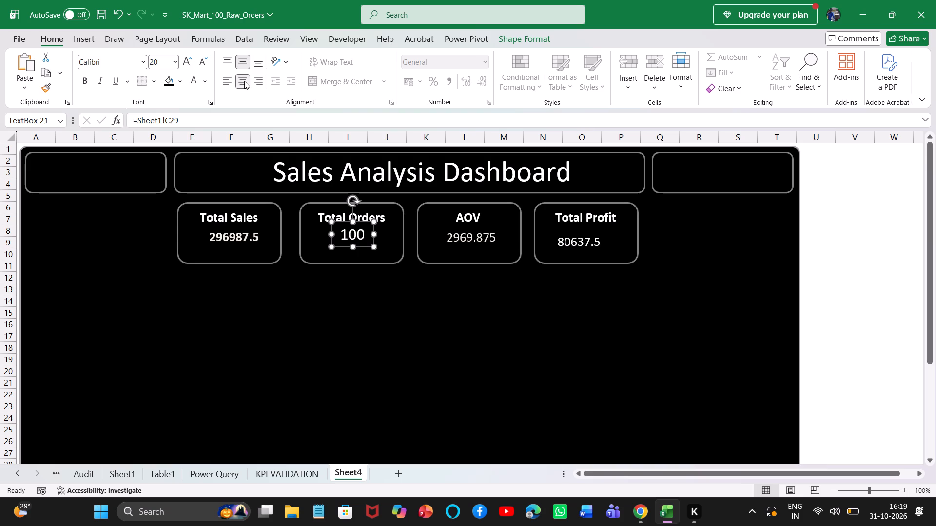
{"action": "left_click", "coordinate": [456, 236]}
{"action": "left_click", "coordinate": [242, 81]}
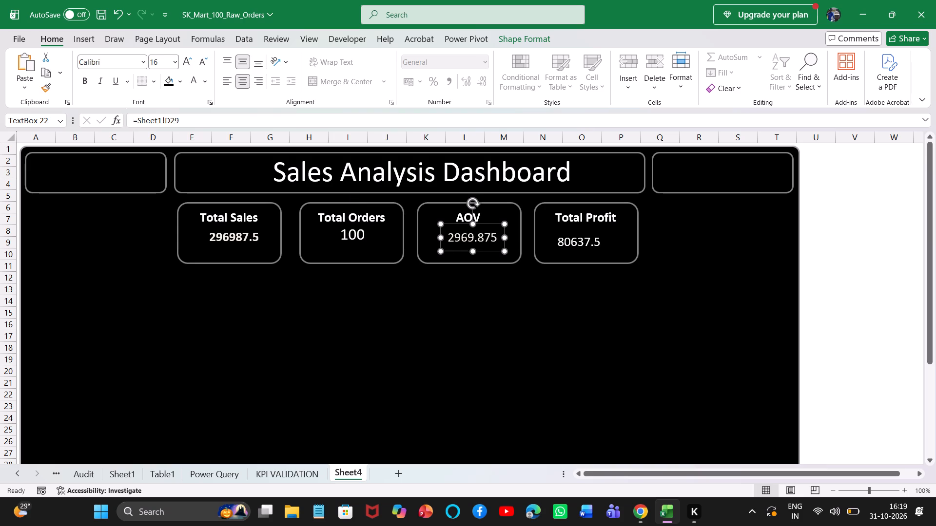
Shorten the AOV value text box slightly from its top edge and move it up closer beneath the AOV label.
{"action": "left_click_drag", "start_coordinate": [474, 224], "coordinate": [474, 228]}
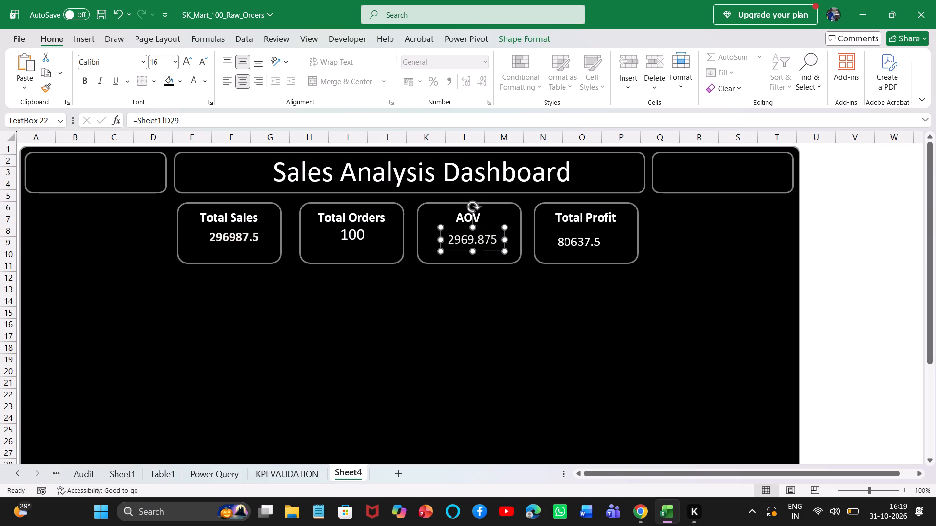
{"action": "left_click_drag", "start_coordinate": [463, 230], "coordinate": [462, 226]}
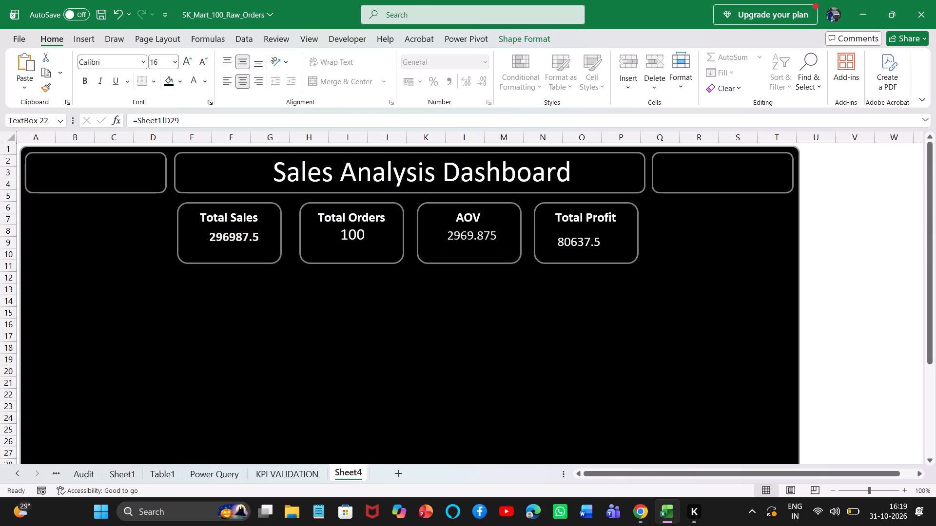
{"action": "left_click_drag", "start_coordinate": [462, 226], "coordinate": [463, 225]}
{"action": "left_click_drag", "start_coordinate": [463, 225], "coordinate": [463, 225]}
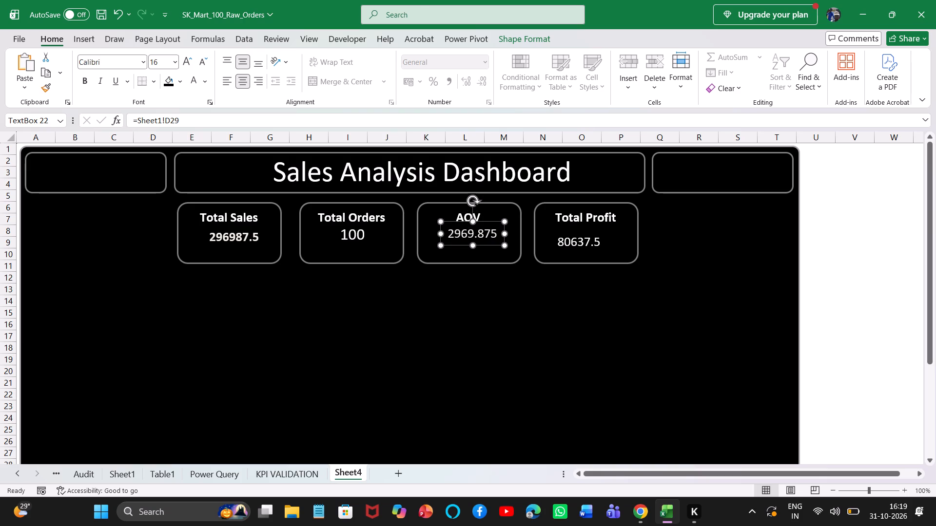
Shorten the Total Profit value text box from its top edge and move it up and slightly right, centred beneath its label.
{"action": "left_click", "coordinate": [570, 246]}
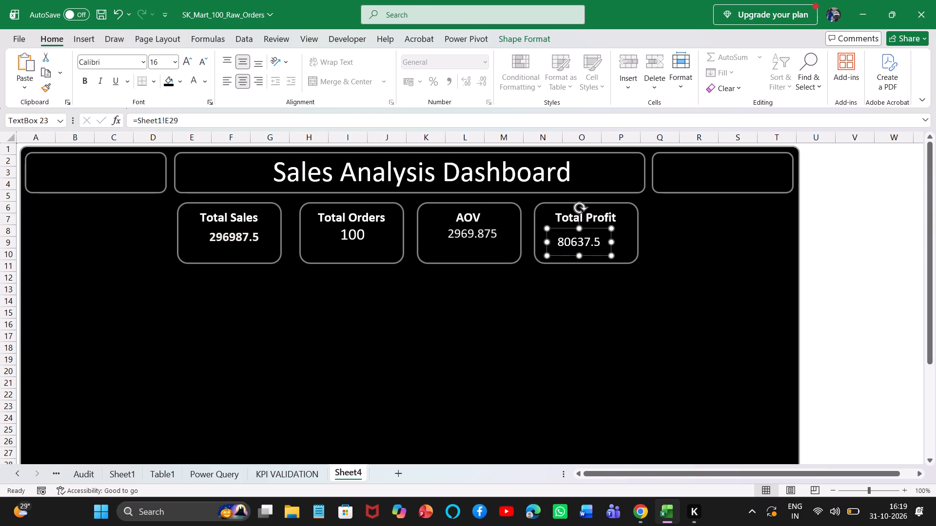
{"action": "left_click_drag", "start_coordinate": [579, 227], "coordinate": [579, 231]}
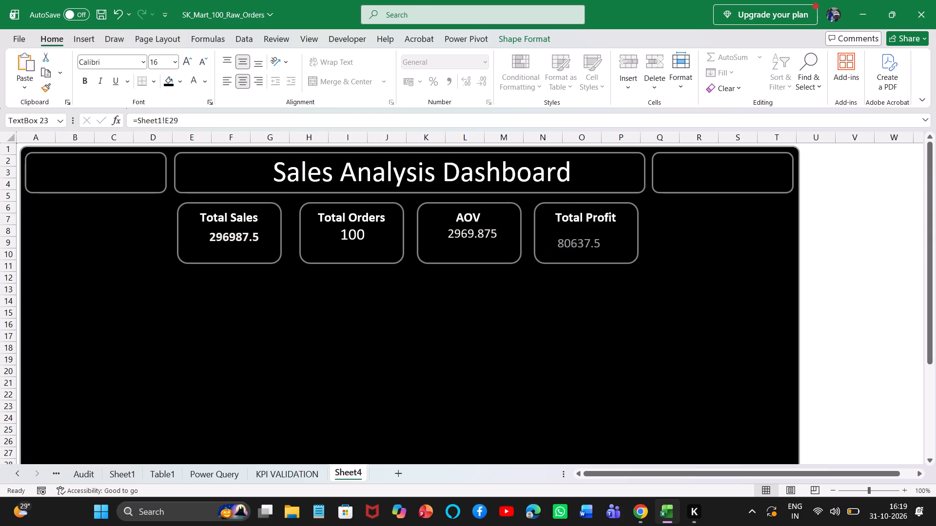
{"action": "left_click_drag", "start_coordinate": [579, 231], "coordinate": [579, 232]}
{"action": "left_click_drag", "start_coordinate": [567, 233], "coordinate": [572, 226]}
{"action": "left_click_drag", "start_coordinate": [572, 226], "coordinate": [573, 224]}
{"action": "left_click_drag", "start_coordinate": [573, 224], "coordinate": [575, 224]}
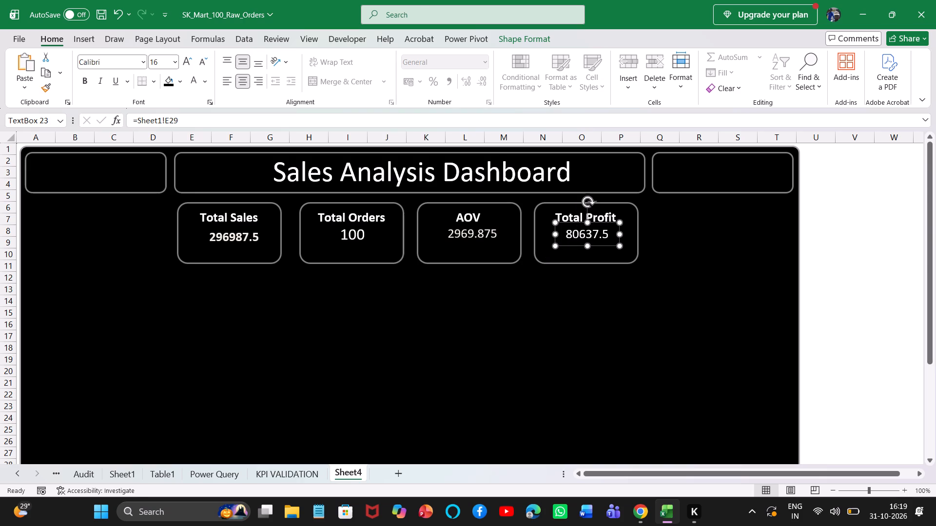
{"action": "left_click", "coordinate": [540, 380]}
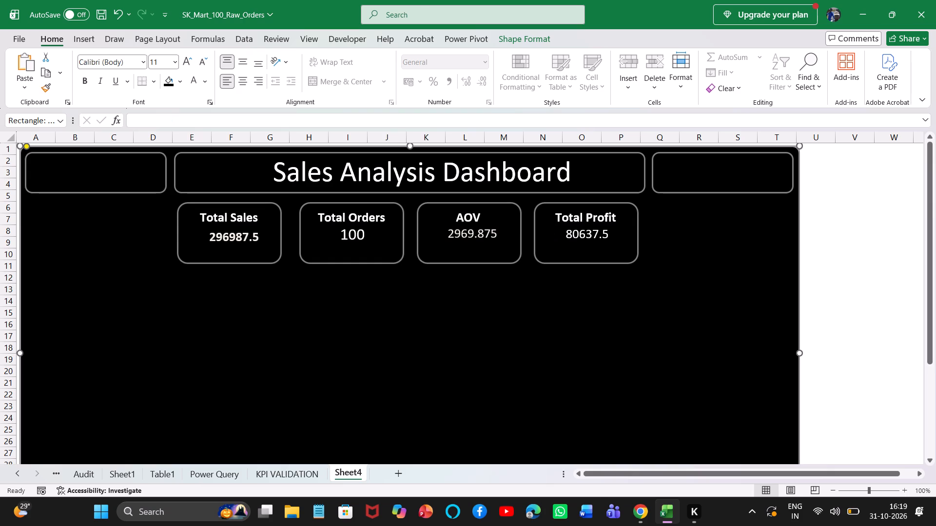
Align the Total Sales, Total Orders, AOV and Total Profit value text boxes with one another using Align Middle.
{"action": "left_click", "coordinate": [218, 242]}
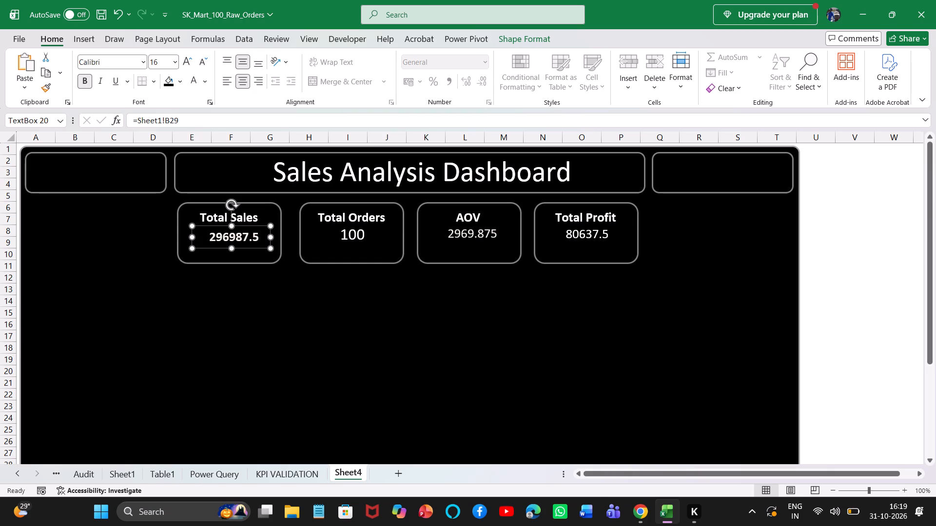
{"action": "left_click", "coordinate": [214, 226]}
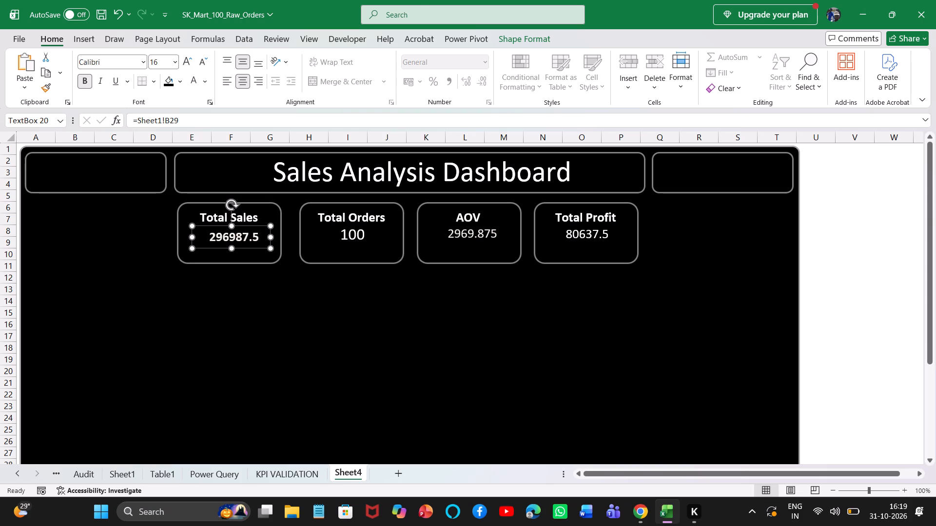
{"action": "left_click", "coordinate": [347, 235], "text": "ctrl"}
{"action": "left_click", "coordinate": [463, 237], "text": "ctrl"}
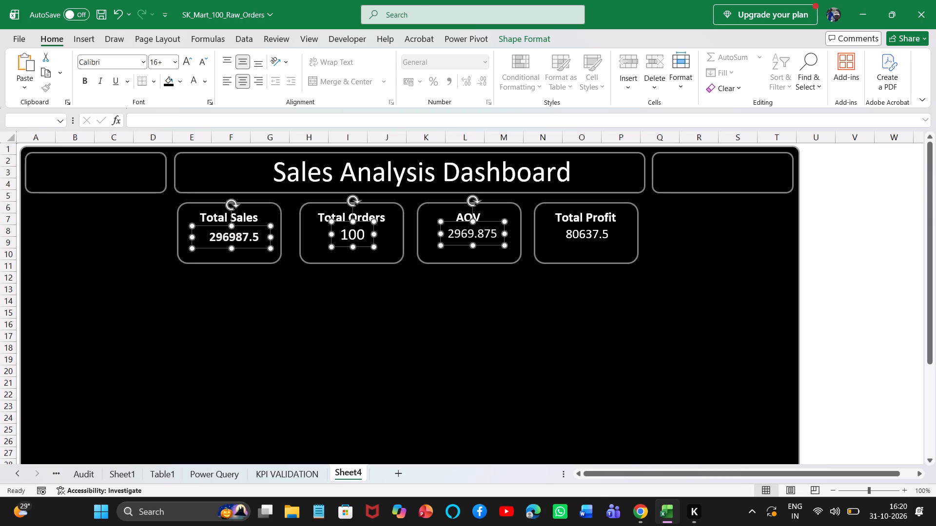
{"action": "left_click", "coordinate": [576, 233], "text": "ctrl"}
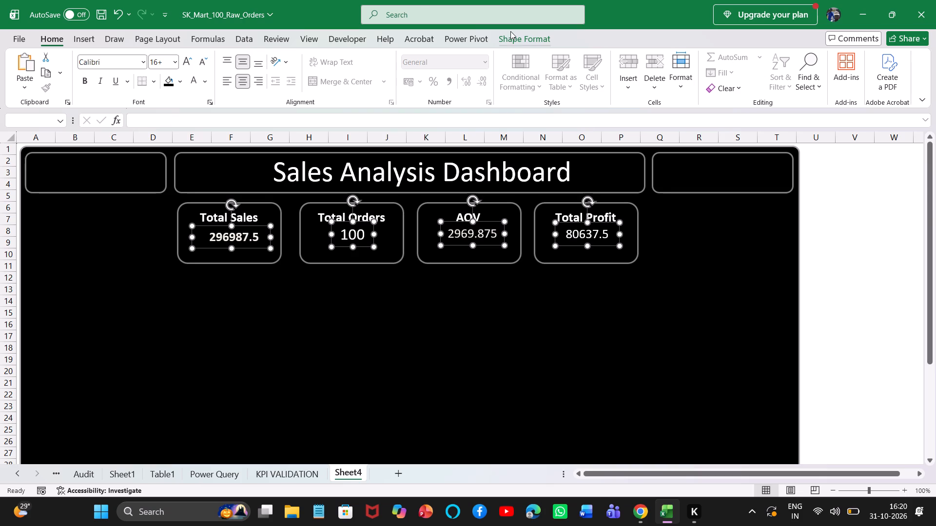
{"action": "left_click", "coordinate": [514, 38]}
{"action": "left_click", "coordinate": [744, 55]}
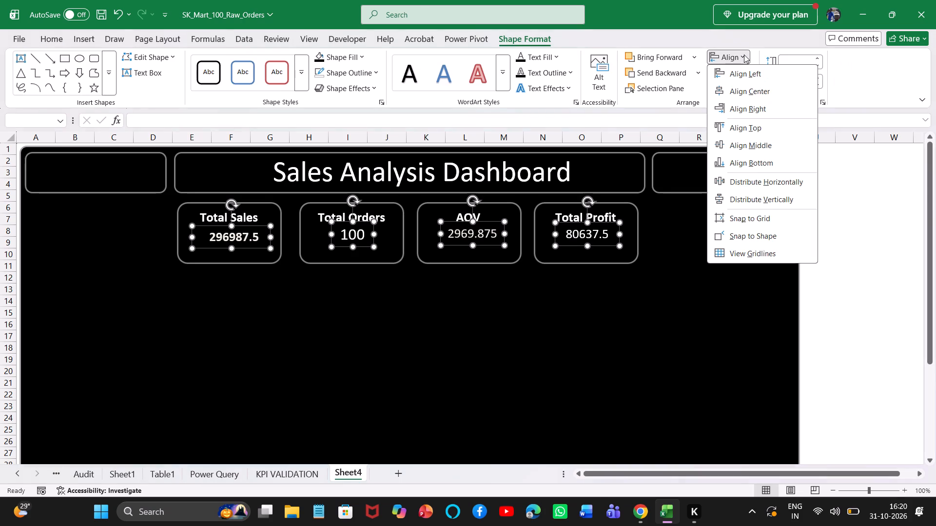
{"action": "left_click", "coordinate": [756, 144]}
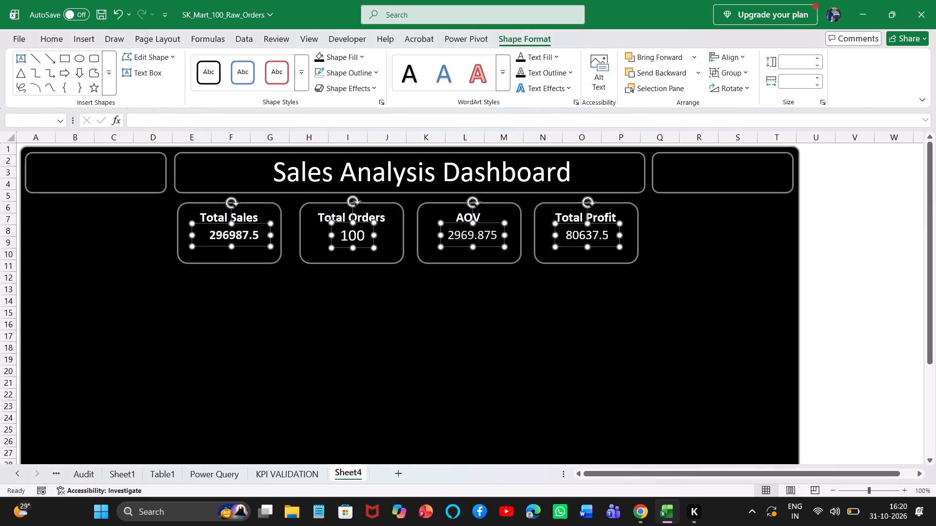
{"action": "left_click", "coordinate": [639, 377]}
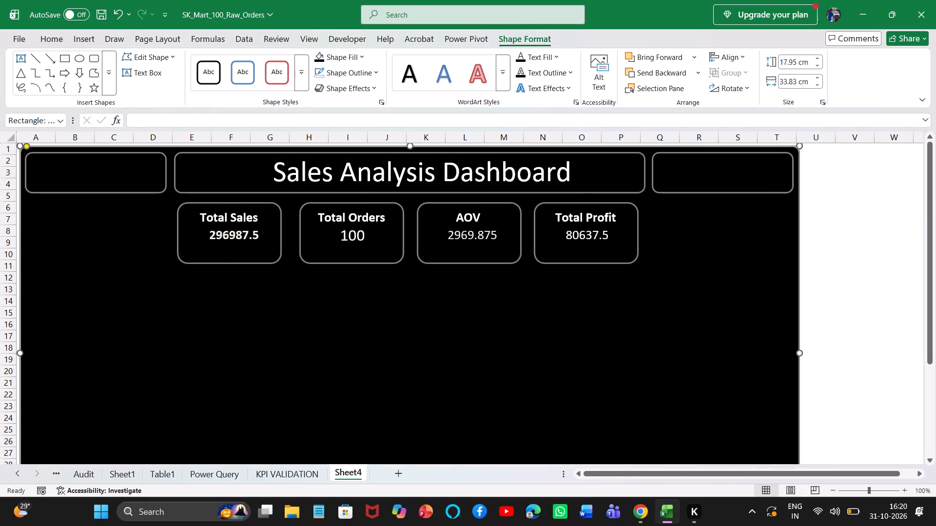
Nudge the Total Sales value text box slightly left so the number sits centred beneath its label.
{"action": "left_click", "coordinate": [216, 238]}
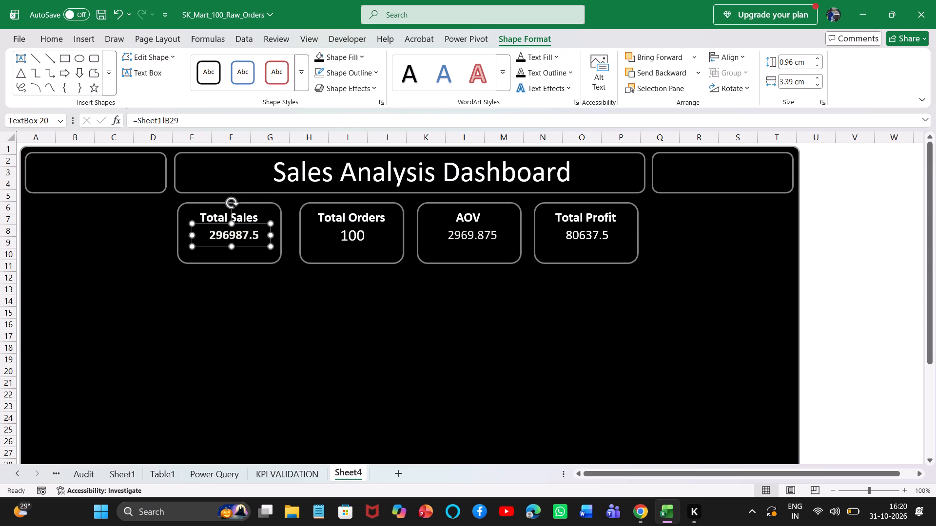
{"action": "left_click_drag", "start_coordinate": [206, 222], "coordinate": [202, 223]}
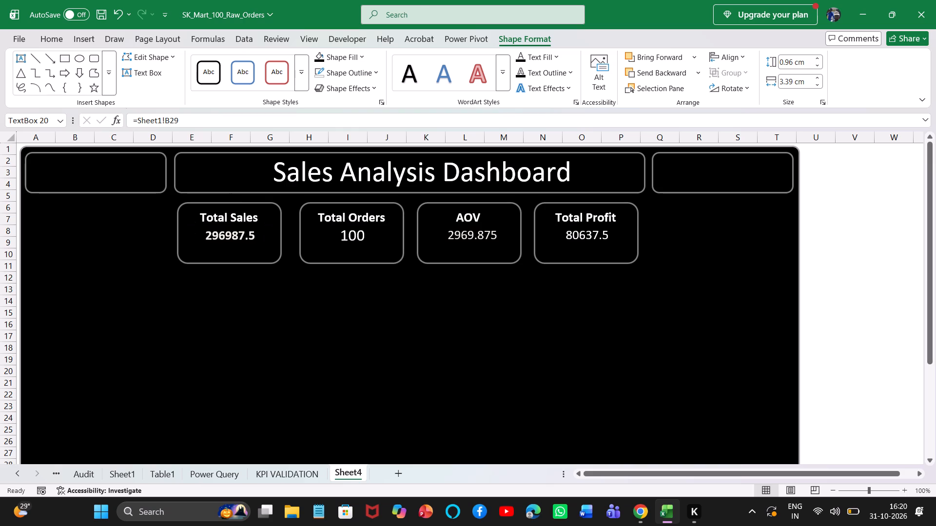
{"action": "left_click_drag", "start_coordinate": [202, 223], "coordinate": [201, 222]}
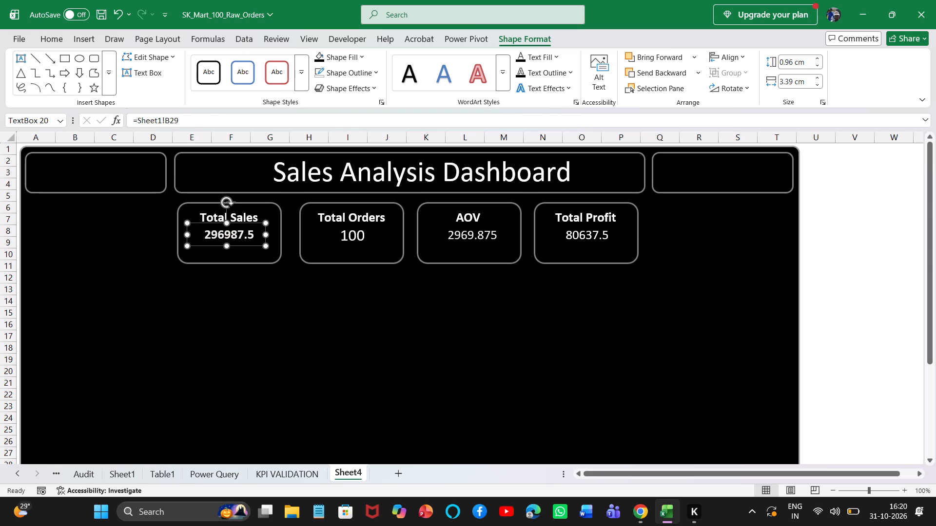
Make the AOV, Total Profit and Total Orders values bold to match the Total Sales value.
{"action": "left_click", "coordinate": [362, 239]}
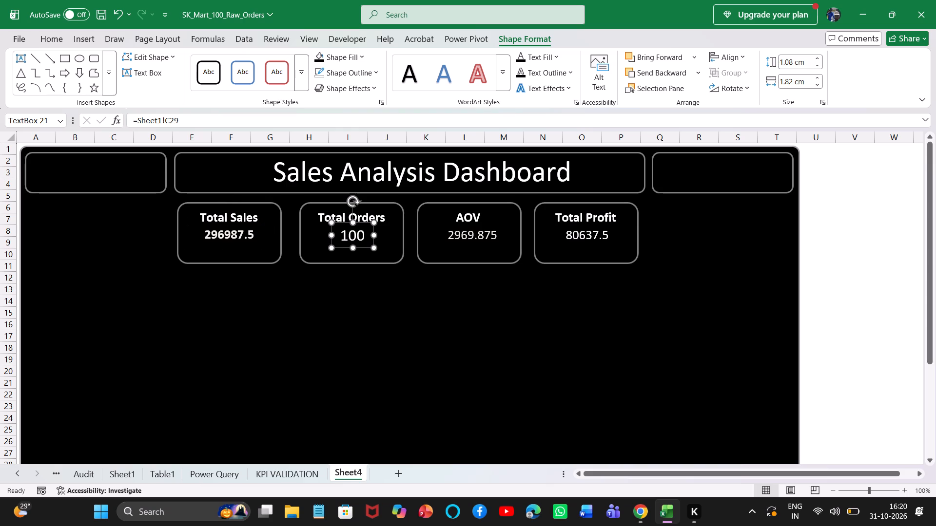
{"action": "left_click", "coordinate": [50, 39]}
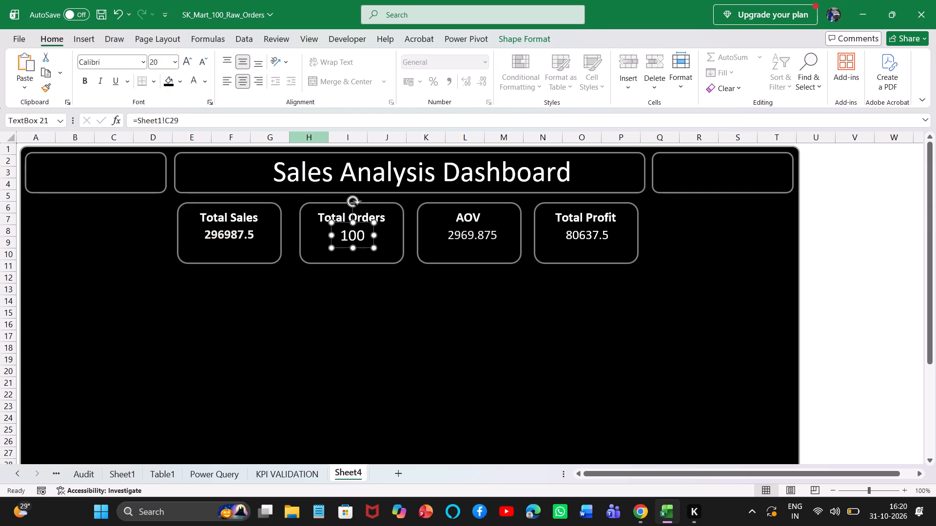
{"action": "left_click", "coordinate": [479, 236]}
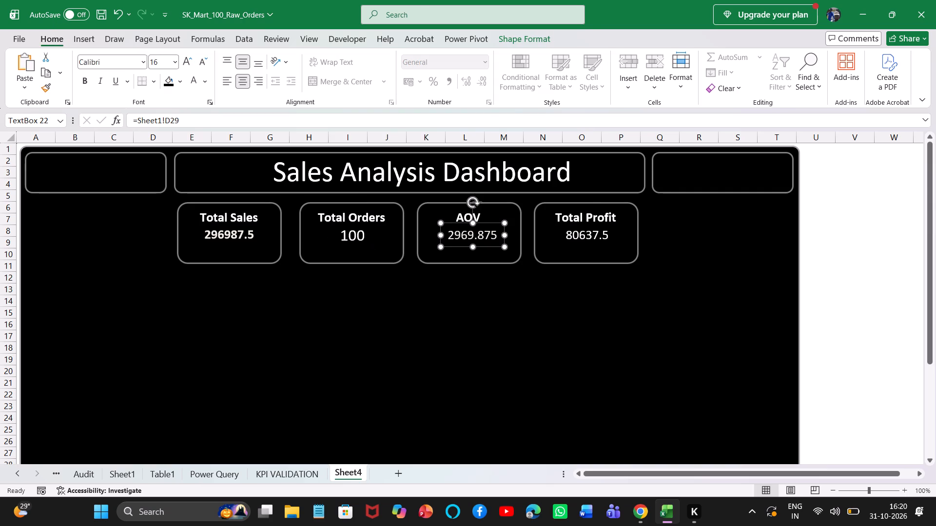
{"action": "left_click", "coordinate": [578, 235]}
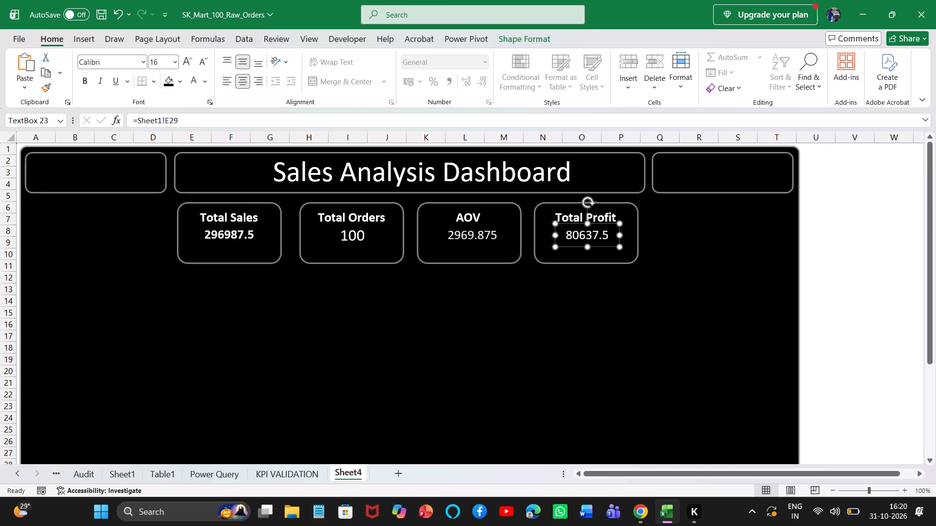
{"action": "left_click", "coordinate": [248, 237]}
{"action": "left_click", "coordinate": [265, 314]}
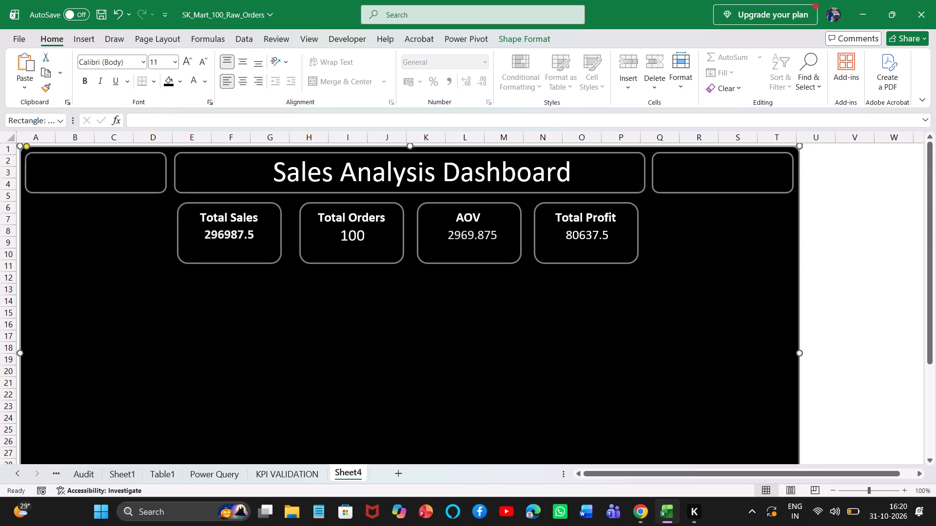
{"action": "left_click", "coordinate": [470, 231]}
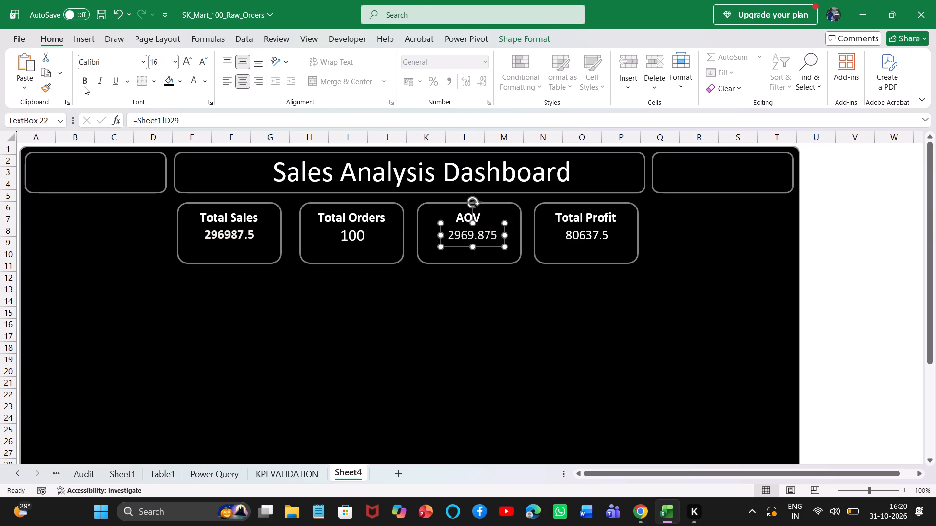
{"action": "left_click", "coordinate": [85, 84]}
{"action": "left_click", "coordinate": [591, 234]}
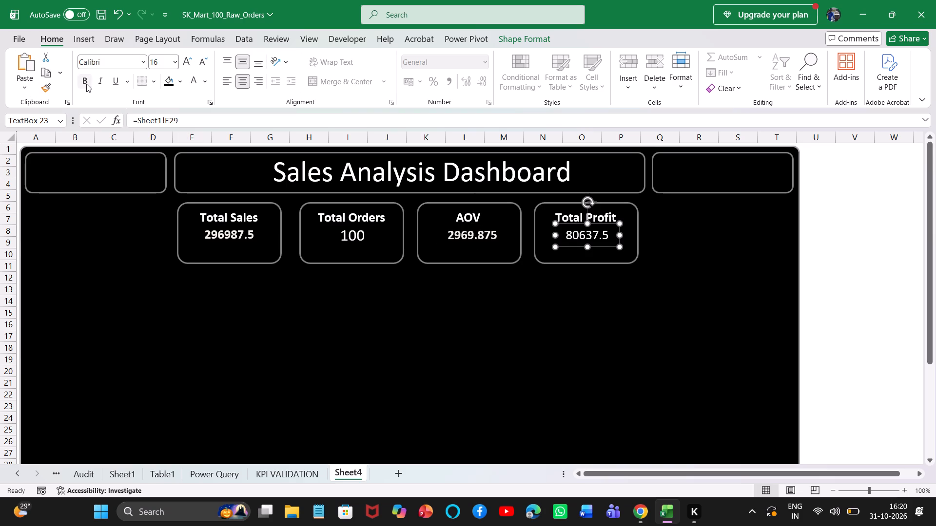
{"action": "left_click", "coordinate": [86, 84]}
{"action": "left_click", "coordinate": [352, 232]}
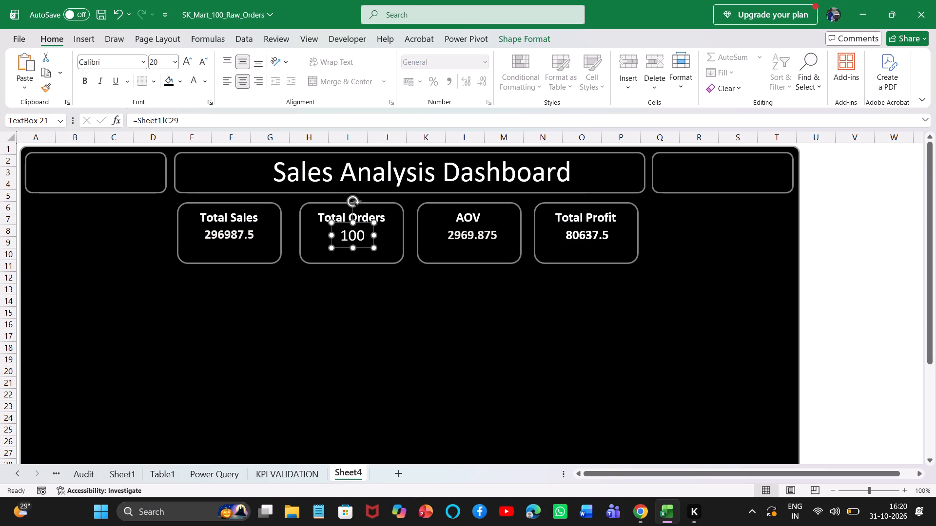
{"action": "left_click", "coordinate": [81, 81]}
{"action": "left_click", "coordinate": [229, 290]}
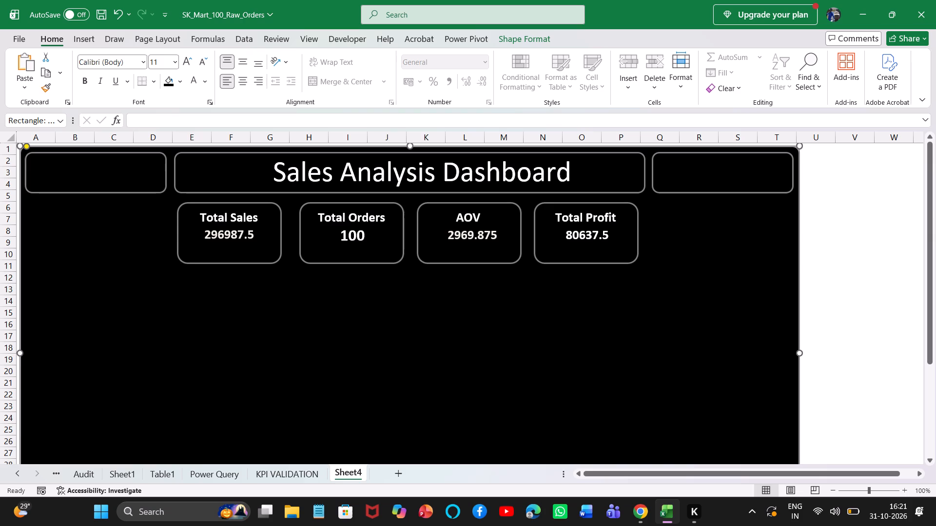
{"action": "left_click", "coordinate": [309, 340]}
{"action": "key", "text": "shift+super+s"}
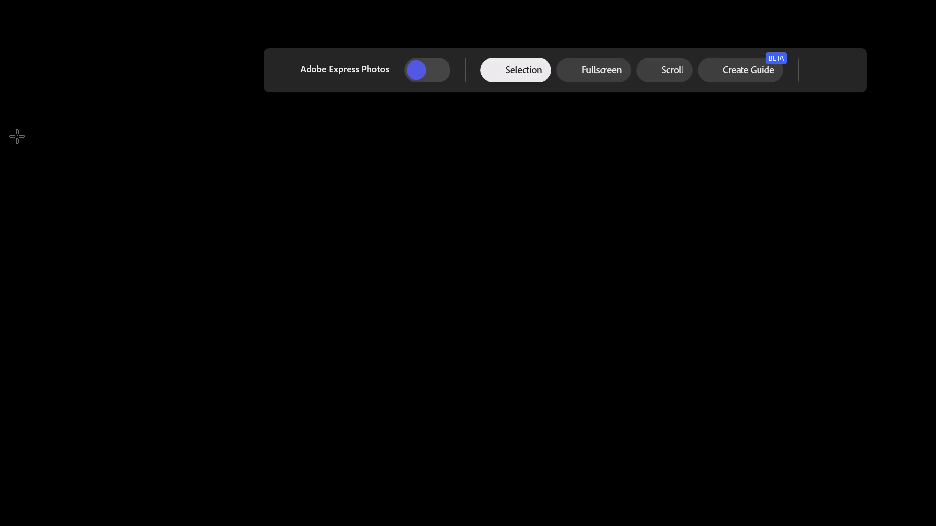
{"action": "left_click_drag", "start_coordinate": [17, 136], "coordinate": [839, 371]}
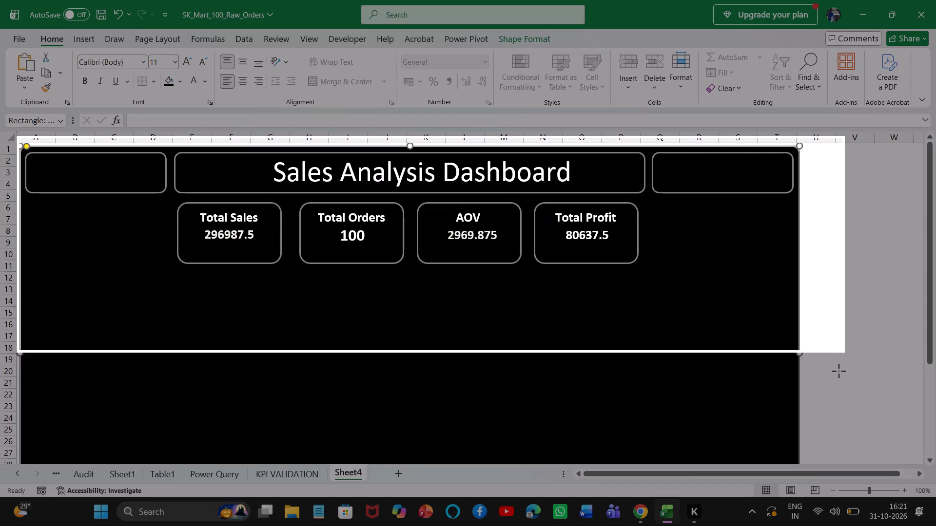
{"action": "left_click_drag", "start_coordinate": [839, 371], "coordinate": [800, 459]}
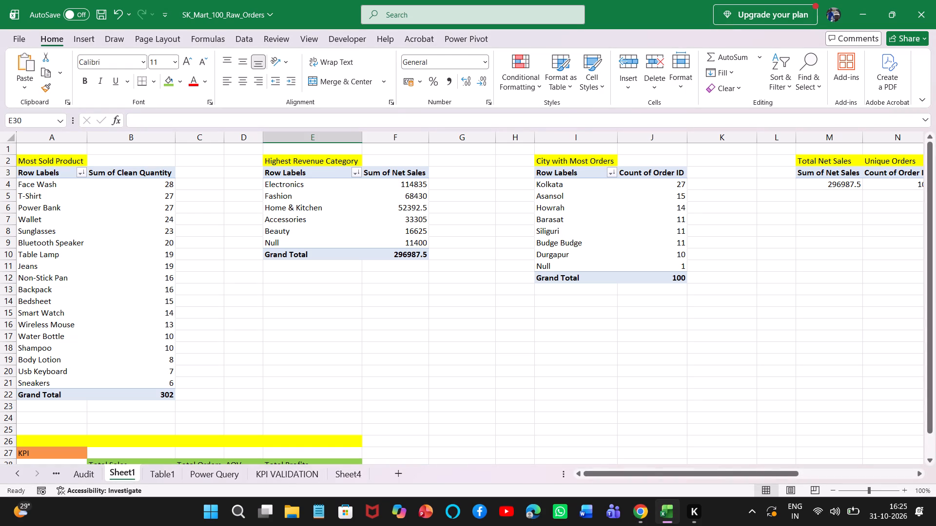
{"action": "left_click", "coordinate": [397, 186]}
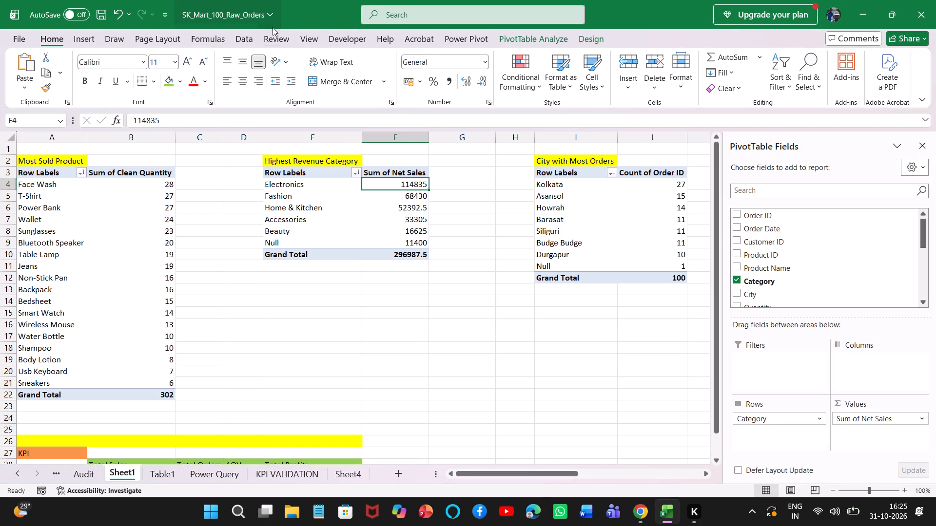
{"action": "left_click", "coordinate": [241, 37]}
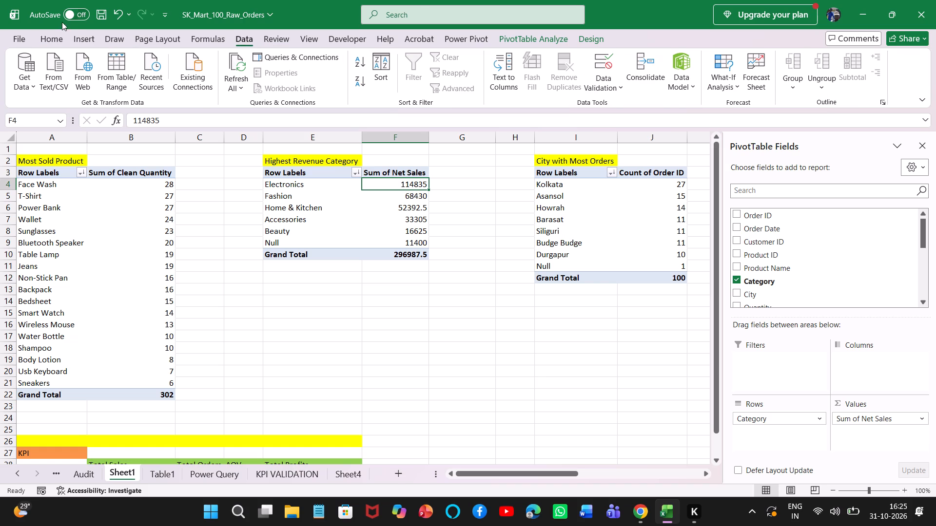
{"action": "left_click", "coordinate": [81, 33]}
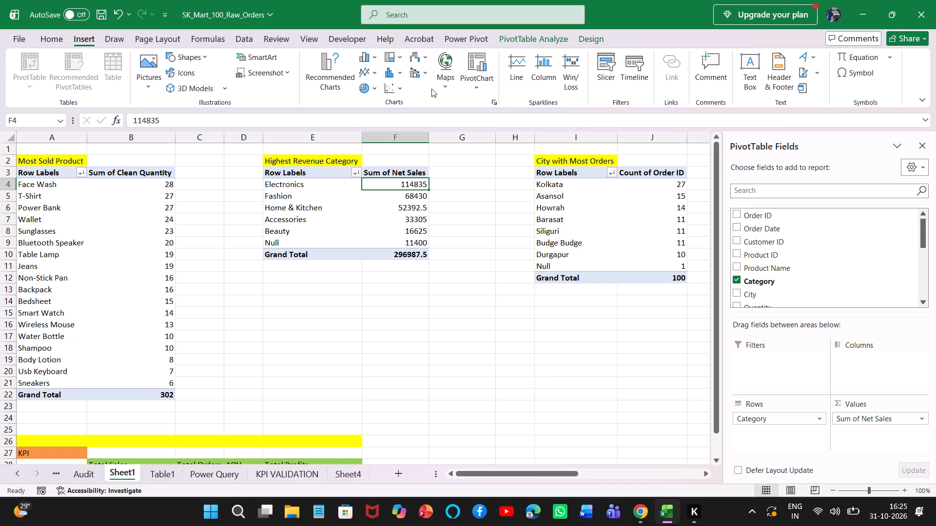
{"action": "left_click", "coordinate": [331, 68]}
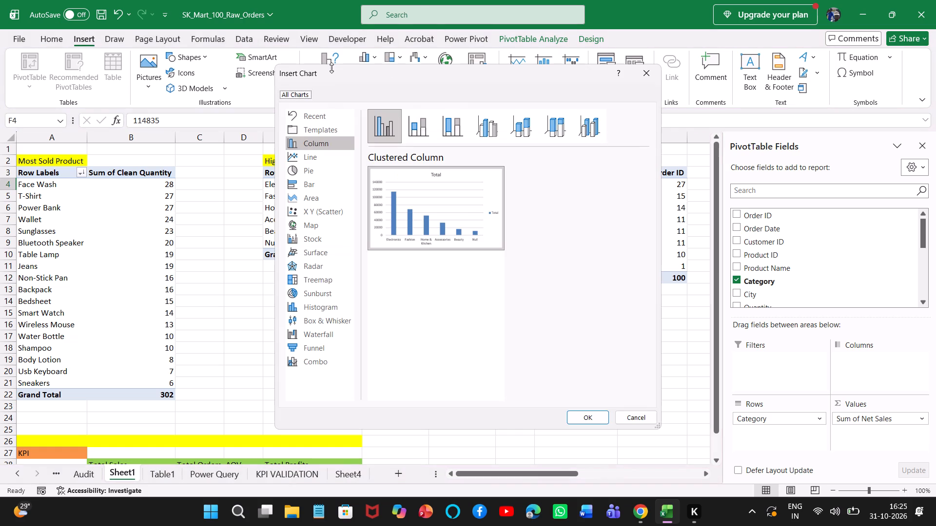
{"action": "left_click", "coordinate": [329, 142]}
{"action": "left_click", "coordinate": [585, 418]}
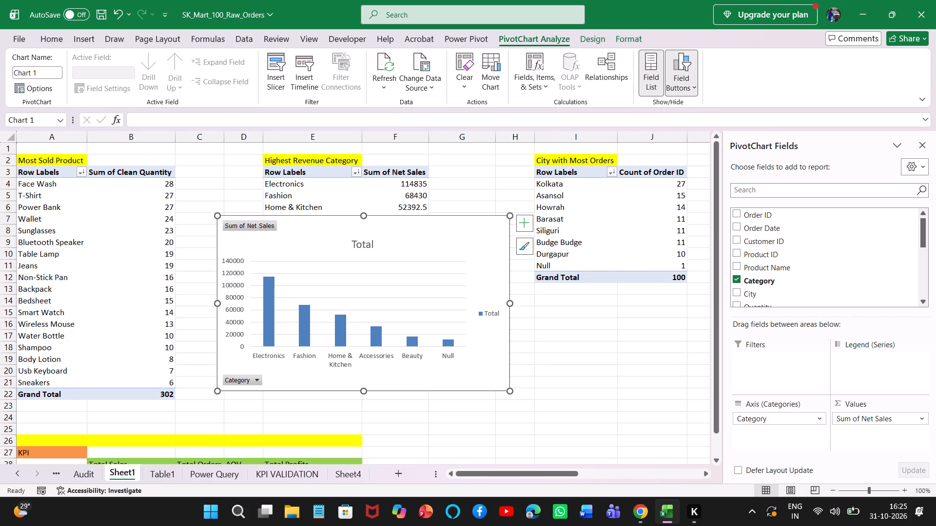
Copy the category column chart and paste it over the empty chart box below the KPI cards on Sheet4.
{"action": "left_click", "coordinate": [503, 303]}
{"action": "key", "text": "ctrl+c"}
{"action": "left_click", "coordinate": [353, 476]}
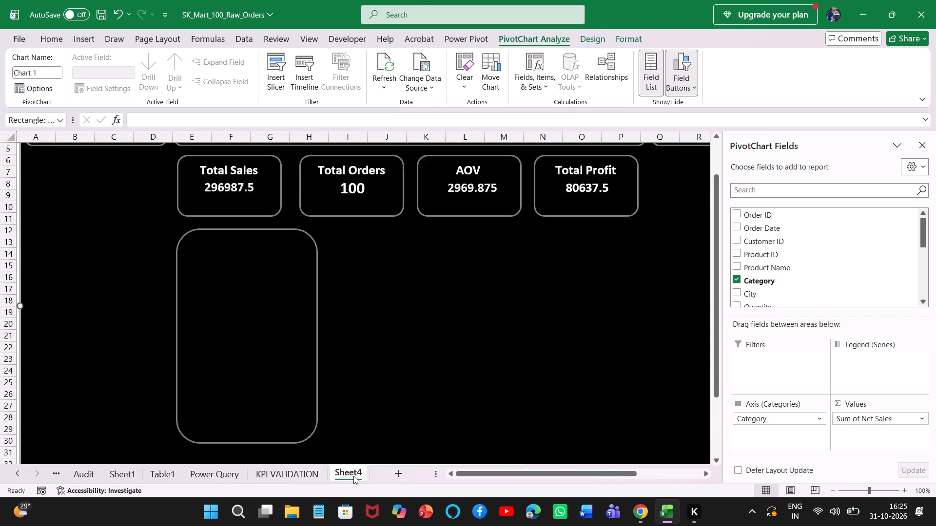
{"action": "left_click", "coordinate": [219, 299]}
{"action": "key", "text": "ctrl+v"}
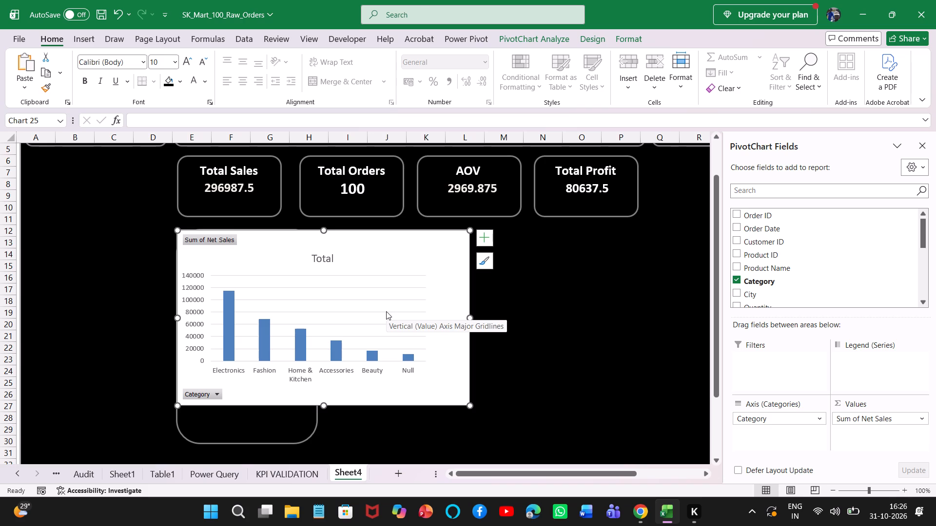
Hide all field buttons on the pasted category chart.
{"action": "left_click", "coordinate": [357, 335]}
{"action": "right_click", "coordinate": [357, 335]}
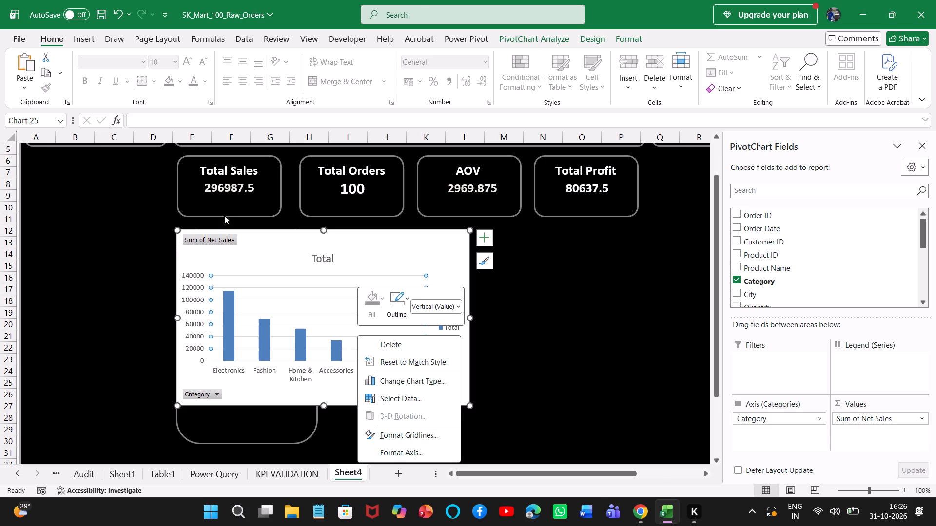
{"action": "left_click", "coordinate": [213, 238]}
{"action": "right_click", "coordinate": [213, 238]}
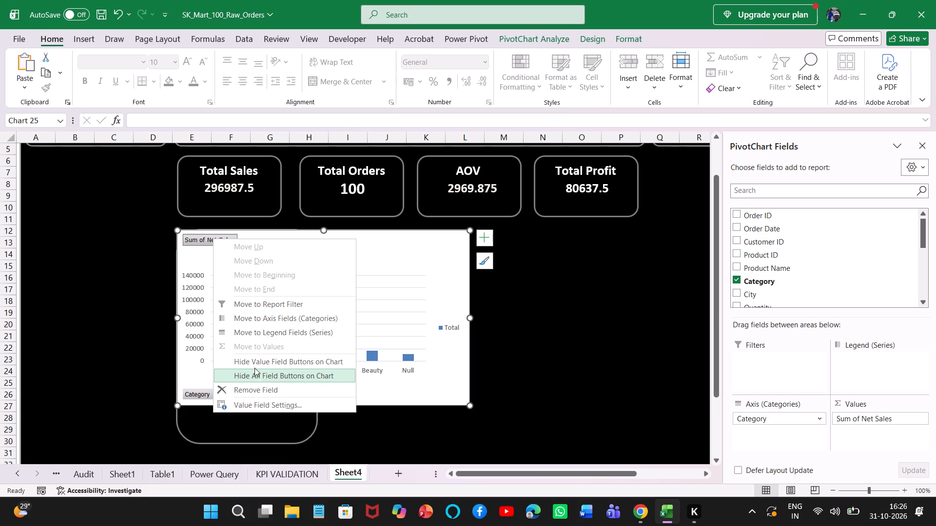
{"action": "left_click", "coordinate": [258, 377]}
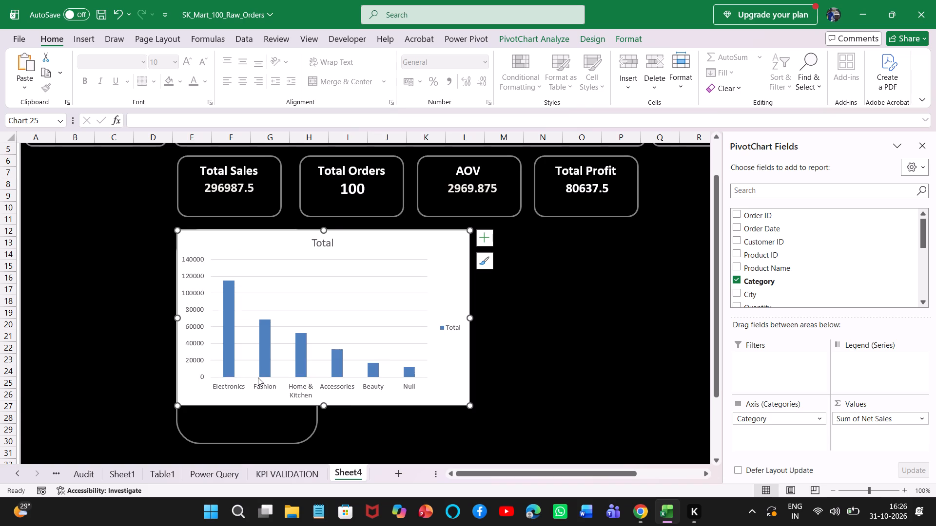
Delete the legend from the category chart on Sheet4.
{"action": "left_click", "coordinate": [327, 241]}
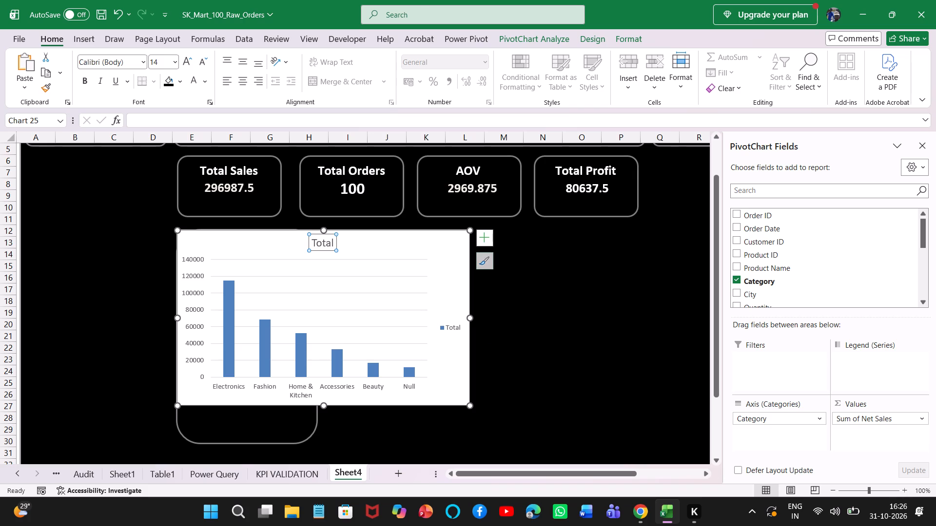
{"action": "left_click", "coordinate": [450, 327]}
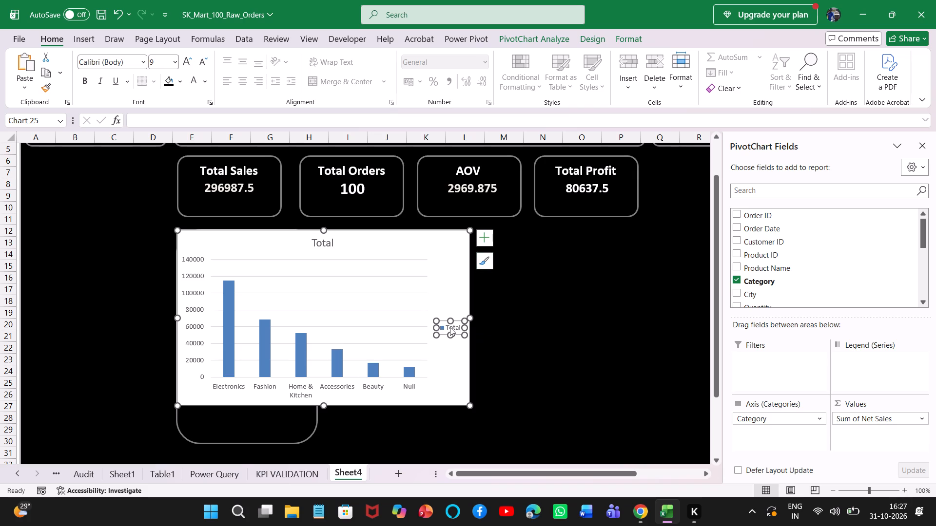
{"action": "right_click", "coordinate": [450, 327]}
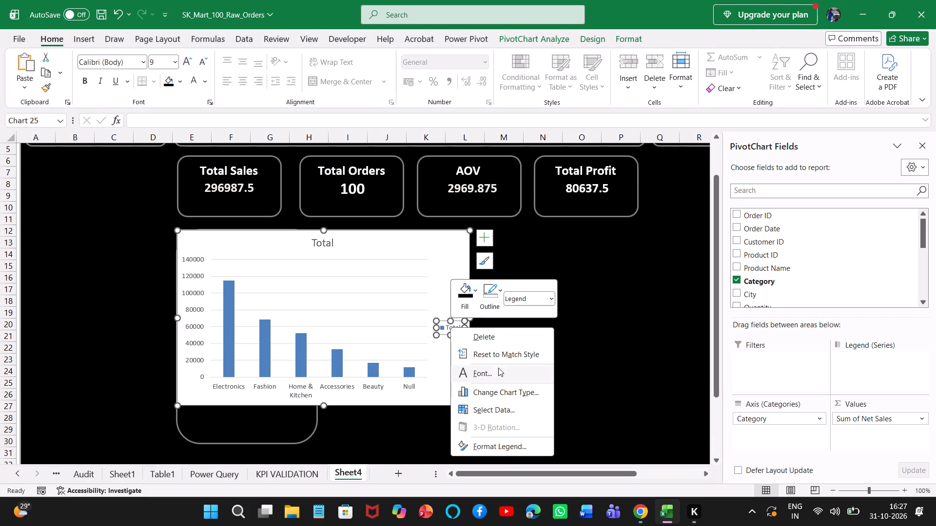
{"action": "key", "text": "BackSpace"}
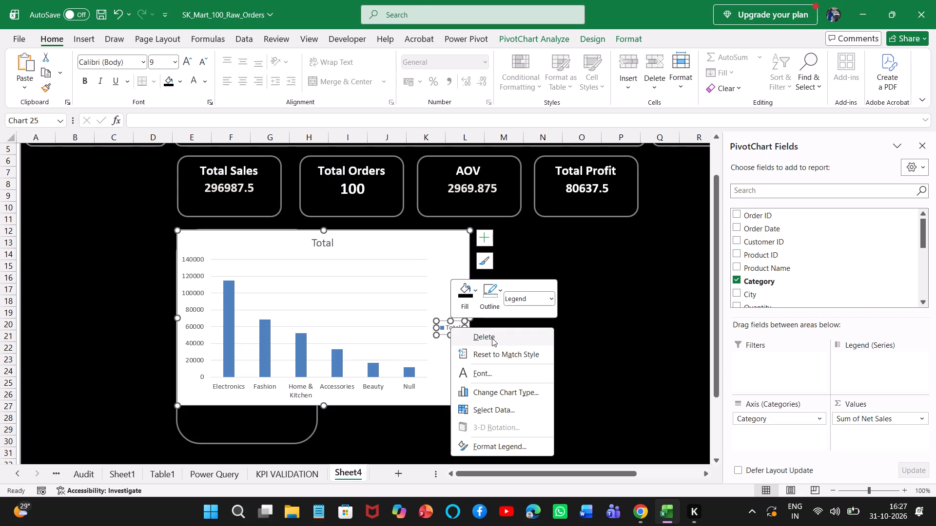
{"action": "left_click", "coordinate": [492, 338]}
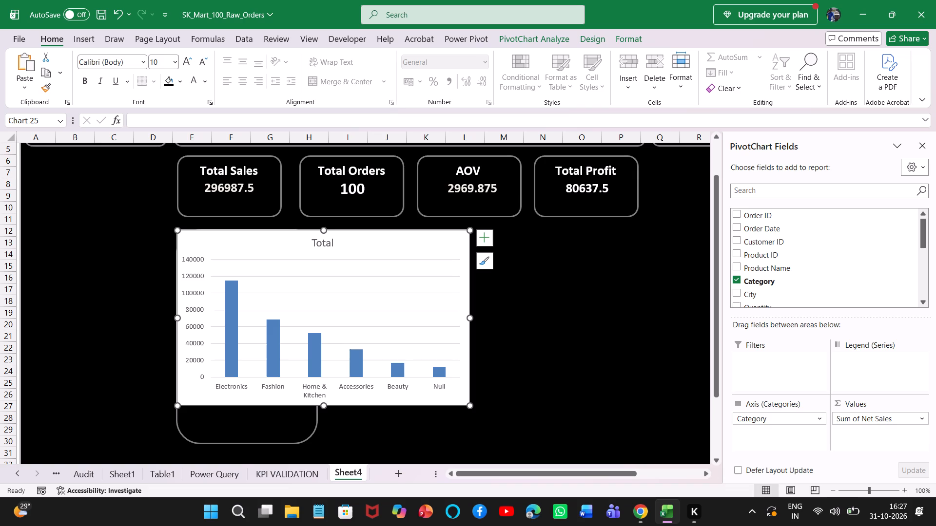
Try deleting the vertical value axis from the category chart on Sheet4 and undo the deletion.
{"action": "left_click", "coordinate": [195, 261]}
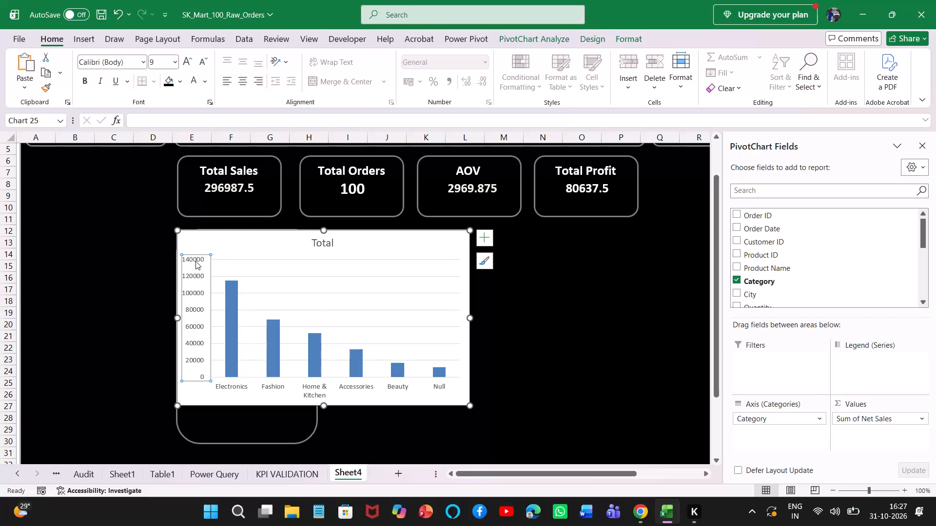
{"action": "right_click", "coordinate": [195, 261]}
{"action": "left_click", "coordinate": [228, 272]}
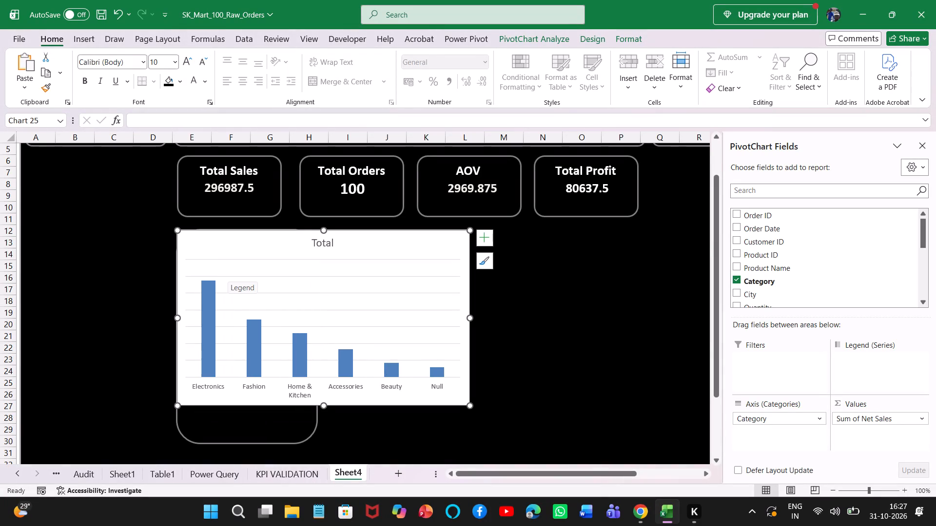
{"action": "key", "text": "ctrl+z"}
Delete the vertical value axis from the category chart on Sheet4.
{"action": "right_click", "coordinate": [192, 269]}
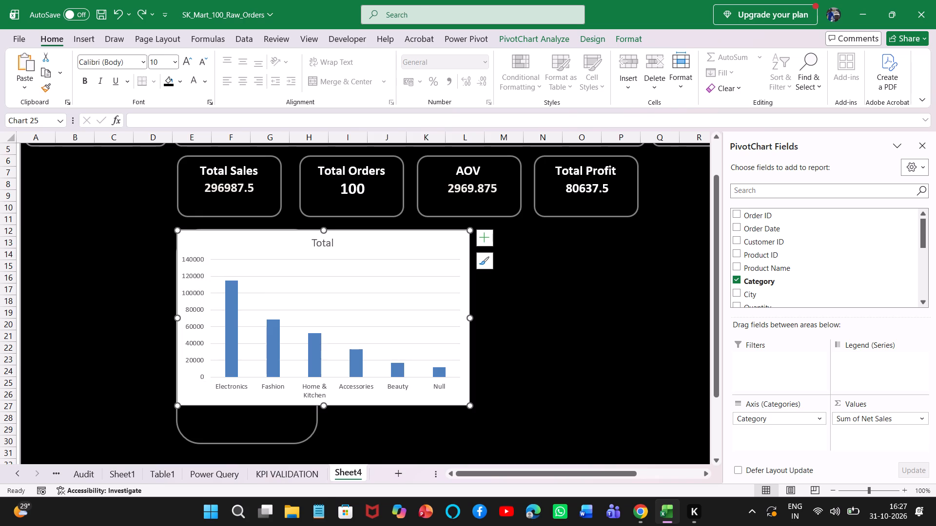
{"action": "left_click", "coordinate": [380, 302]}
{"action": "left_click", "coordinate": [185, 302]}
{"action": "left_click", "coordinate": [200, 267]}
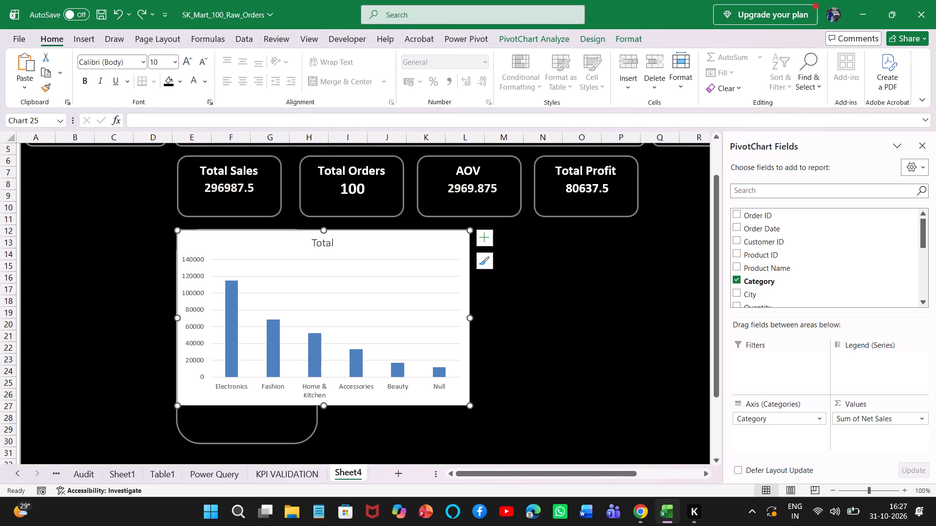
{"action": "left_click", "coordinate": [194, 257]}
{"action": "right_click", "coordinate": [194, 257]}
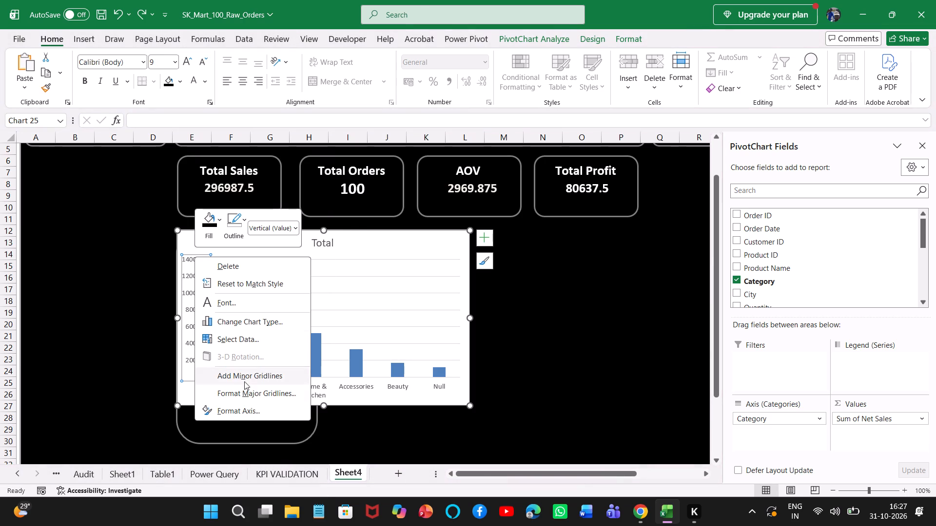
{"action": "left_click", "coordinate": [234, 266]}
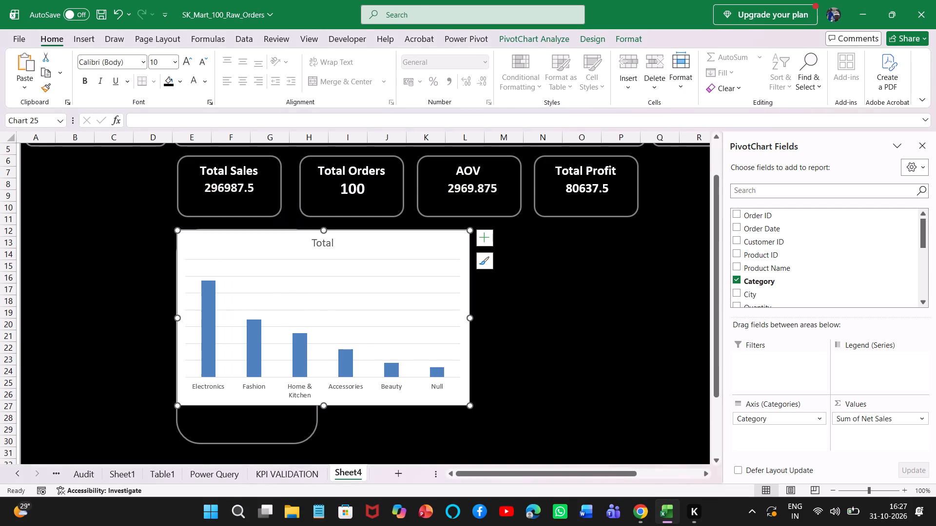
Set the font of the category chart's horizontal axis labels to Calibri.
{"action": "left_click", "coordinate": [286, 350]}
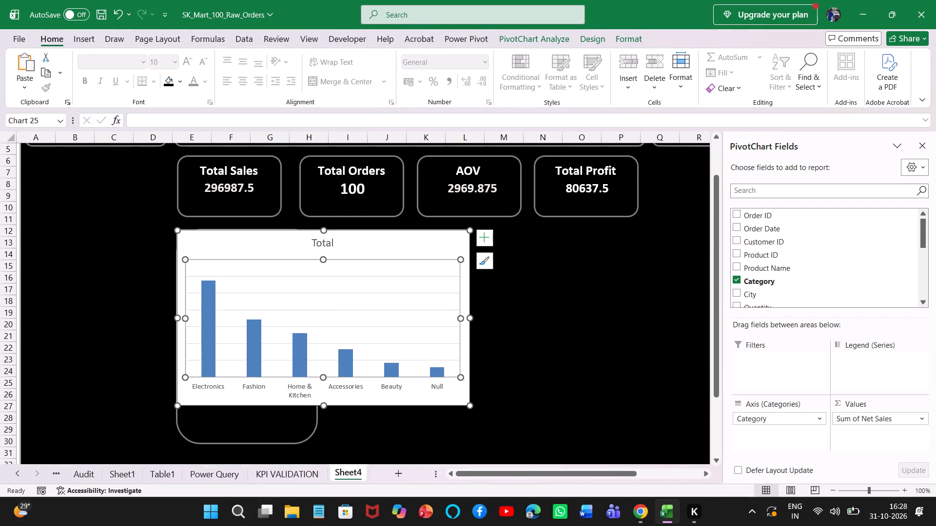
{"action": "left_click", "coordinate": [297, 394]}
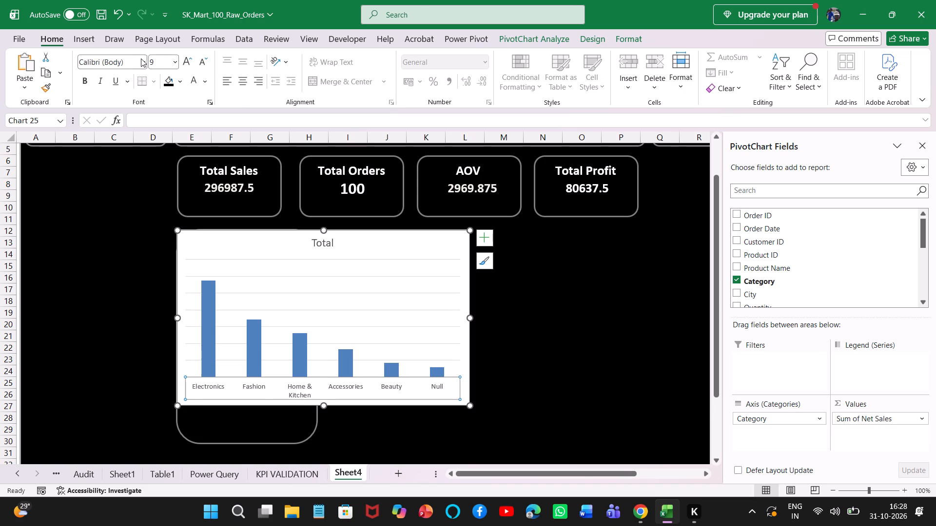
{"action": "left_click", "coordinate": [141, 58]}
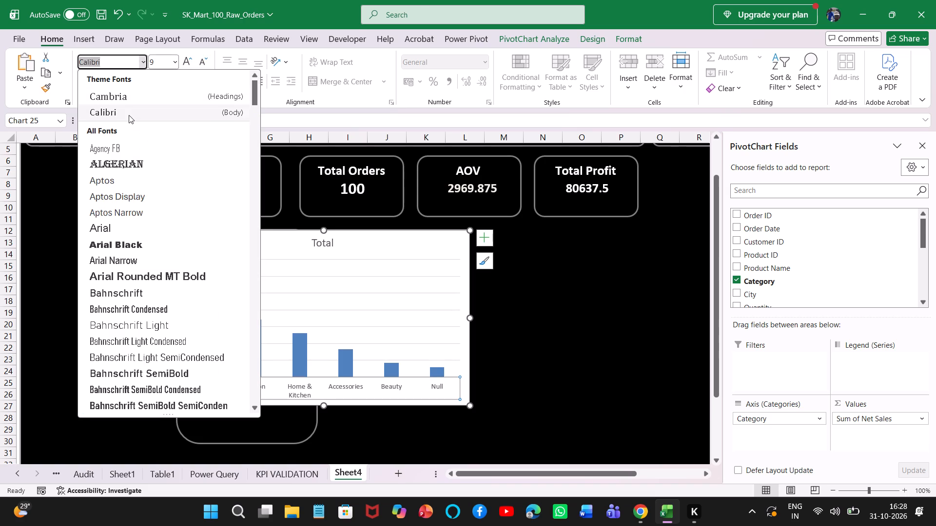
{"action": "left_click", "coordinate": [130, 114]}
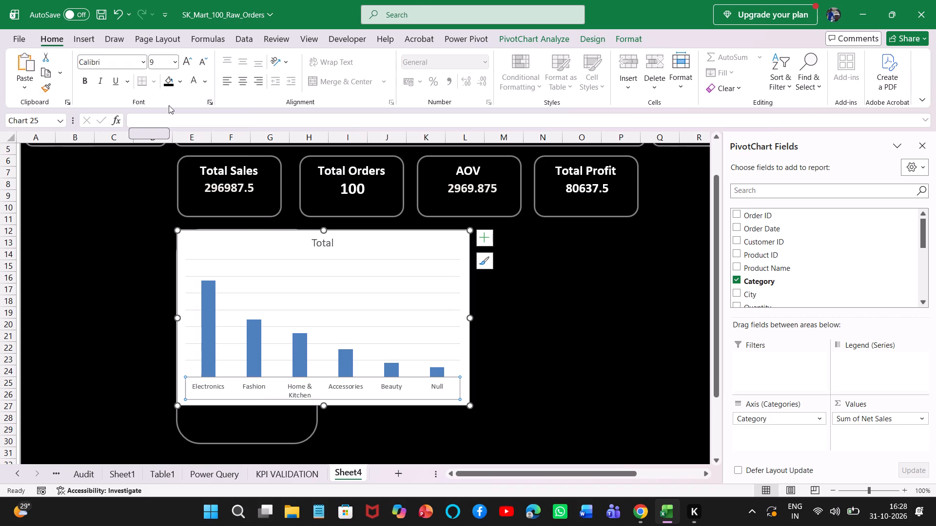
{"action": "left_click", "coordinate": [394, 301]}
{"action": "left_click", "coordinate": [511, 346]}
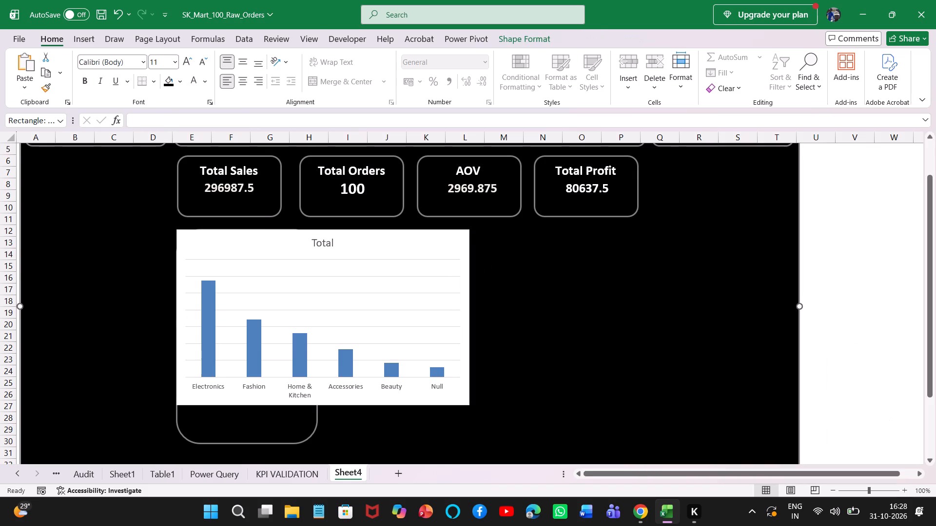
Narrow the category chart so its width fits within the rounded chart box below the KPI cards.
{"action": "left_click", "coordinate": [449, 315]}
{"action": "left_click_drag", "start_coordinate": [469, 319], "coordinate": [403, 320]}
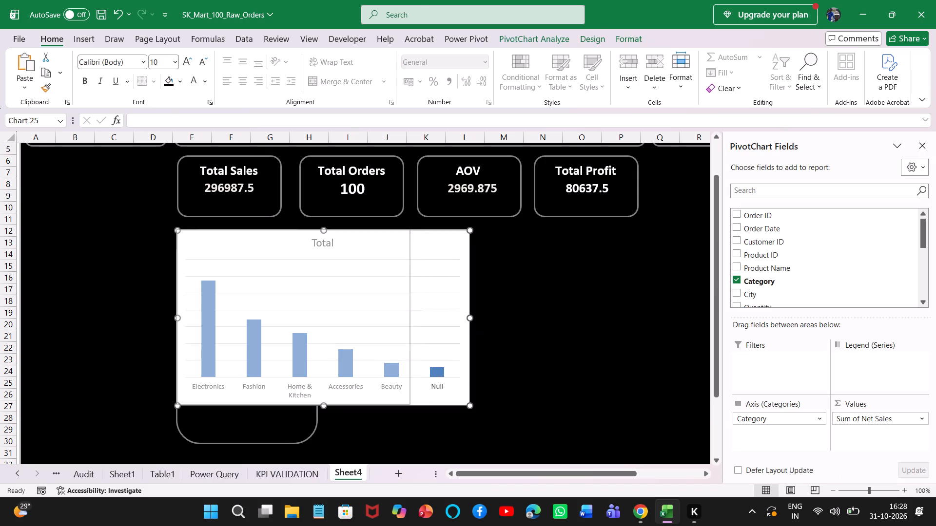
{"action": "left_click_drag", "start_coordinate": [403, 320], "coordinate": [293, 332]}
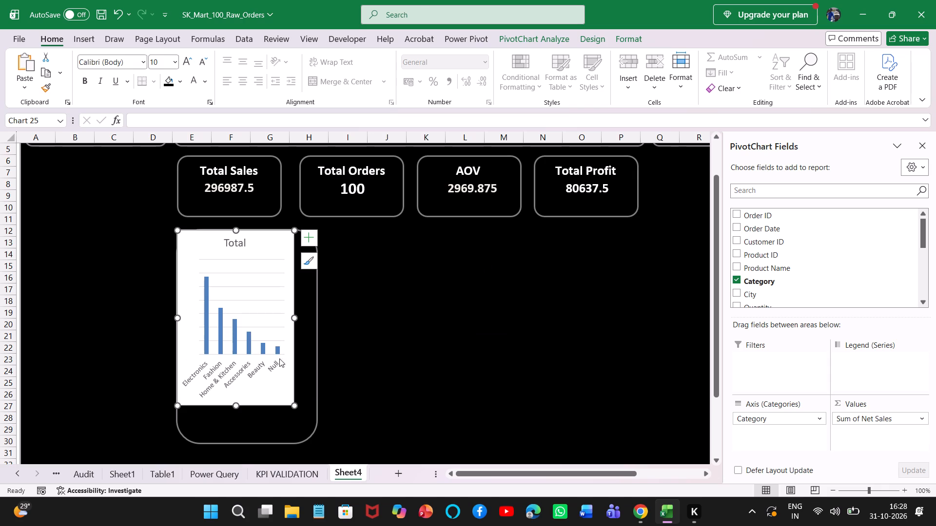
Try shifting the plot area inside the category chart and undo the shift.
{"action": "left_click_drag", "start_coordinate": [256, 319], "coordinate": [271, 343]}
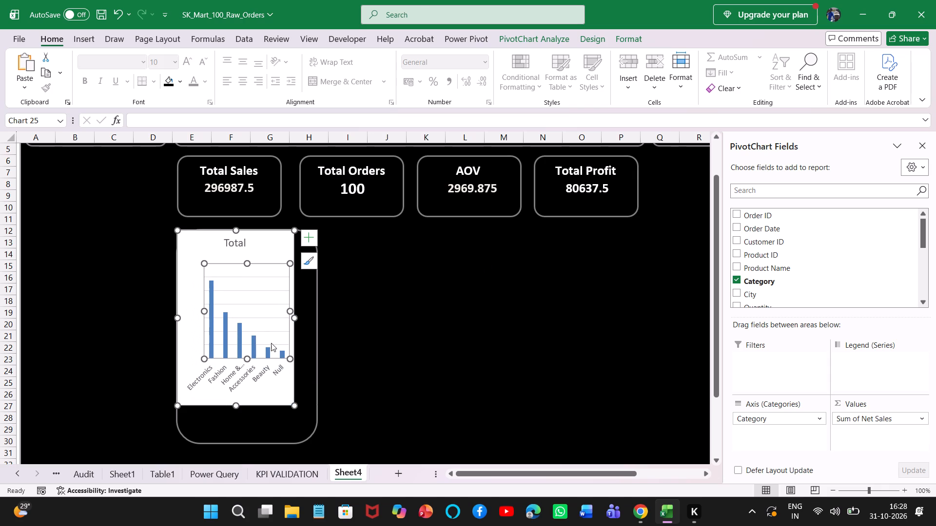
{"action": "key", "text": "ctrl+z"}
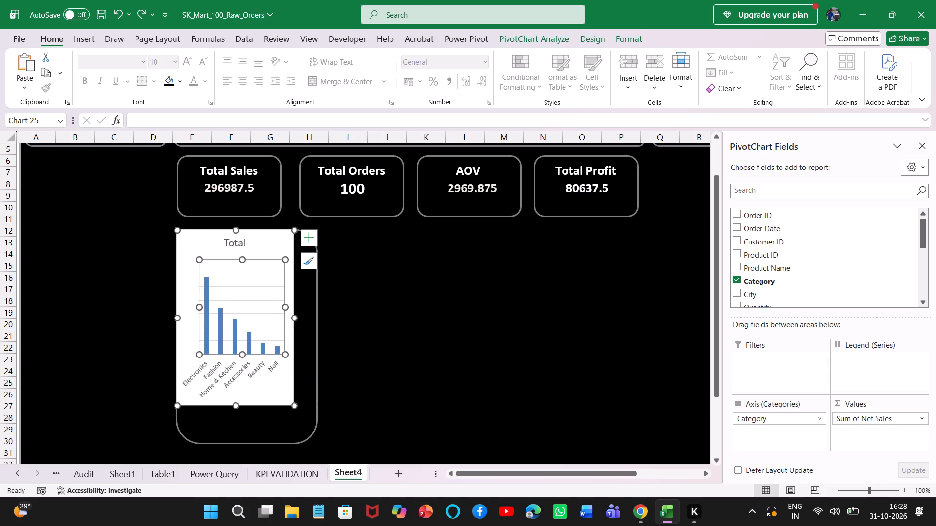
Move the category chart inside the rounded box and stretch all four of its sides close to the box's outline.
{"action": "left_click_drag", "start_coordinate": [201, 237], "coordinate": [212, 254]}
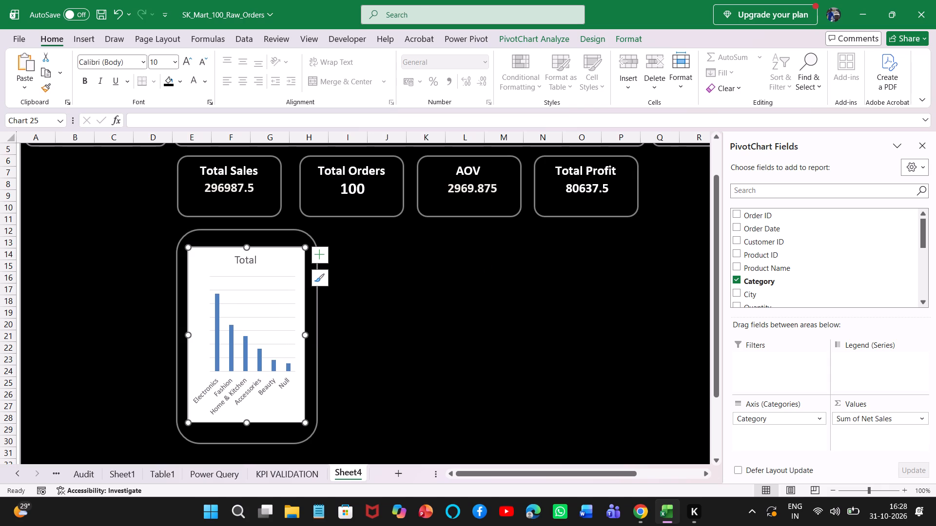
{"action": "left_click_drag", "start_coordinate": [305, 335], "coordinate": [312, 336]}
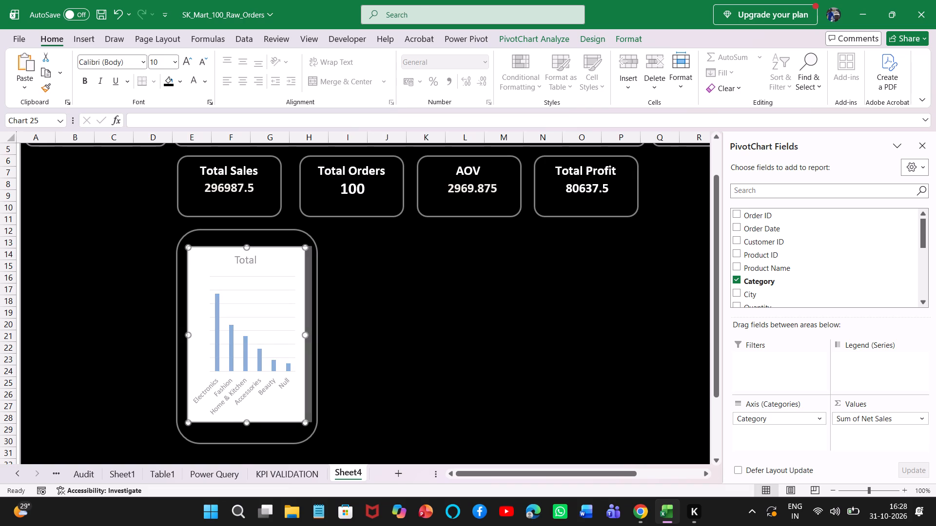
{"action": "left_click_drag", "start_coordinate": [312, 336], "coordinate": [313, 336]}
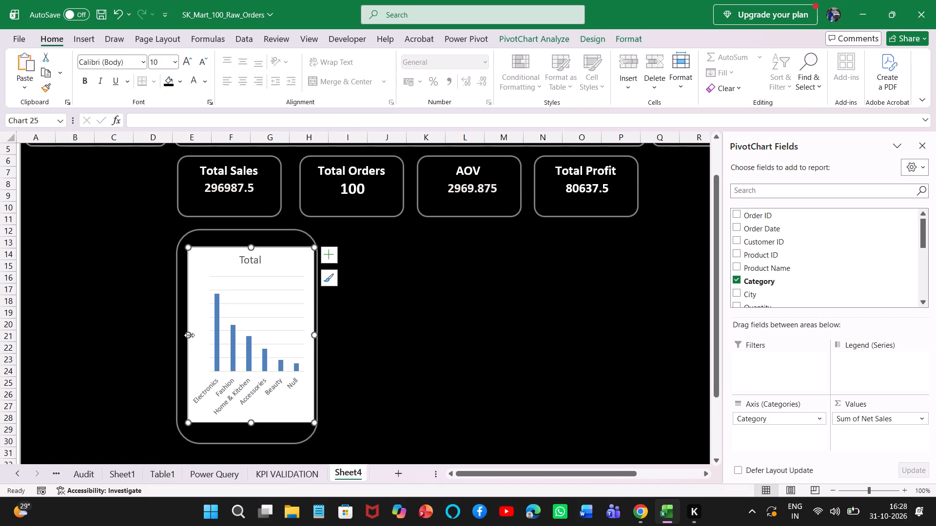
{"action": "left_click_drag", "start_coordinate": [189, 335], "coordinate": [179, 336]}
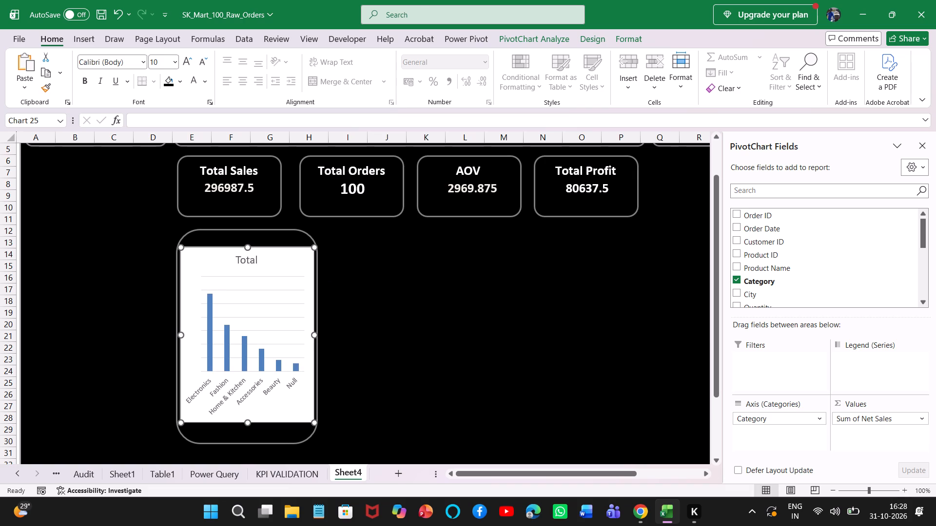
{"action": "left_click_drag", "start_coordinate": [248, 244], "coordinate": [248, 233]}
{"action": "left_click_drag", "start_coordinate": [246, 421], "coordinate": [245, 439]}
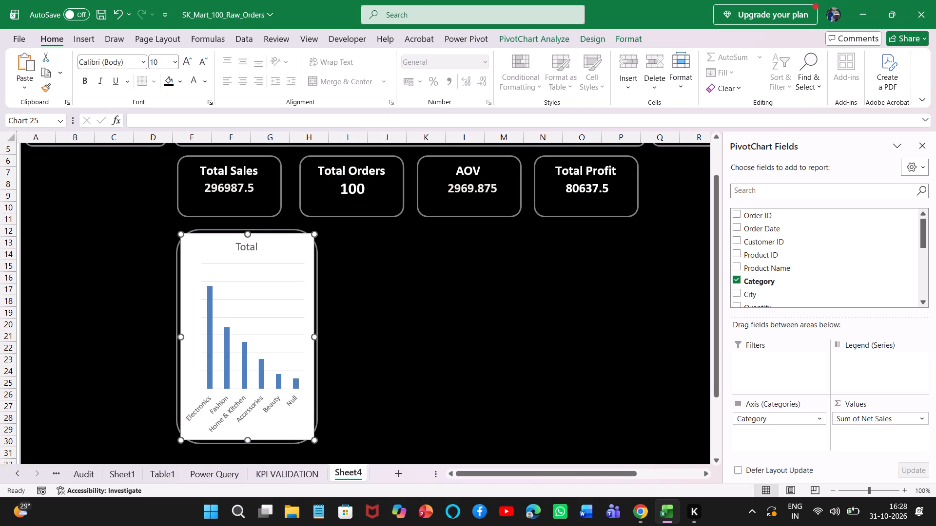
{"action": "left_click", "coordinate": [395, 401]}
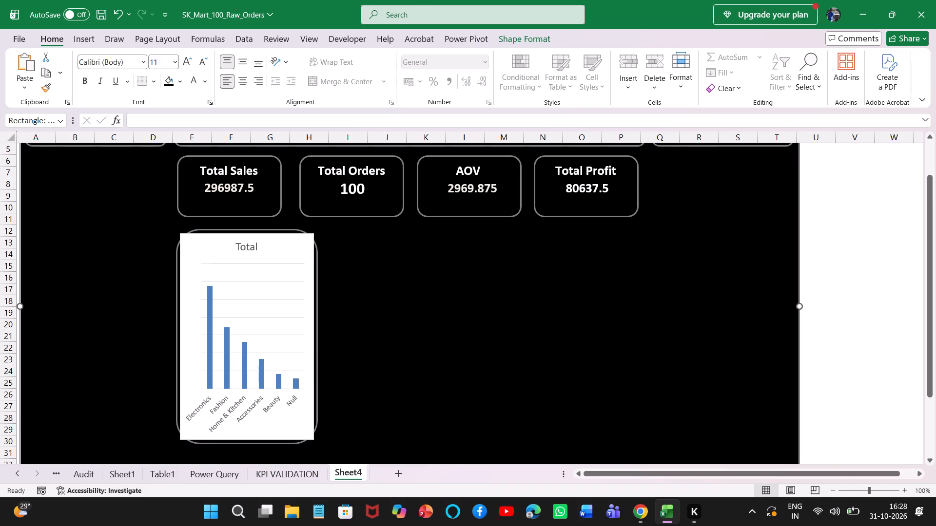
Widen the plot area inside the category chart and shift it up toward the chart title.
{"action": "left_click", "coordinate": [277, 359]}
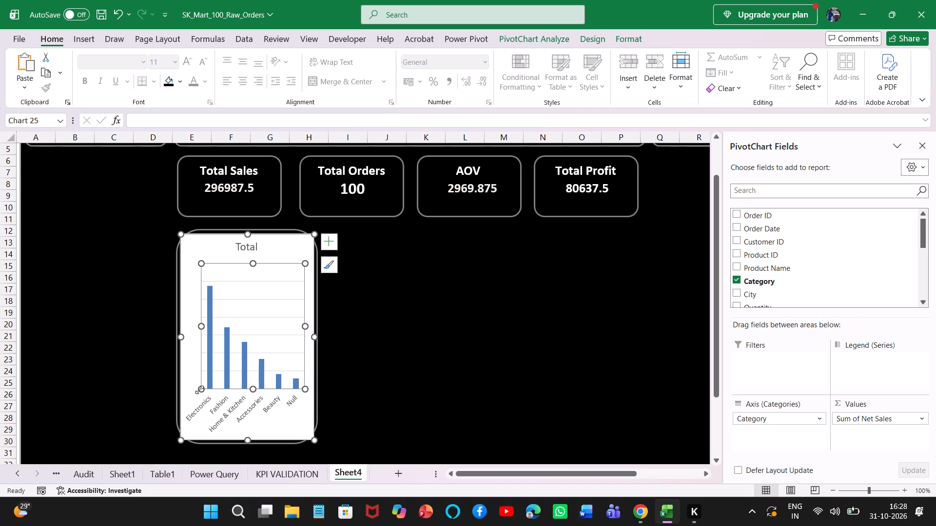
{"action": "left_click_drag", "start_coordinate": [201, 327], "coordinate": [180, 327]}
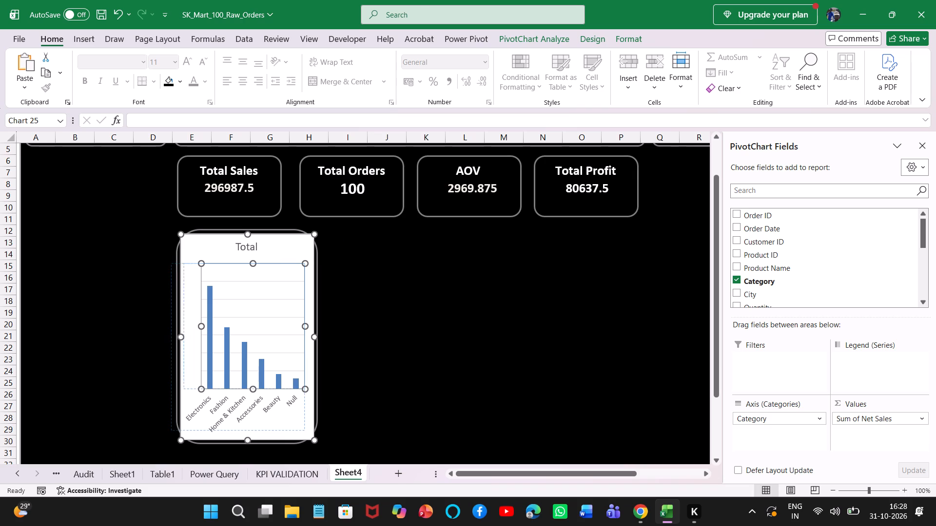
{"action": "left_click_drag", "start_coordinate": [180, 327], "coordinate": [191, 328]}
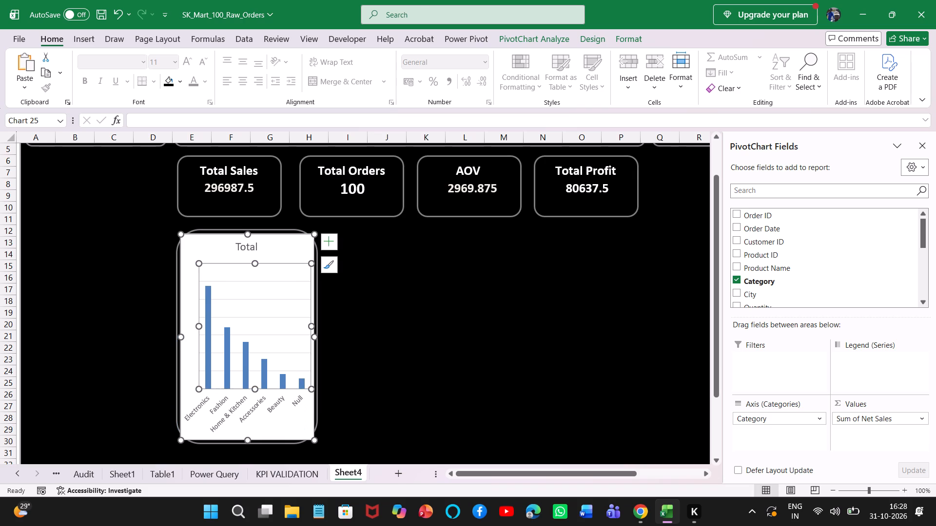
{"action": "left_click_drag", "start_coordinate": [198, 327], "coordinate": [189, 328]}
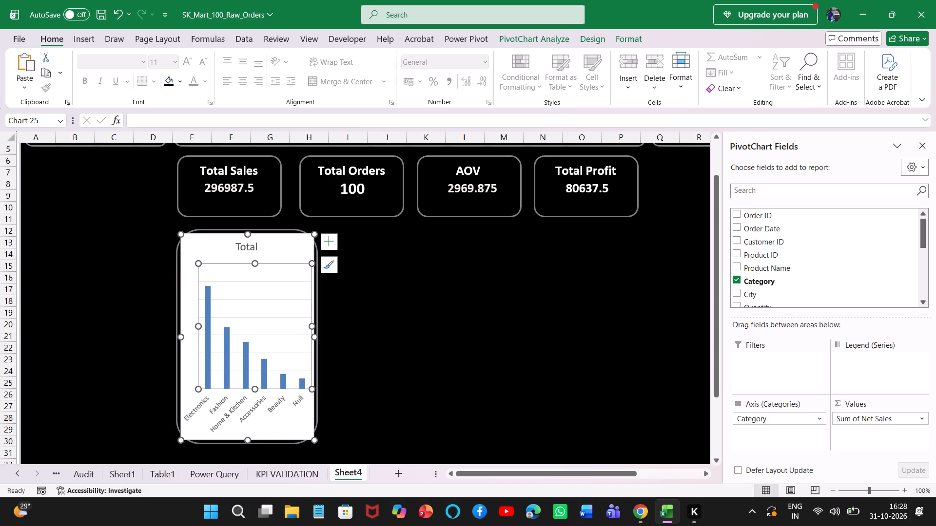
{"action": "left_click_drag", "start_coordinate": [199, 329], "coordinate": [190, 329]}
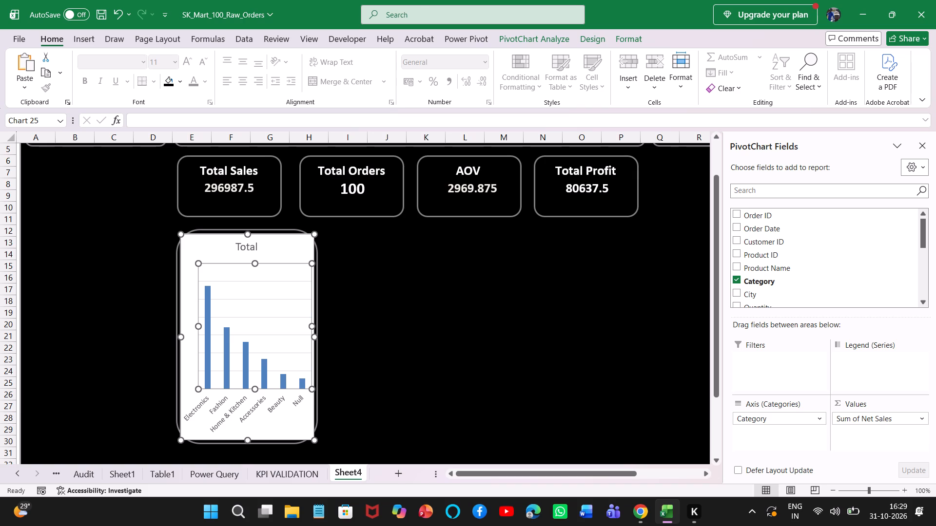
{"action": "left_click_drag", "start_coordinate": [197, 389], "coordinate": [186, 400]}
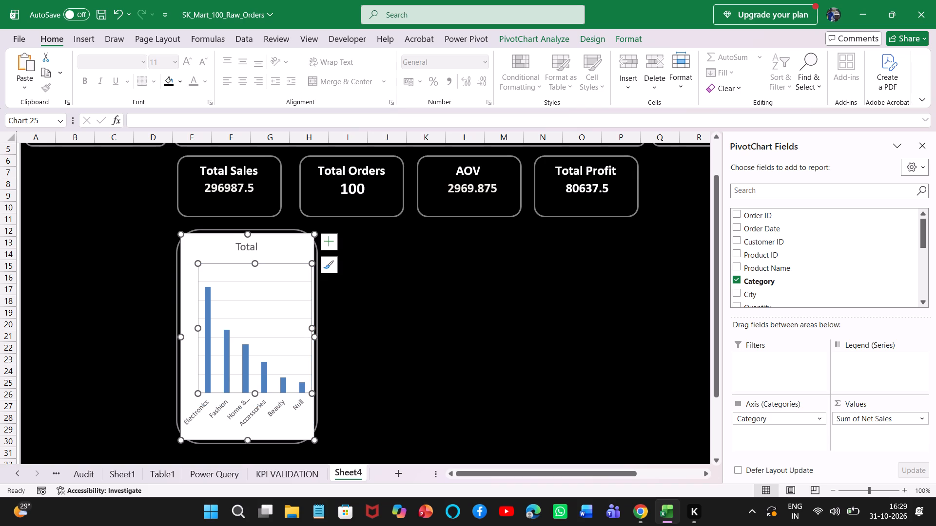
{"action": "left_click_drag", "start_coordinate": [237, 263], "coordinate": [216, 254]}
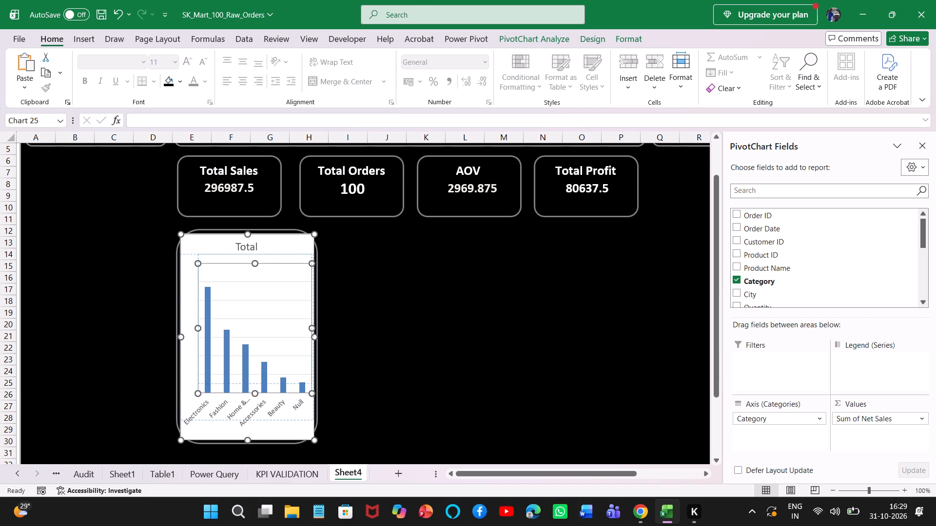
{"action": "left_click_drag", "start_coordinate": [216, 254], "coordinate": [215, 254]}
{"action": "left_click", "coordinate": [421, 361]}
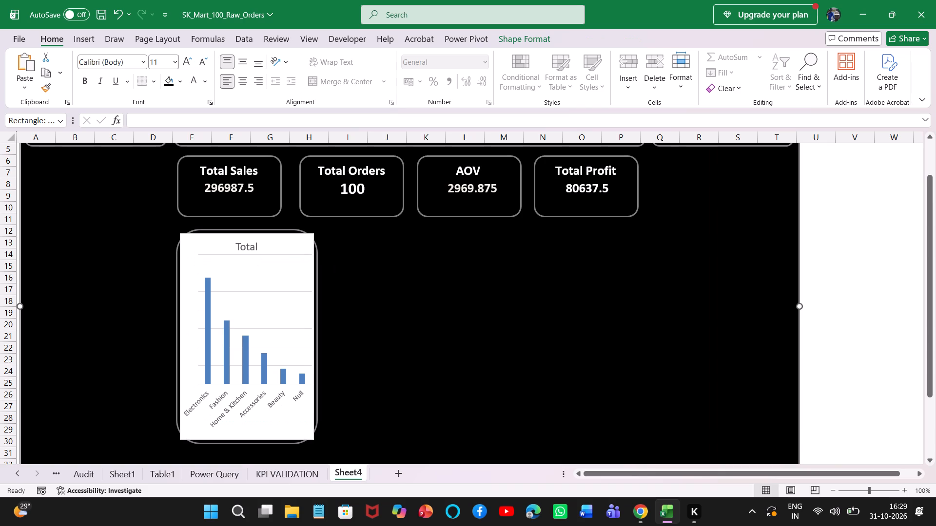
Shrink the category chart slightly from its lower-left corner to leave a gap inside the rounded box.
{"action": "left_click", "coordinate": [290, 414]}
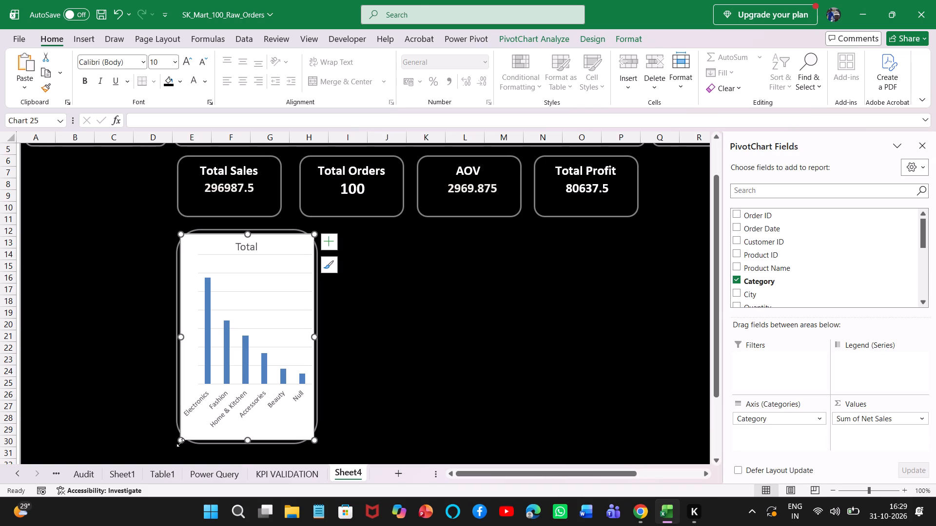
{"action": "left_click_drag", "start_coordinate": [181, 437], "coordinate": [191, 432]}
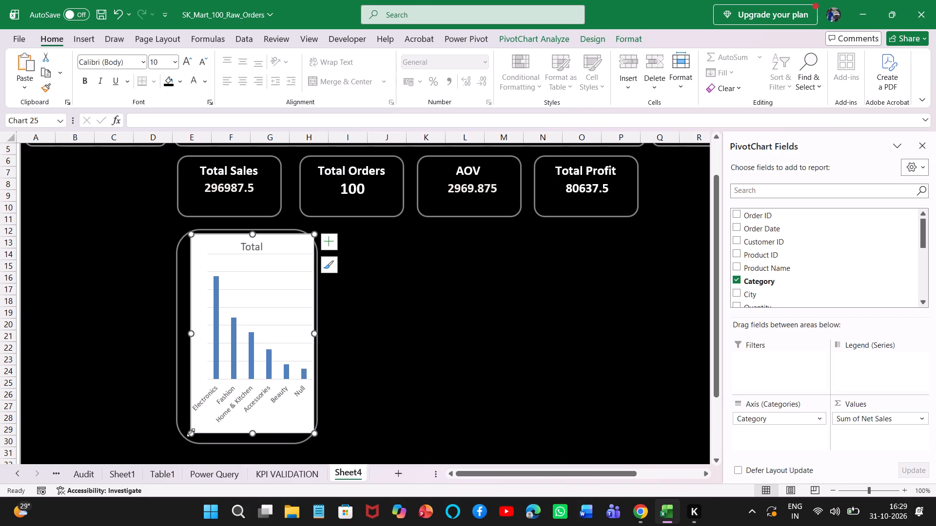
Resize the rounded box around the category chart from its lower-right corner, making it slightly wider and a little shorter.
{"action": "left_click", "coordinate": [179, 414]}
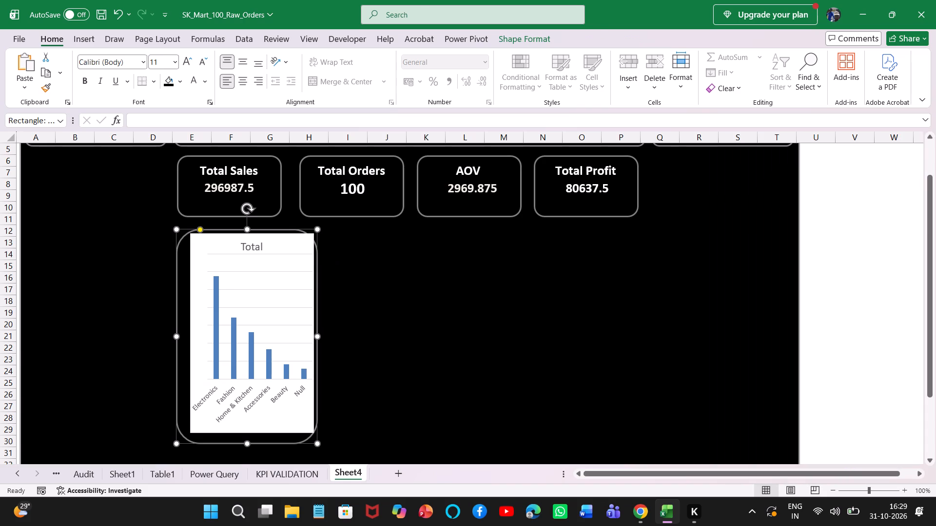
{"action": "left_click", "coordinate": [184, 435]}
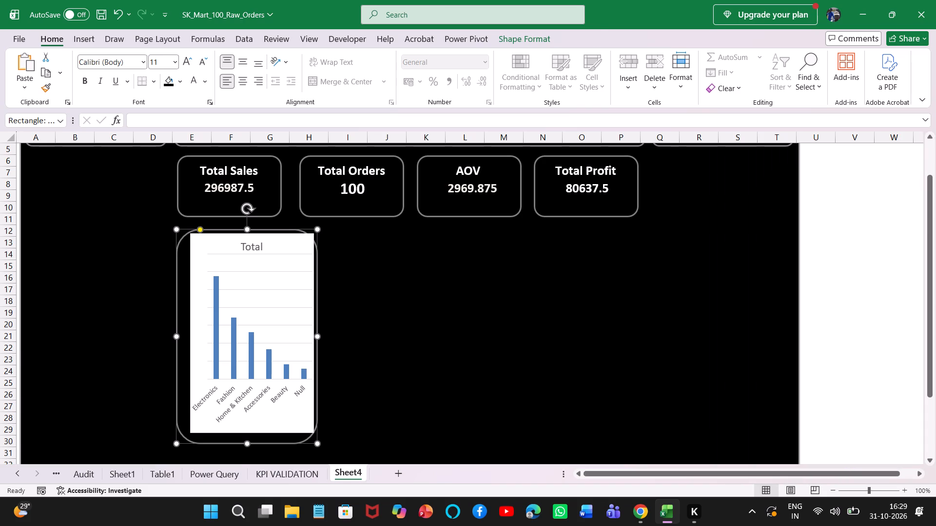
{"action": "left_click", "coordinate": [180, 433]}
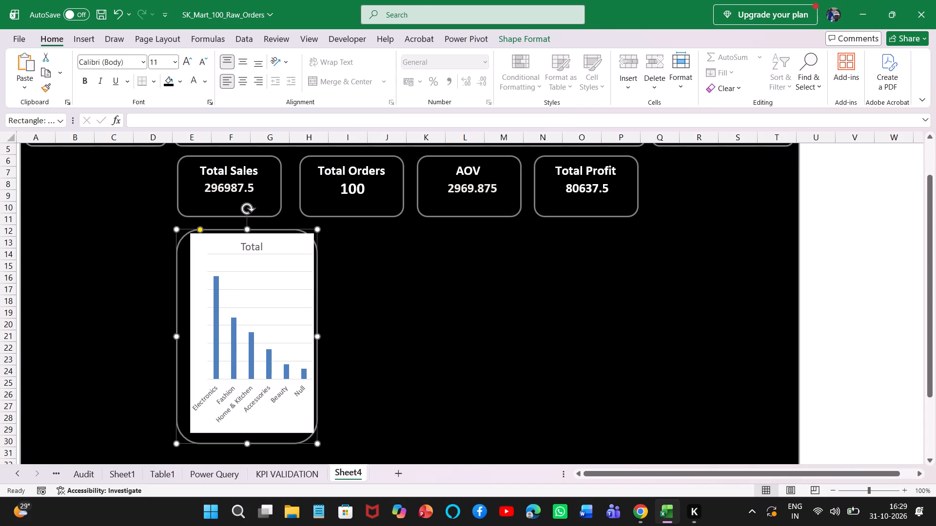
{"action": "left_click", "coordinate": [307, 438]}
{"action": "left_click_drag", "start_coordinate": [317, 443], "coordinate": [321, 446]}
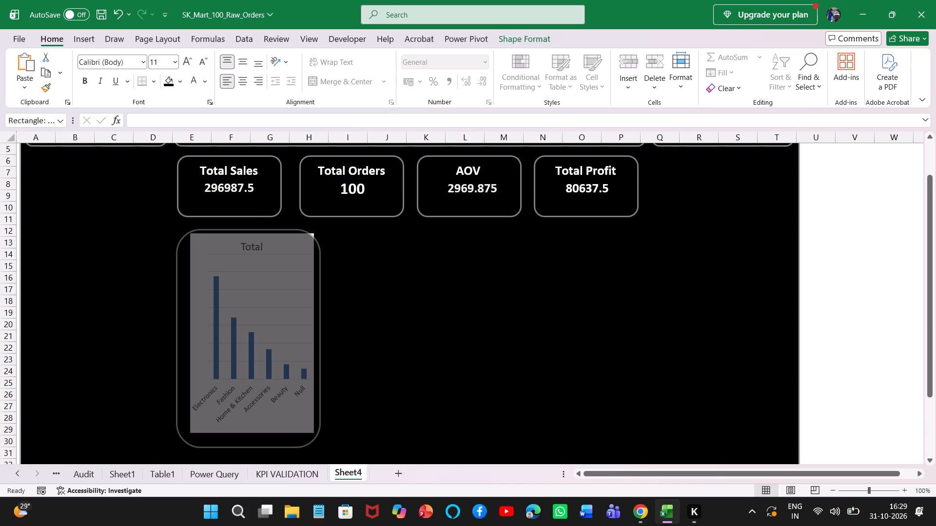
{"action": "left_click_drag", "start_coordinate": [321, 446], "coordinate": [325, 441]}
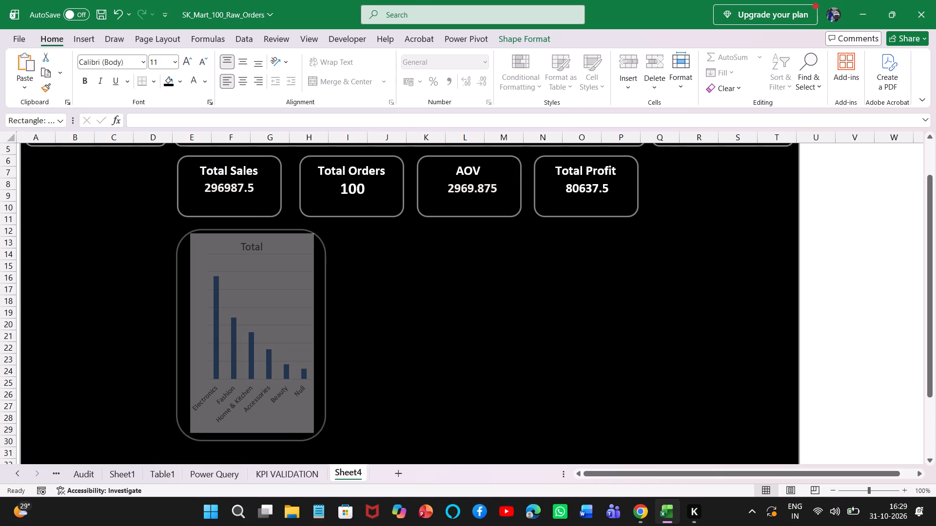
{"action": "left_click_drag", "start_coordinate": [325, 441], "coordinate": [323, 440]}
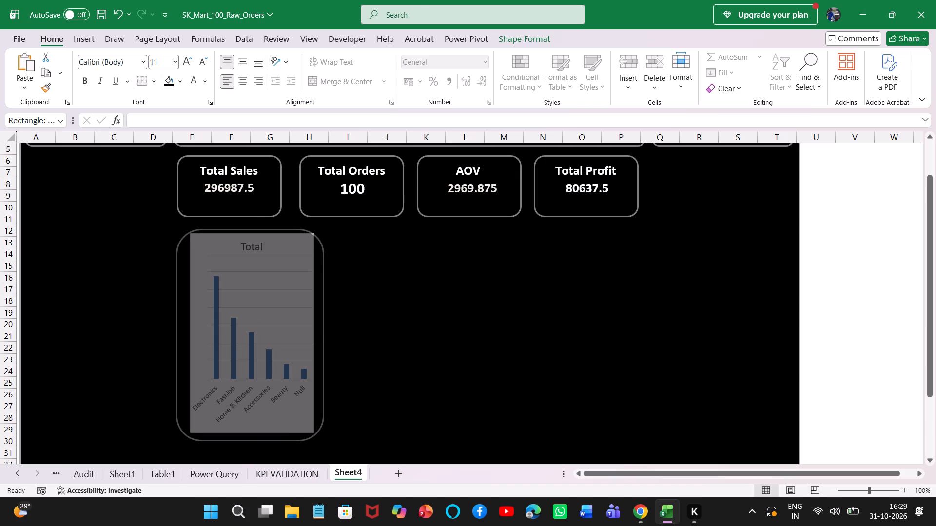
Reduce the corner rounding of the box around the category chart so its corners are only slightly rounded.
{"action": "left_click", "coordinate": [200, 228]}
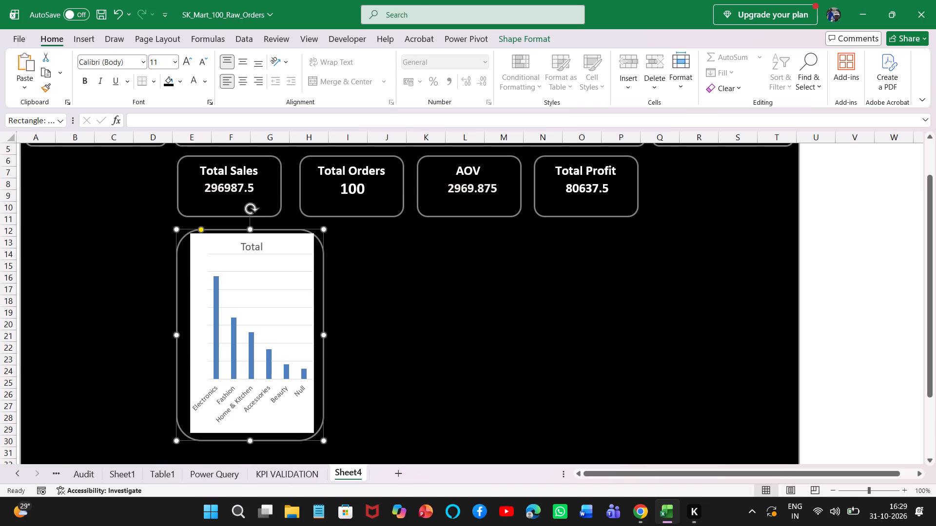
{"action": "left_click_drag", "start_coordinate": [200, 228], "coordinate": [180, 229]}
Nudge the category chart slightly left and down inside its box.
{"action": "left_click", "coordinate": [227, 266]}
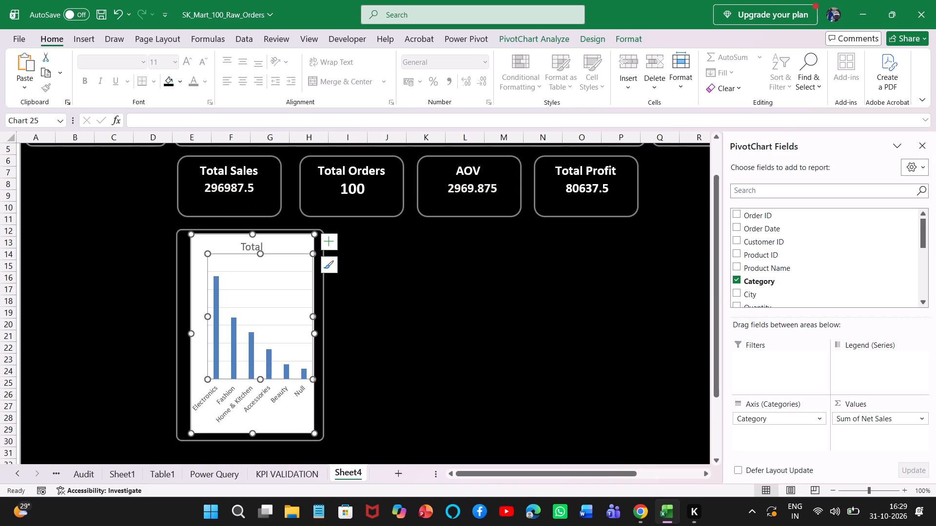
{"action": "left_click", "coordinate": [208, 240]}
{"action": "left_click", "coordinate": [208, 240]}
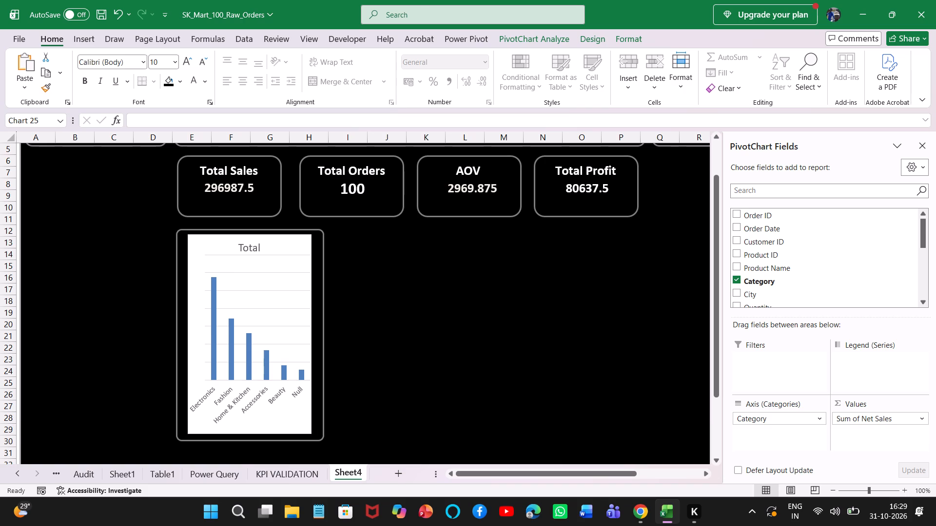
Delete the horizontal gridlines from the category chart.
{"action": "left_click", "coordinate": [274, 272]}
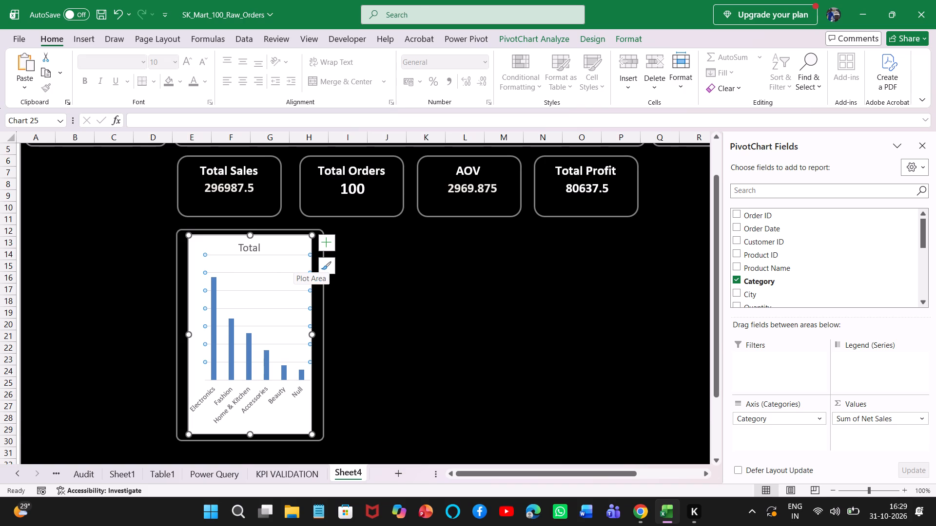
{"action": "right_click", "coordinate": [279, 260]}
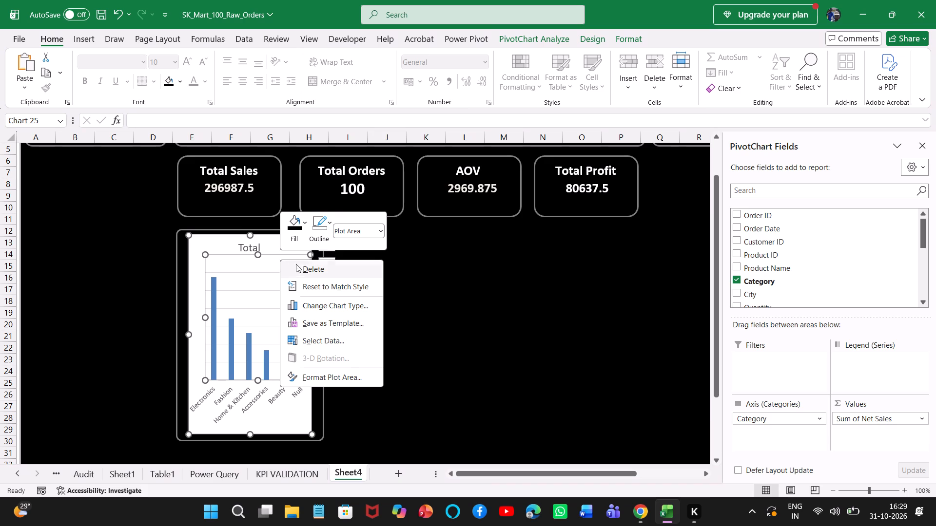
{"action": "left_click", "coordinate": [308, 268]}
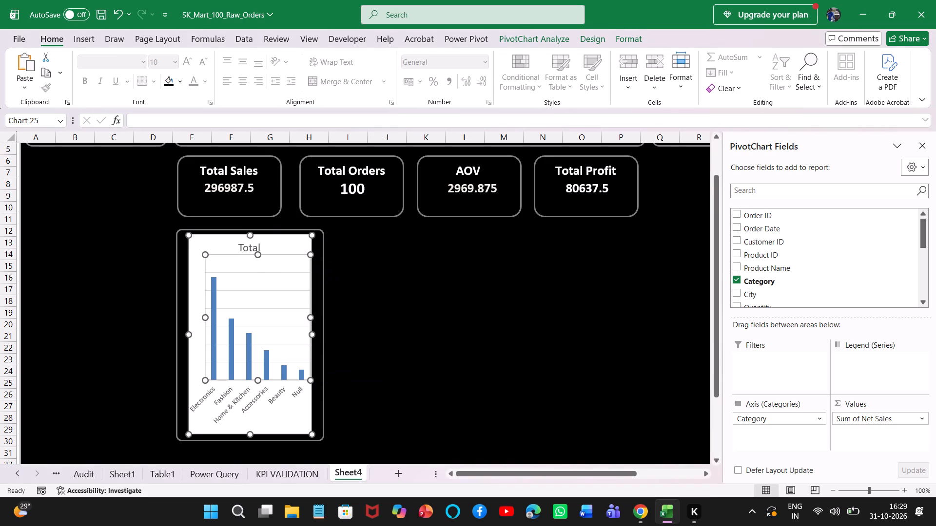
{"action": "left_click", "coordinate": [357, 300]}
{"action": "left_click", "coordinate": [267, 288]}
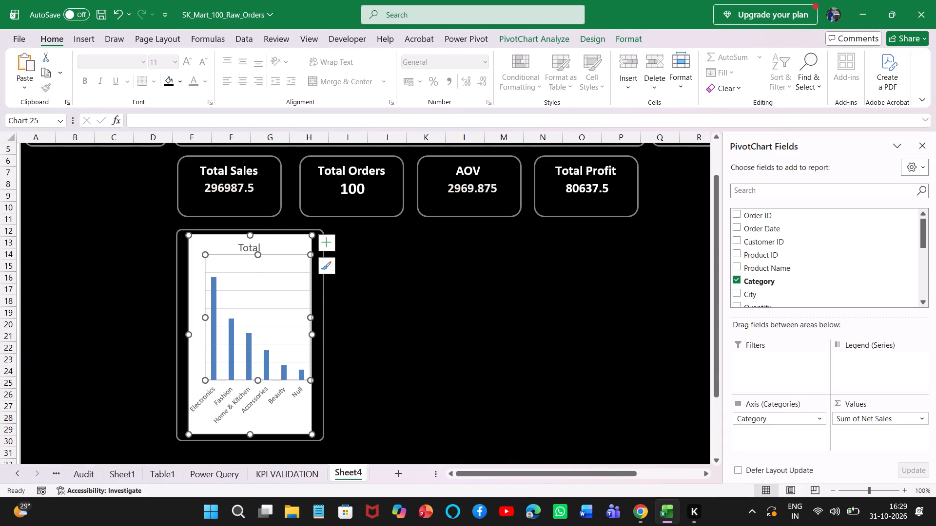
{"action": "left_click", "coordinate": [264, 269]}
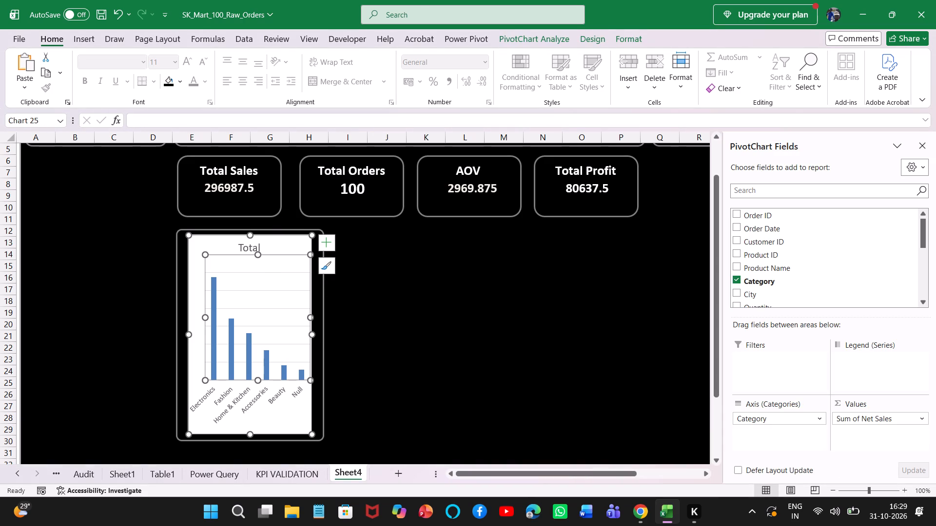
{"action": "left_click", "coordinate": [260, 274]}
{"action": "right_click", "coordinate": [260, 274]}
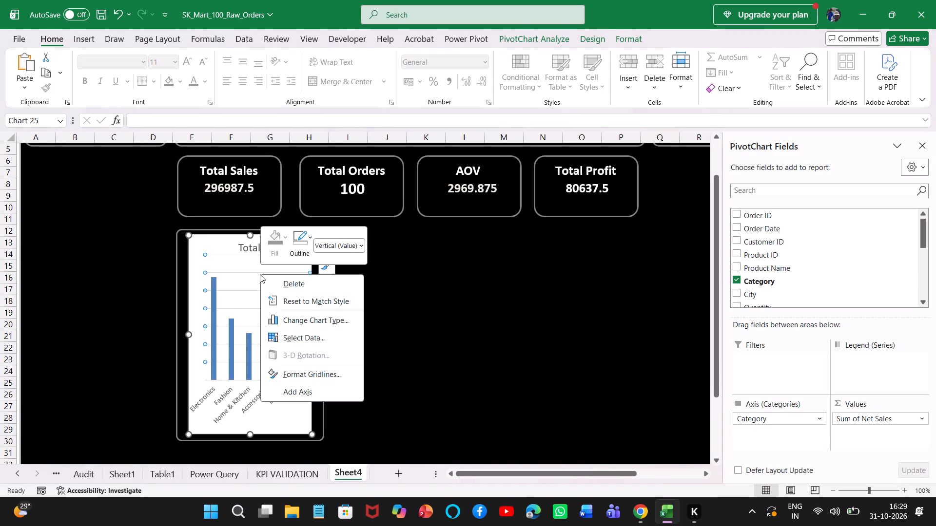
{"action": "left_click", "coordinate": [299, 283]}
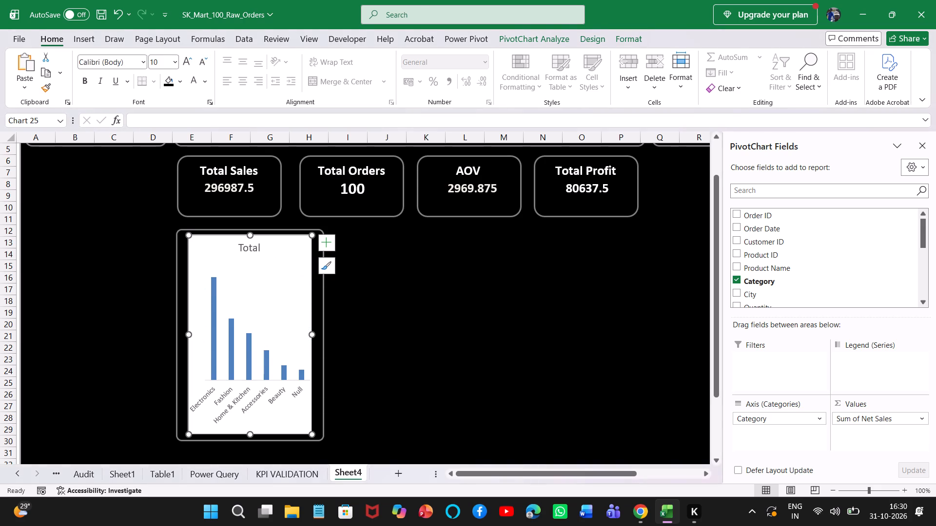
{"action": "left_click", "coordinate": [394, 332]}
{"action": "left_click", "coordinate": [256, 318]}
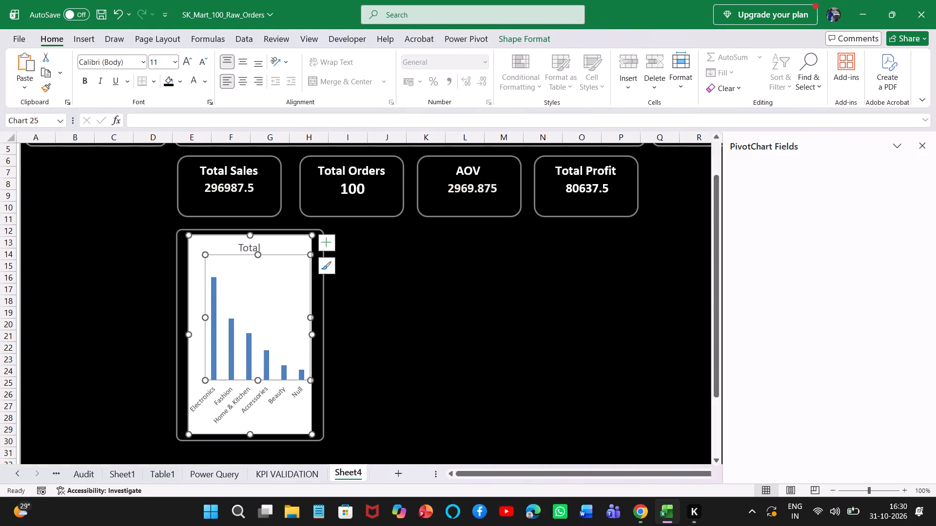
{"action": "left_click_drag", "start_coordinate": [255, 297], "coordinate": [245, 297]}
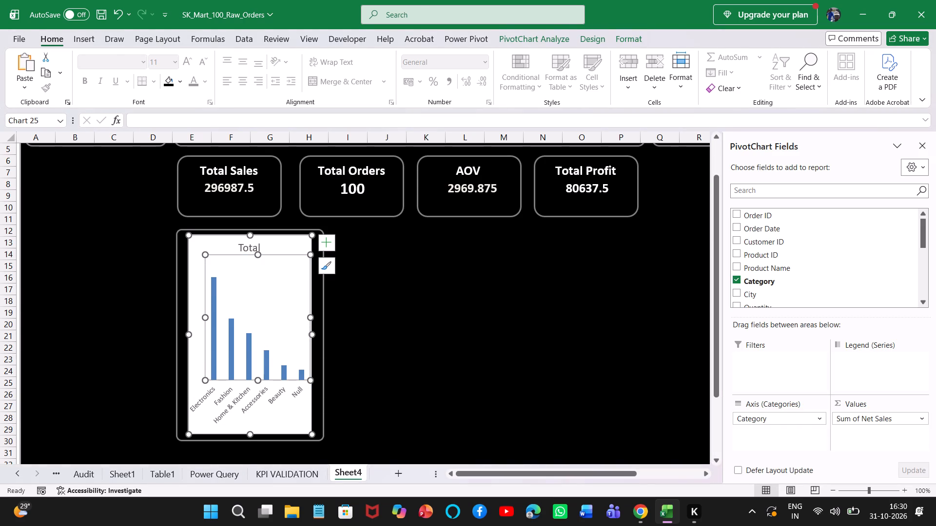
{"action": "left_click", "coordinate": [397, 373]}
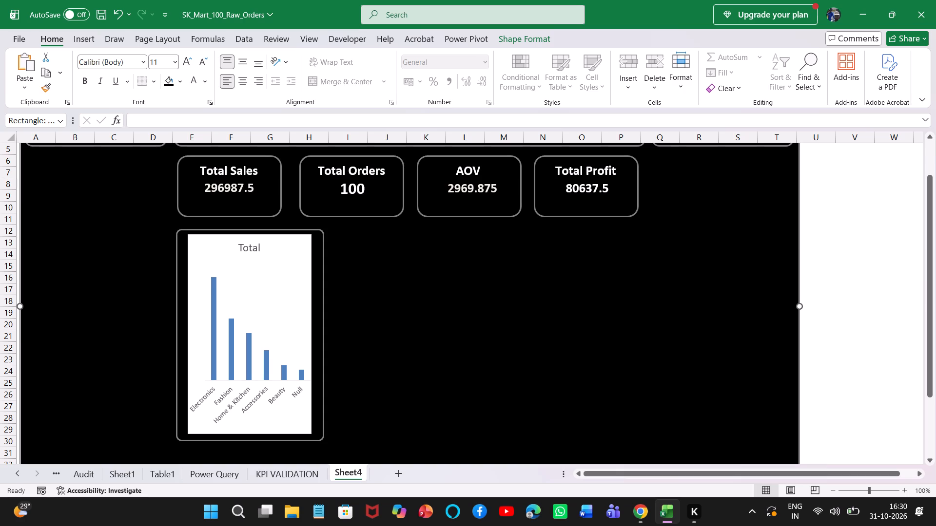
{"action": "key", "text": "alt+Tab"}
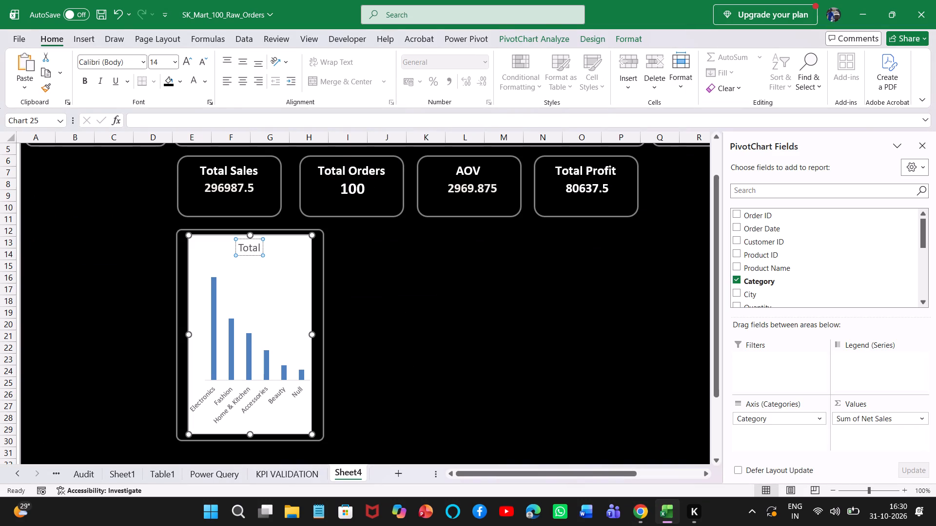
{"action": "key", "text": "BackSpace"}
{"action": "key", "text": "BackSpace"}
{"action": "key", "text": "BackSpace"}
{"action": "key", "text": "BackSpace"}
{"action": "key", "text": "BackSpace"}
{"action": "key", "text": "ctrl+v"}
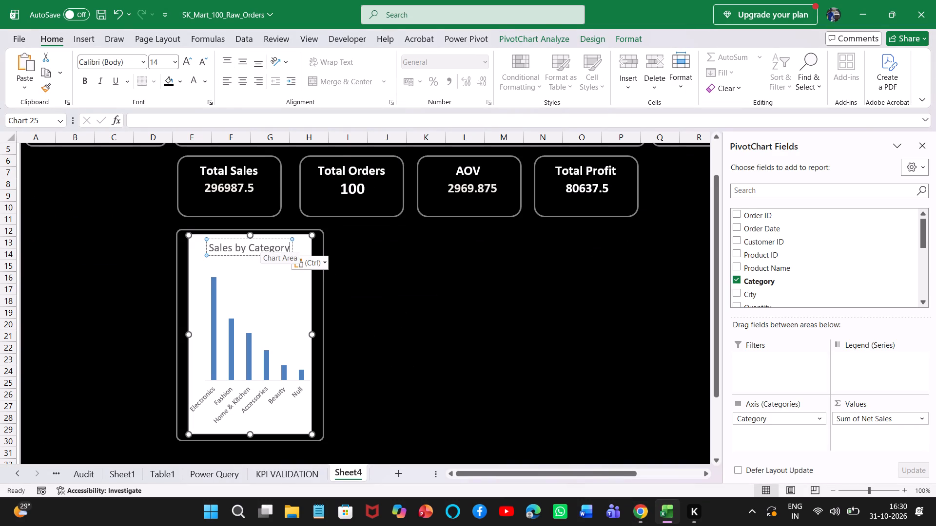
{"action": "left_click", "coordinate": [253, 296]}
{"action": "left_click", "coordinate": [405, 351]}
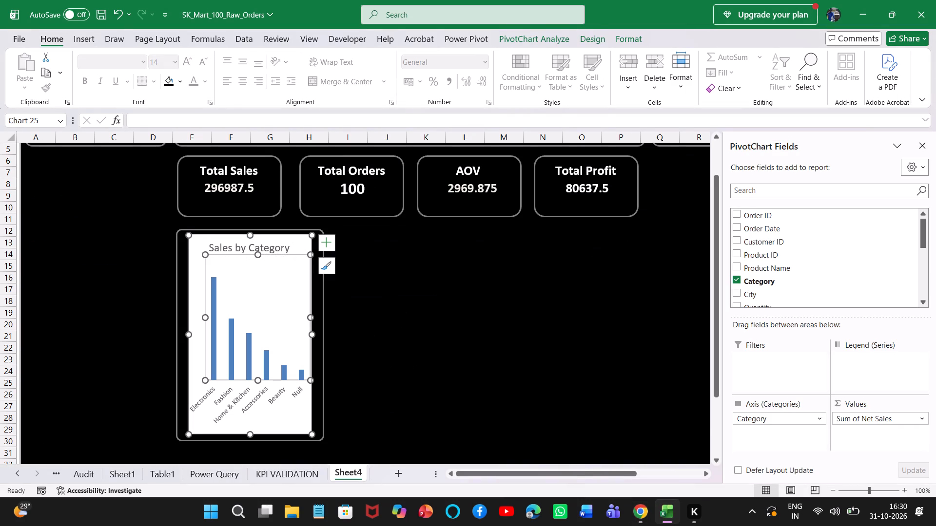
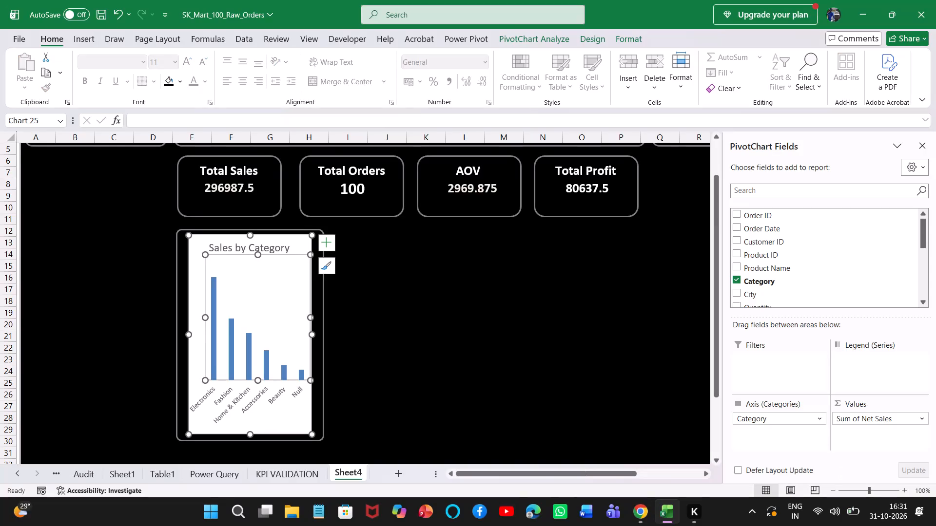
Format the "Sales by Category" chart title as bold with white text.
{"action": "left_click", "coordinate": [239, 244]}
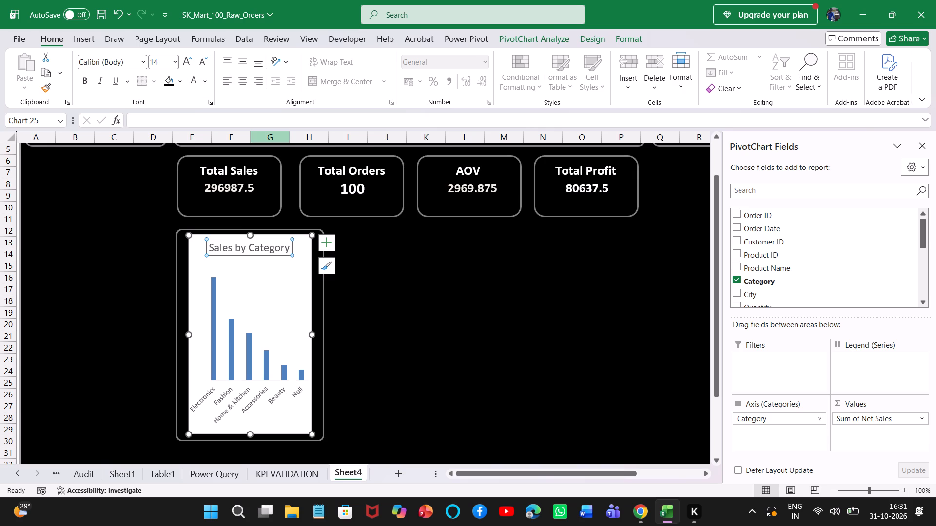
{"action": "left_click_drag", "start_coordinate": [210, 247], "coordinate": [284, 244]}
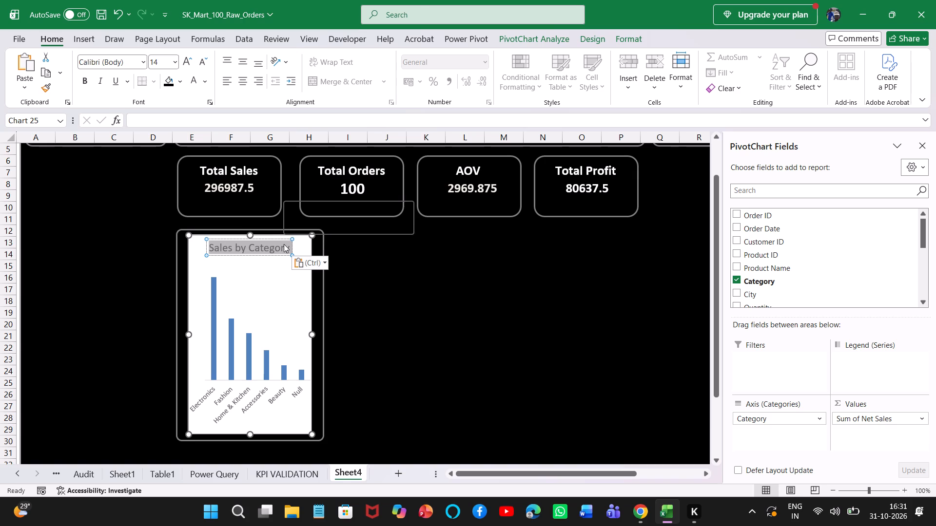
{"action": "left_click", "coordinate": [84, 77]}
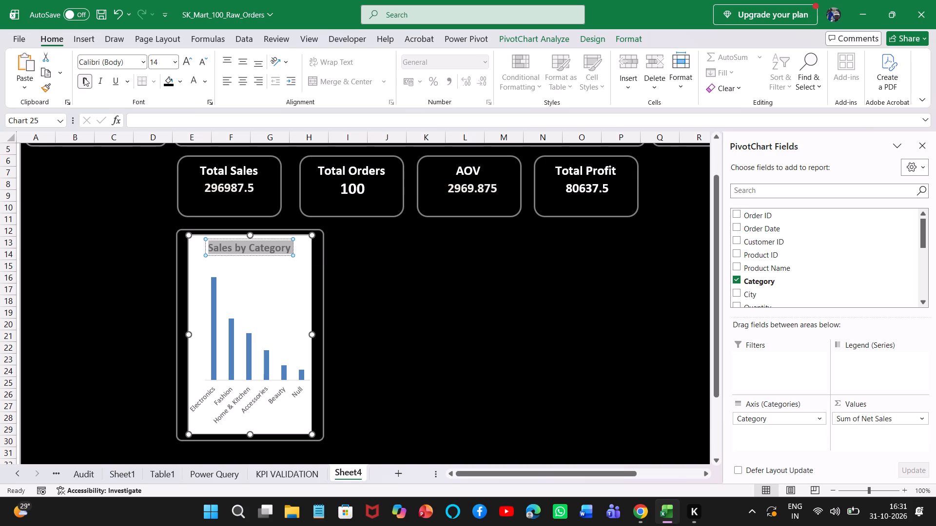
{"action": "left_click", "coordinate": [203, 82]}
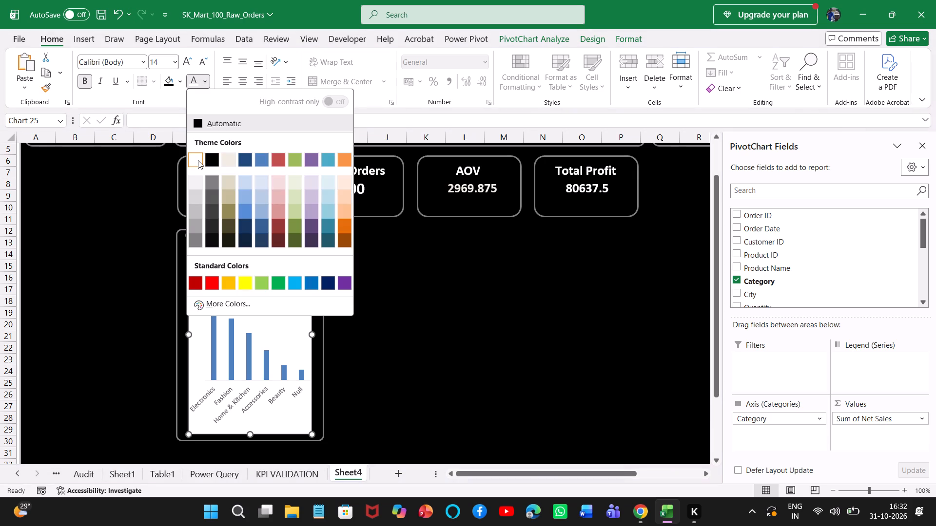
{"action": "left_click", "coordinate": [198, 160]}
{"action": "left_click", "coordinate": [259, 281]}
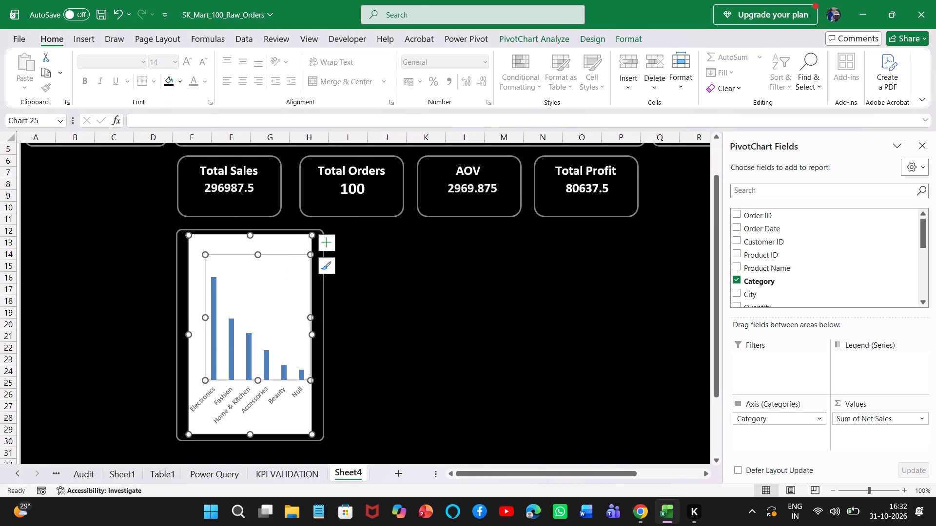
Give the category chart's title box a white fill and no outline.
{"action": "left_click", "coordinate": [233, 244]}
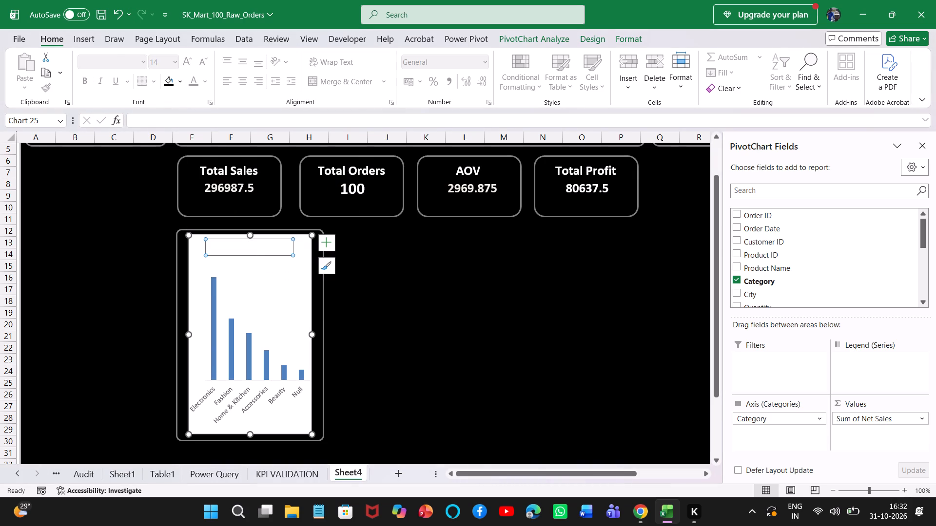
{"action": "left_click", "coordinate": [630, 33]}
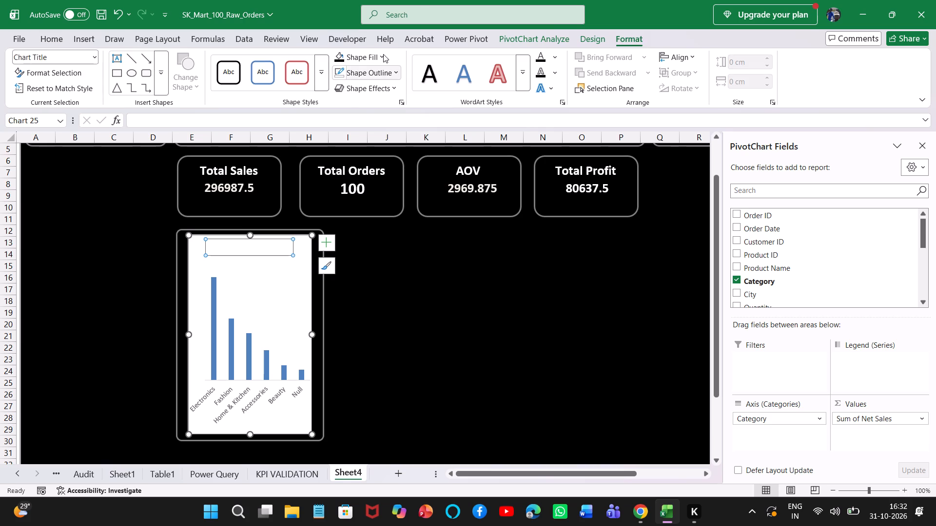
{"action": "left_click", "coordinate": [384, 54]}
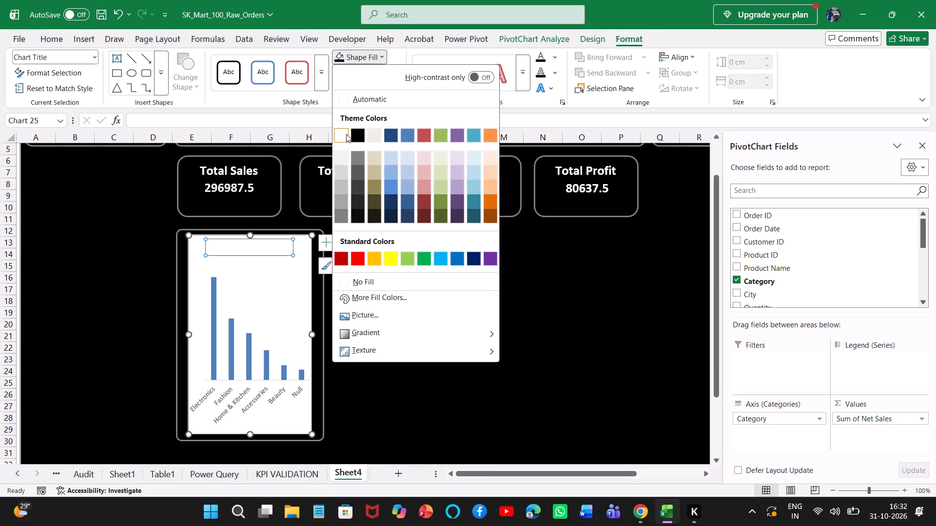
{"action": "left_click", "coordinate": [341, 135]}
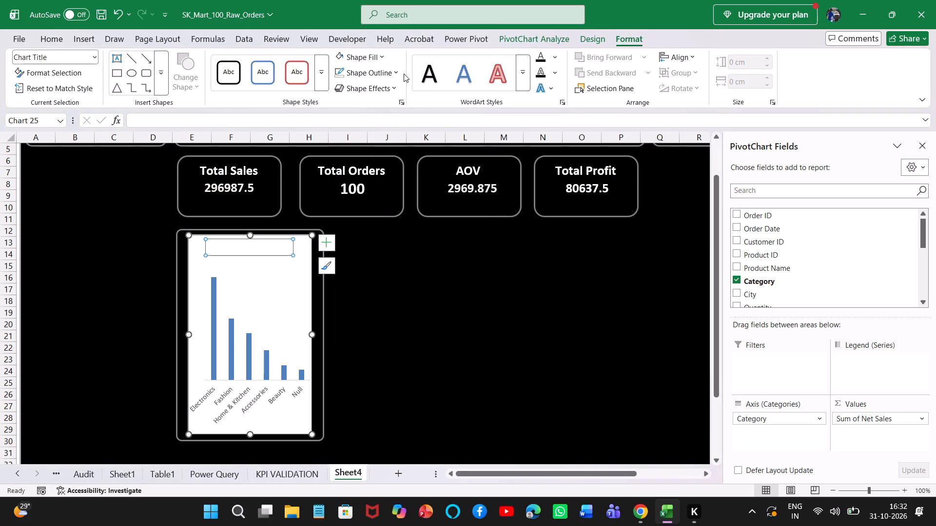
{"action": "left_click", "coordinate": [404, 74]}
{"action": "left_click", "coordinate": [400, 72]}
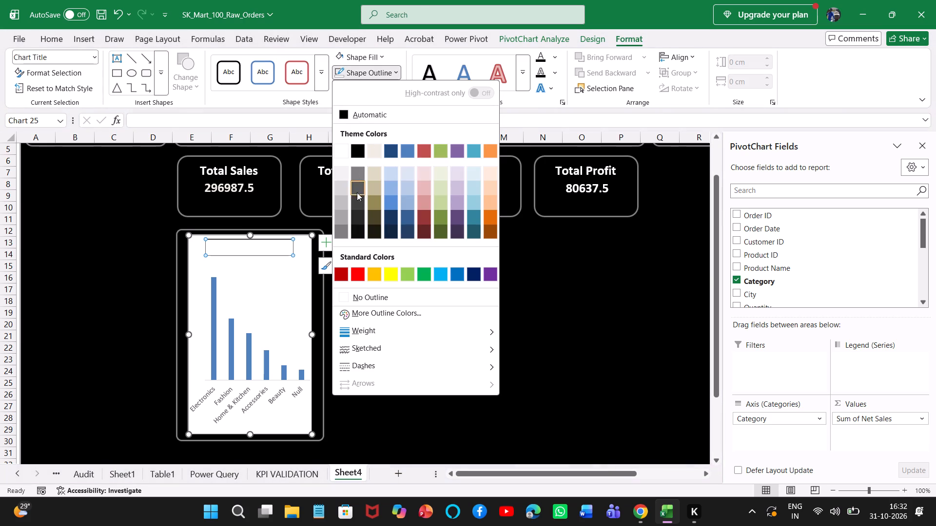
{"action": "left_click", "coordinate": [363, 299]}
{"action": "left_click", "coordinate": [383, 319]}
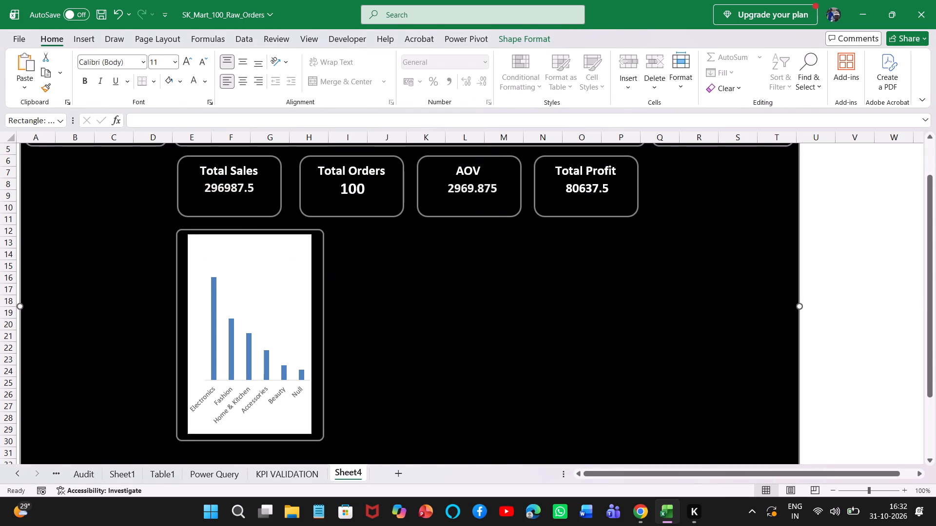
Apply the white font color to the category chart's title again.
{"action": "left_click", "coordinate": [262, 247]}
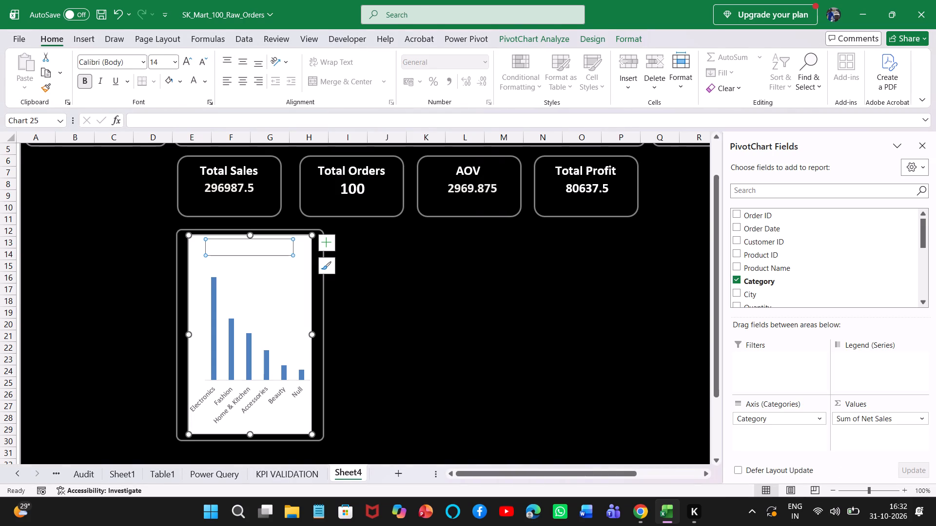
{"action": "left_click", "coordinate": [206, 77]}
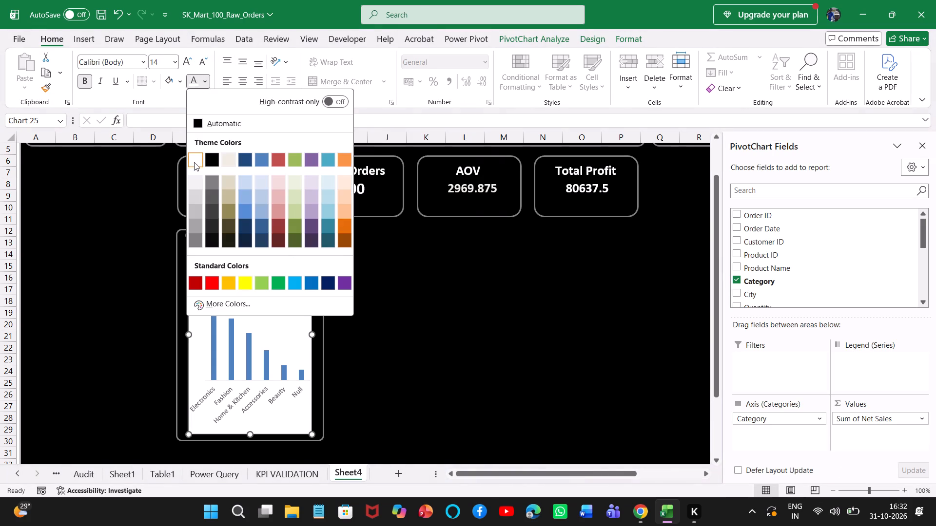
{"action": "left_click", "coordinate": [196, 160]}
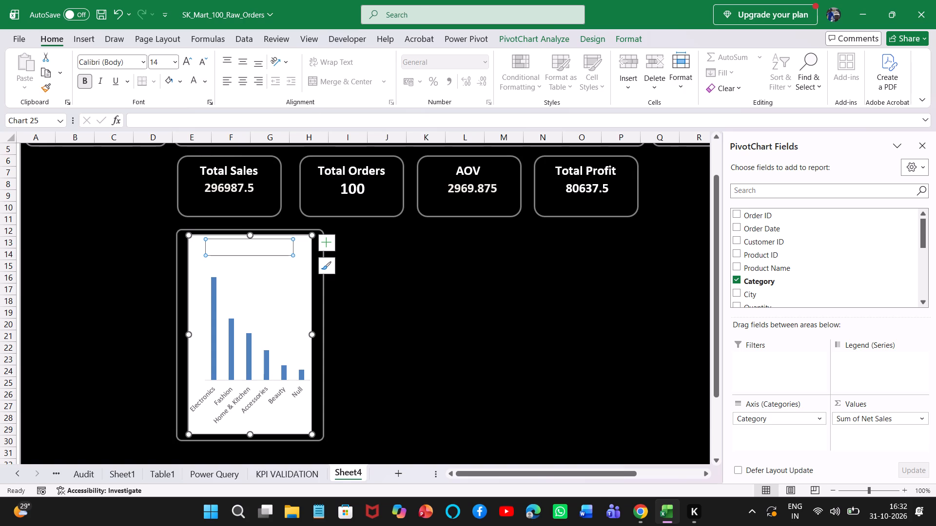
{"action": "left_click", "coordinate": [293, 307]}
Give the category chart's chart area a white fill and no outline.
{"action": "left_click", "coordinate": [197, 253]}
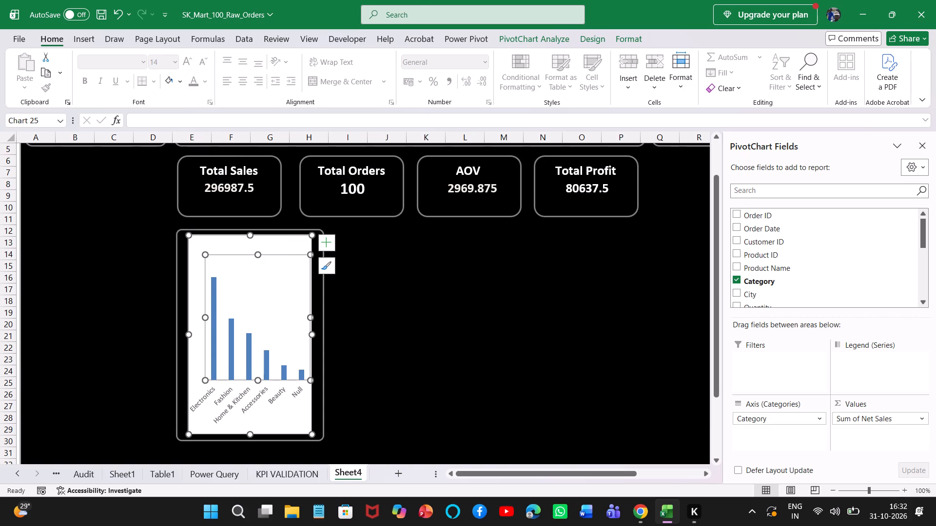
{"action": "left_click", "coordinate": [621, 37]}
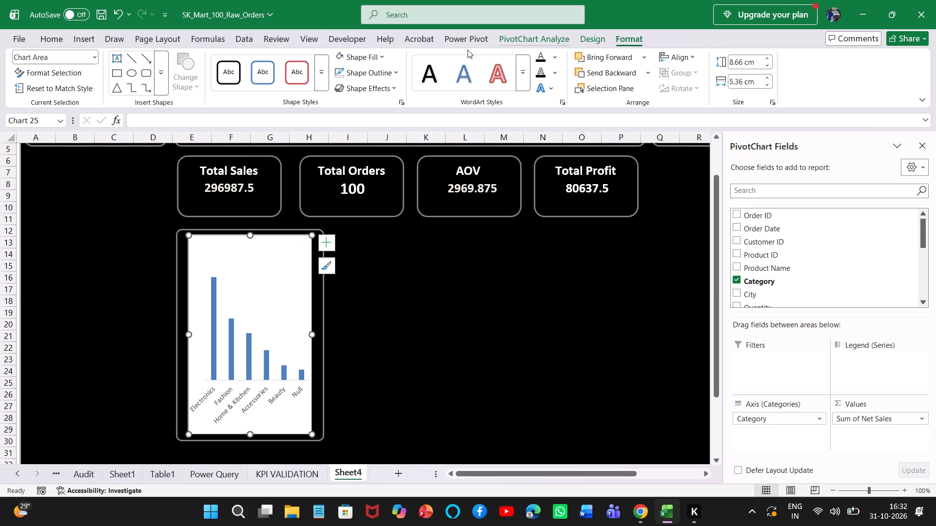
{"action": "left_click", "coordinate": [377, 56]}
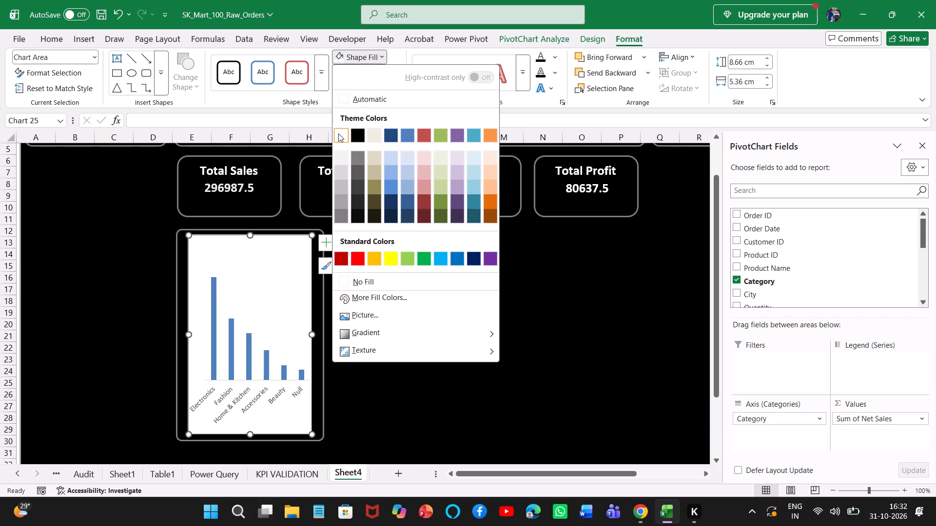
{"action": "left_click", "coordinate": [340, 135]}
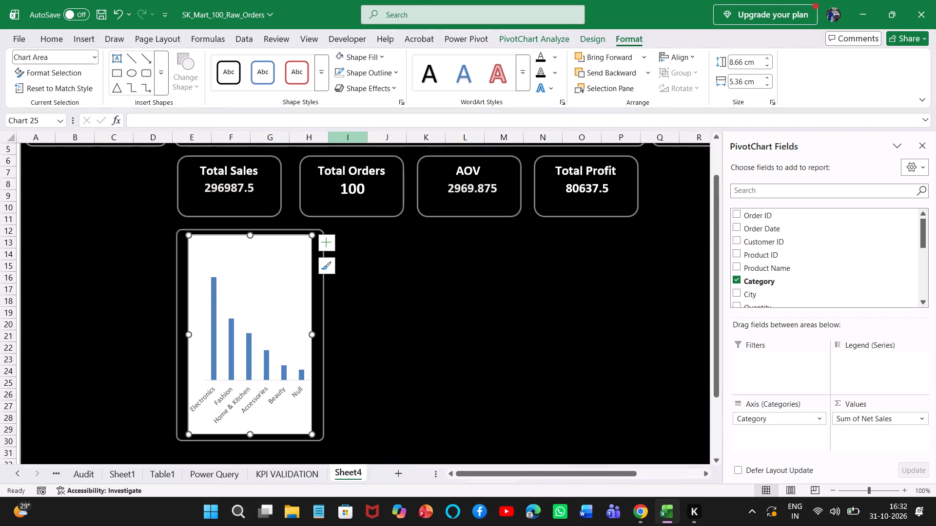
{"action": "left_click", "coordinate": [396, 76]}
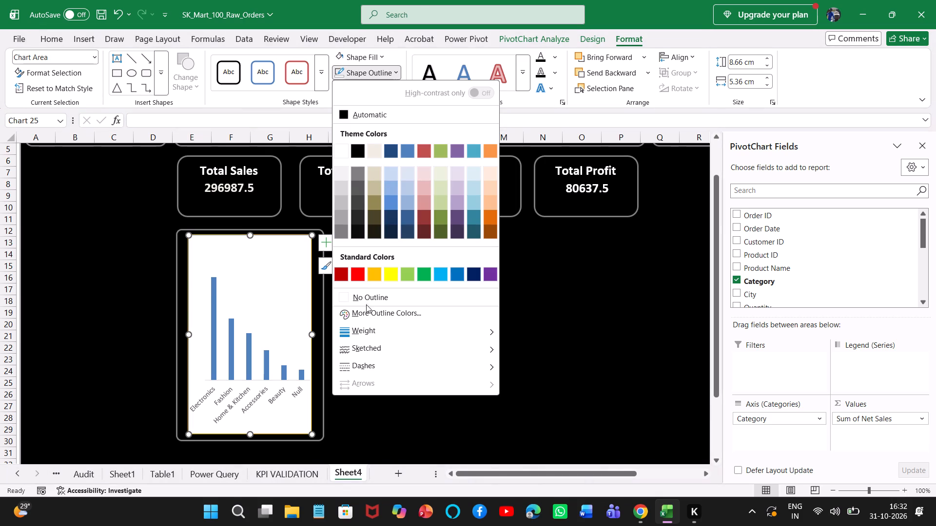
{"action": "left_click", "coordinate": [371, 299]}
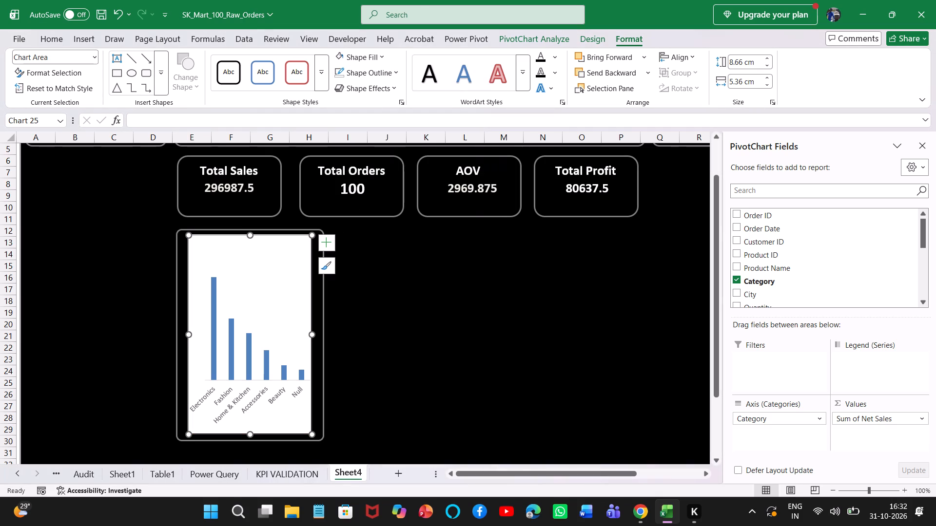
Fill the category chart's chart area with black.
{"action": "left_click", "coordinate": [197, 251]}
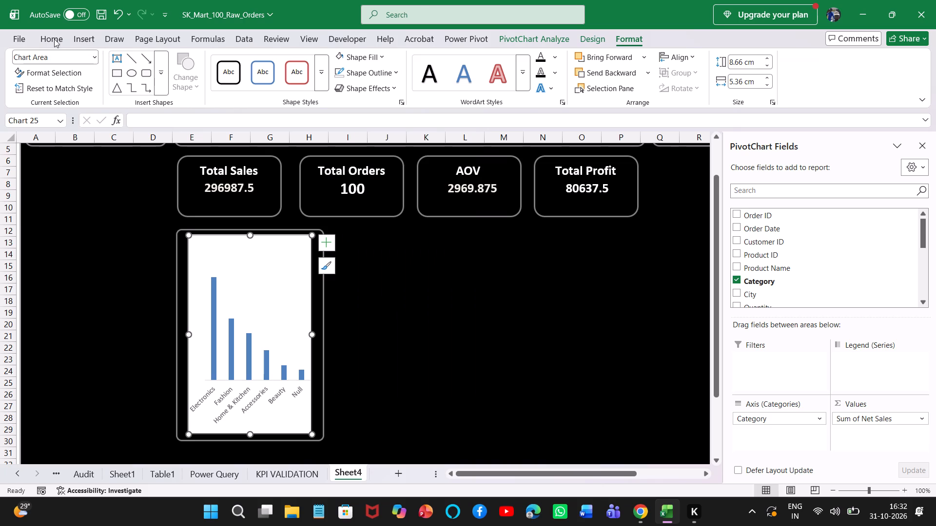
{"action": "left_click", "coordinate": [51, 39]}
{"action": "left_click", "coordinate": [181, 82]}
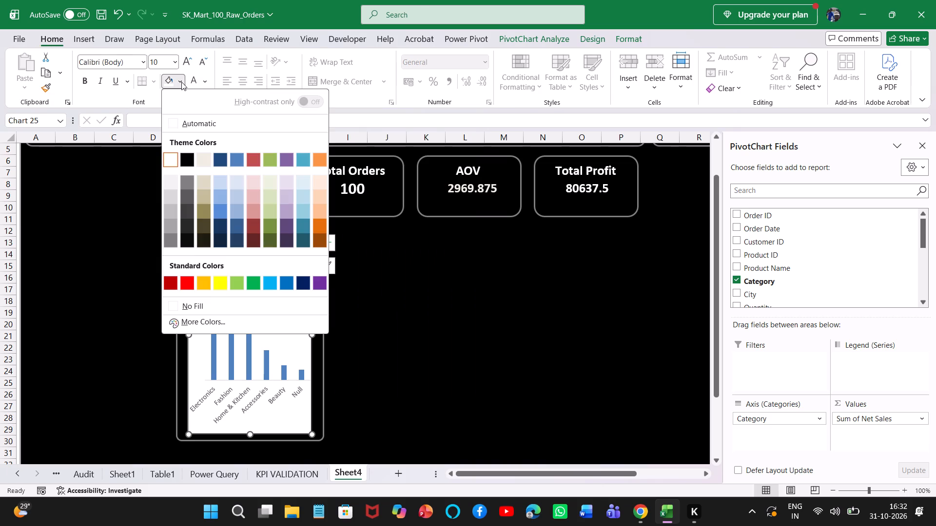
{"action": "left_click", "coordinate": [188, 156]}
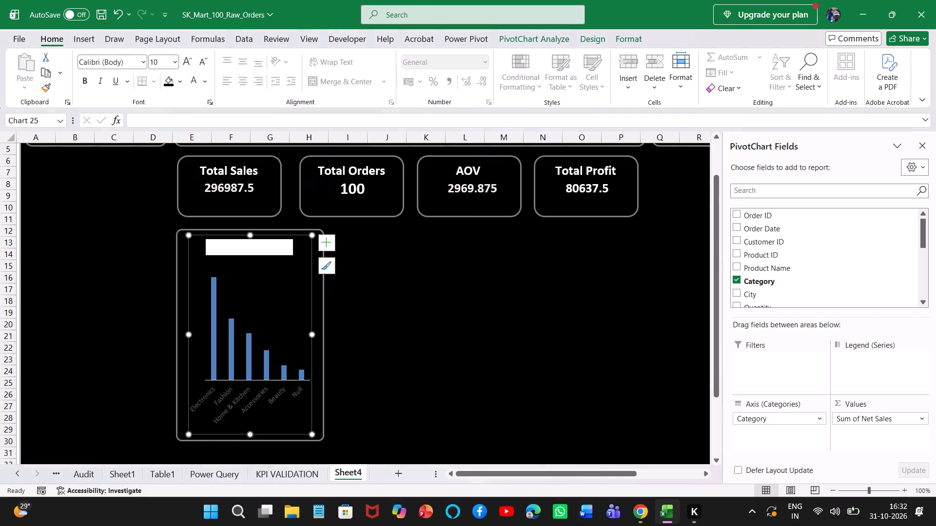
{"action": "left_click", "coordinate": [268, 281]}
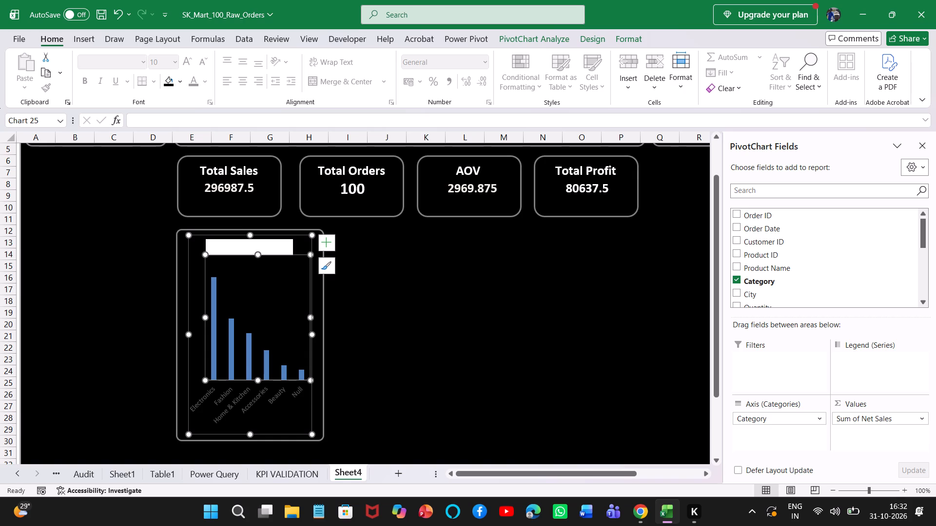
{"action": "left_click", "coordinate": [388, 346]}
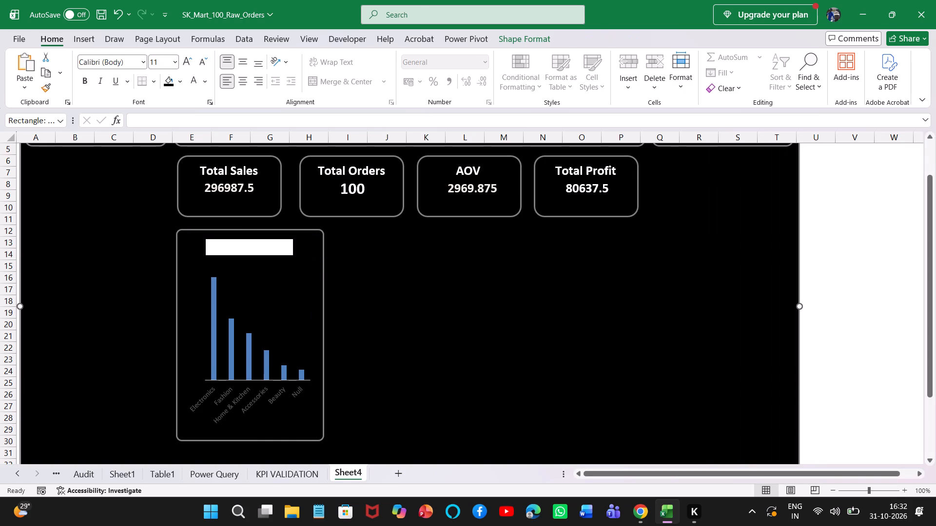
Set the category chart title's font color to black.
{"action": "left_click", "coordinate": [256, 247]}
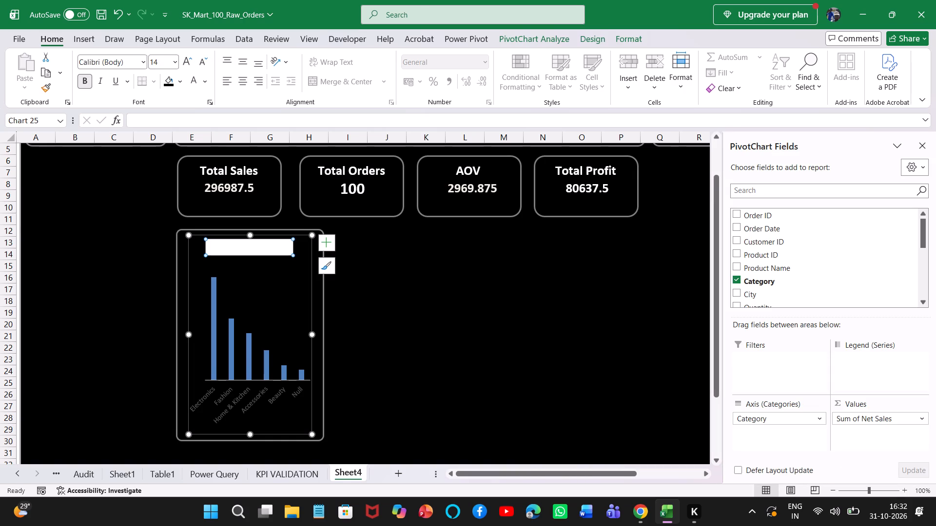
{"action": "left_click", "coordinate": [205, 80]}
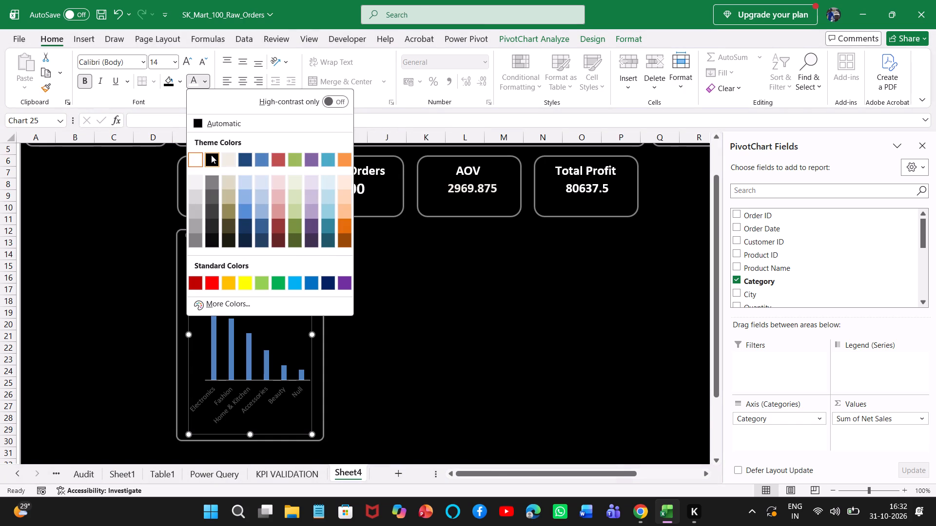
{"action": "left_click", "coordinate": [211, 155]}
{"action": "left_click", "coordinate": [416, 336]}
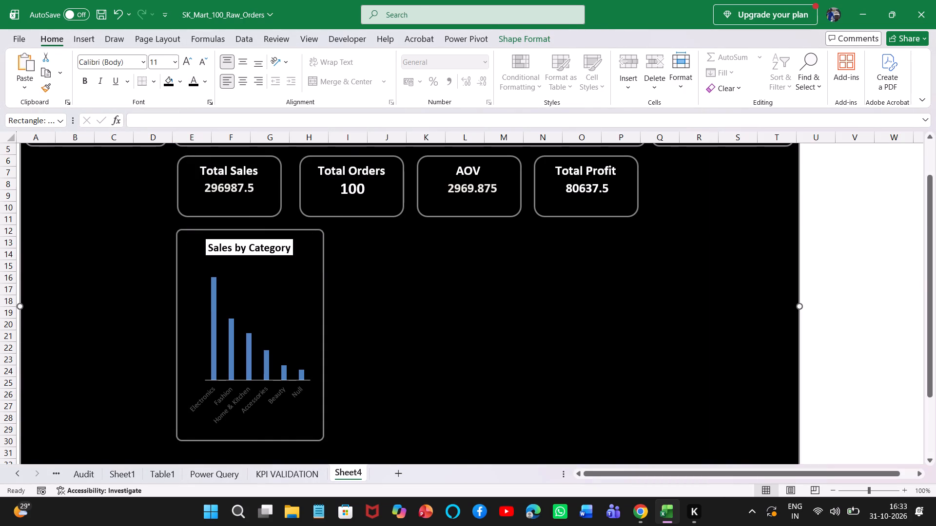
Set the category chart's title box to no outline and fill it with black.
{"action": "left_click", "coordinate": [275, 245]}
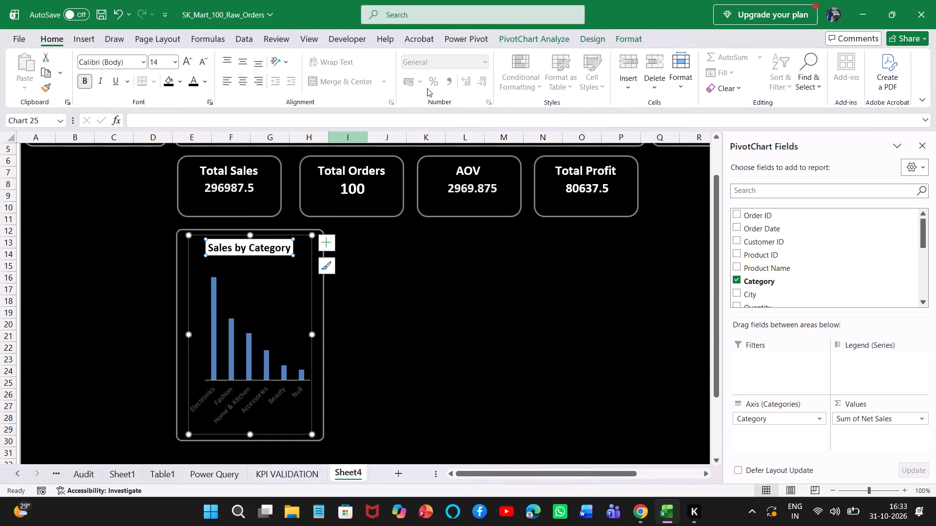
{"action": "left_click", "coordinate": [626, 40]}
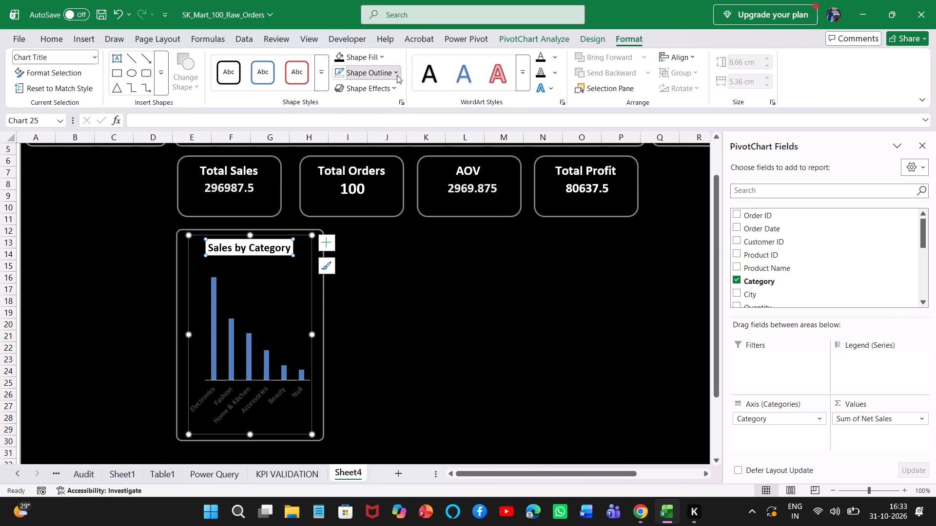
{"action": "left_click", "coordinate": [397, 75]}
{"action": "left_click", "coordinate": [372, 290]}
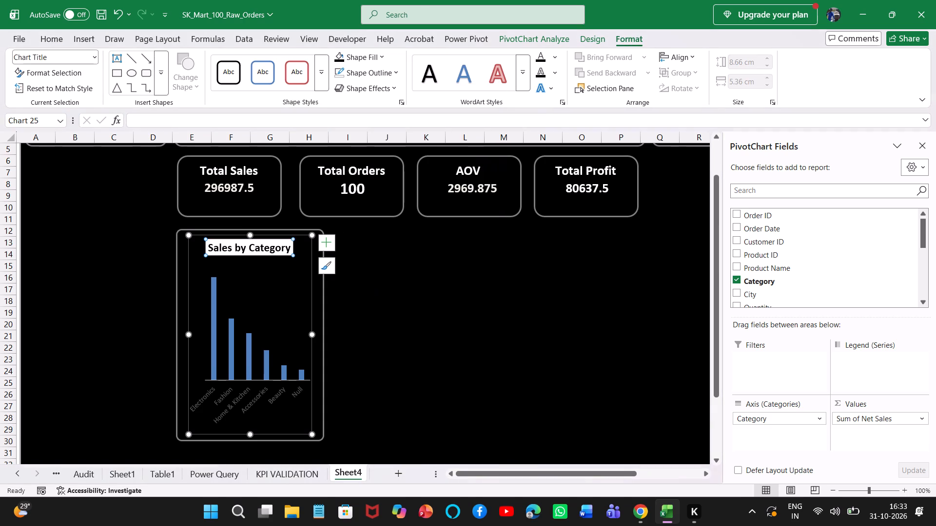
{"action": "left_click", "coordinate": [382, 304]}
{"action": "left_click", "coordinate": [274, 246]}
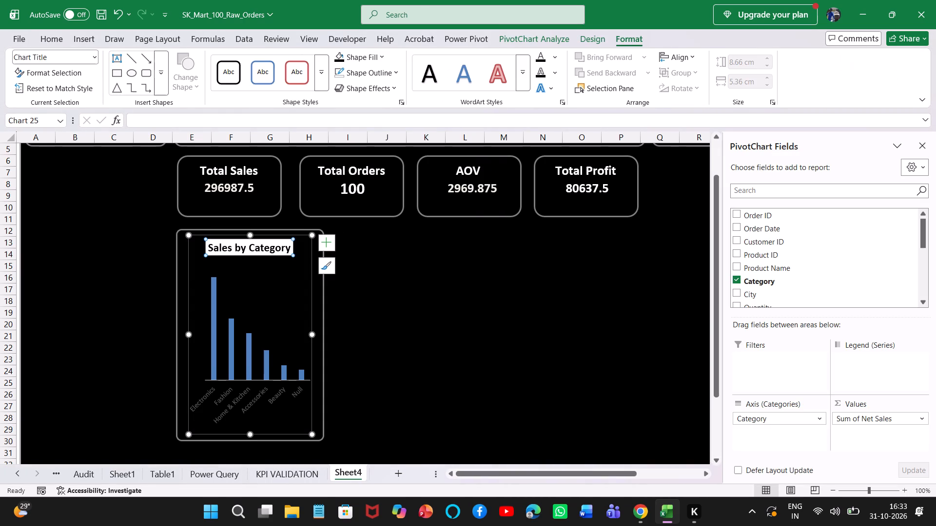
{"action": "left_click", "coordinate": [382, 57]}
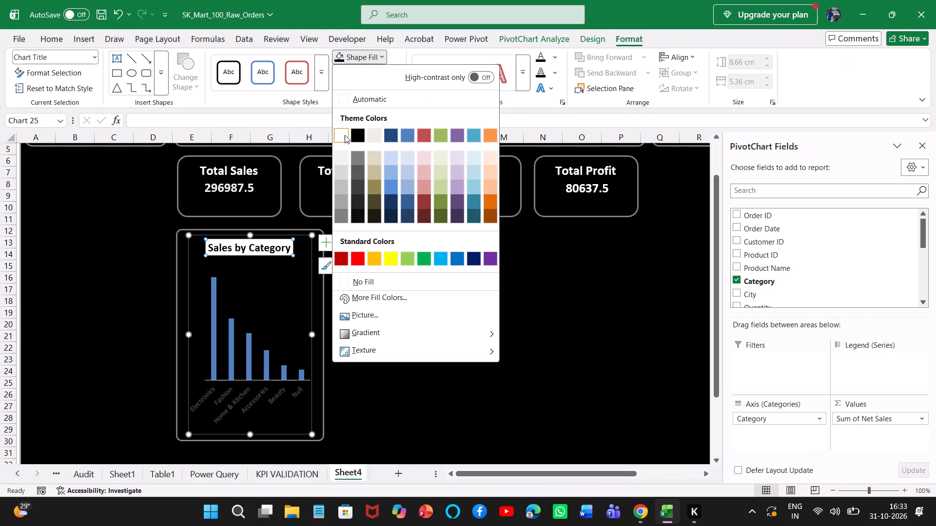
{"action": "left_click", "coordinate": [358, 135]}
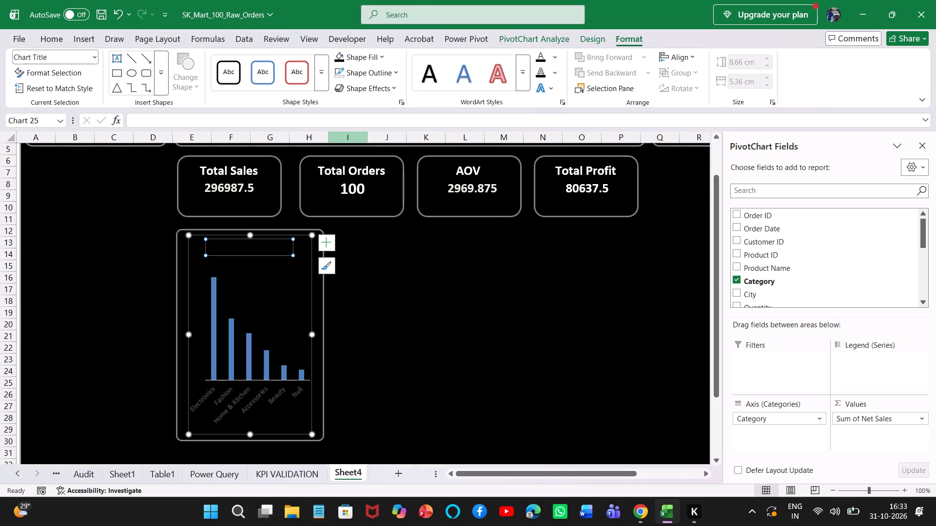
{"action": "left_click", "coordinate": [370, 248]}
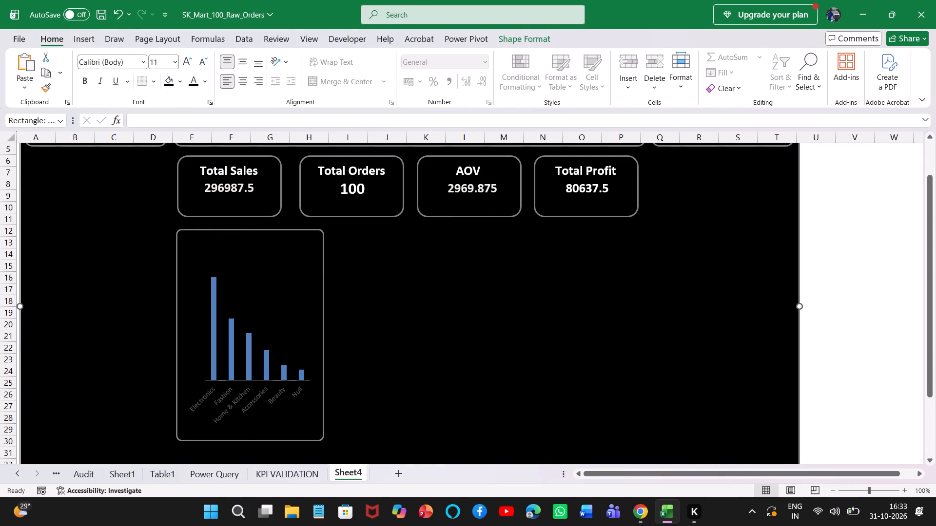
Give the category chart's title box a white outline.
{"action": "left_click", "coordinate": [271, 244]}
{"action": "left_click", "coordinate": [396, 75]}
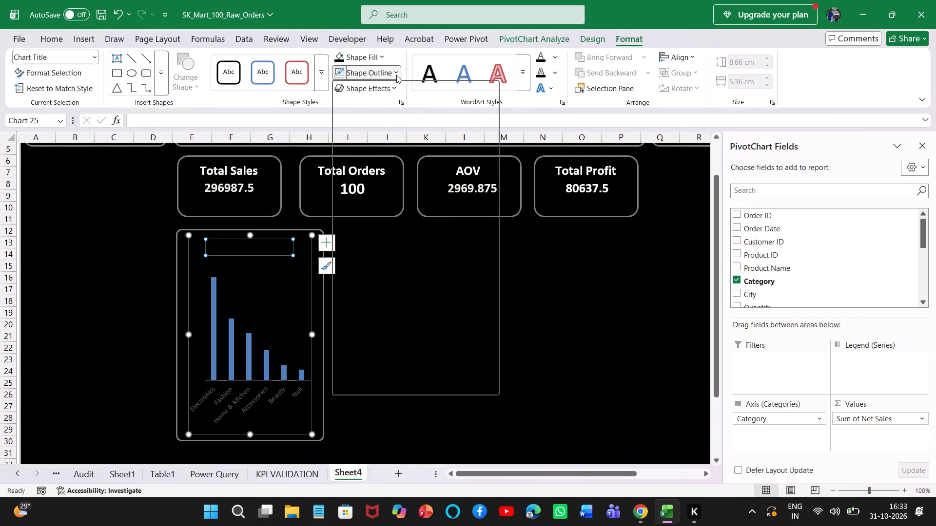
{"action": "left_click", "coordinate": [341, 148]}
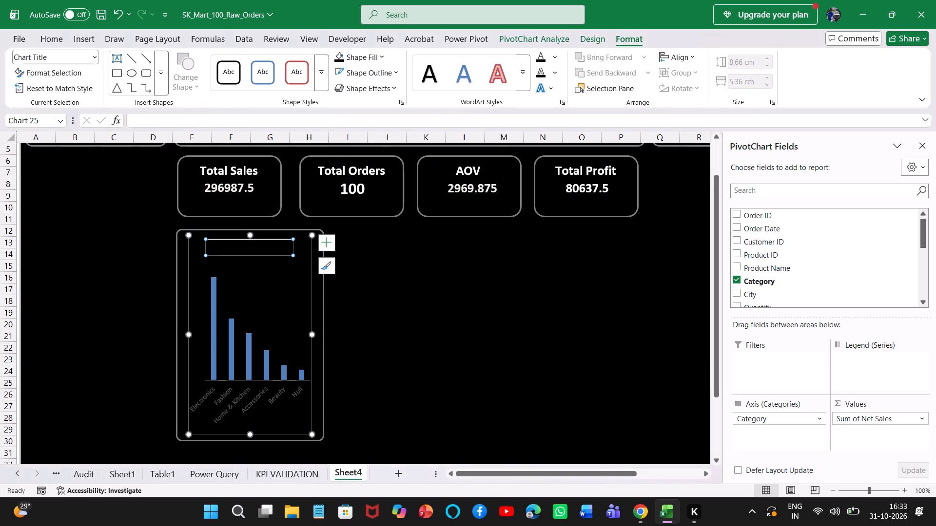
Remove the outline from the category chart's title box.
{"action": "left_click", "coordinate": [246, 248]}
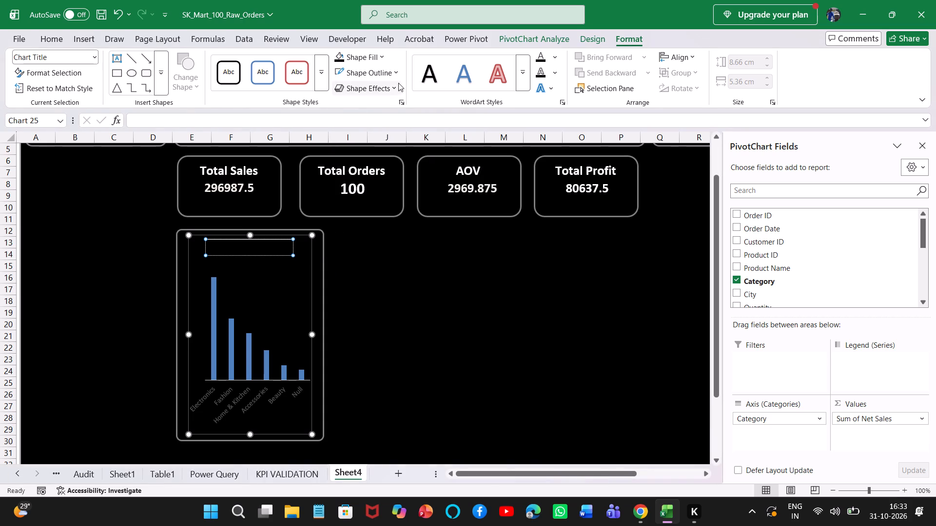
{"action": "left_click", "coordinate": [399, 74]}
{"action": "left_click", "coordinate": [374, 294]}
{"action": "left_click", "coordinate": [392, 358]}
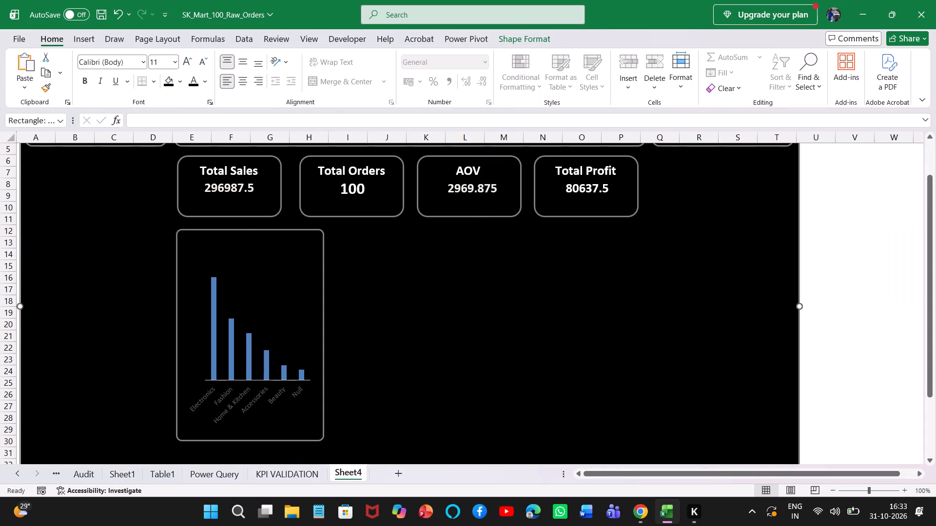
Set the category chart's title box to no fill.
{"action": "left_click", "coordinate": [261, 246]}
{"action": "left_click", "coordinate": [381, 52]}
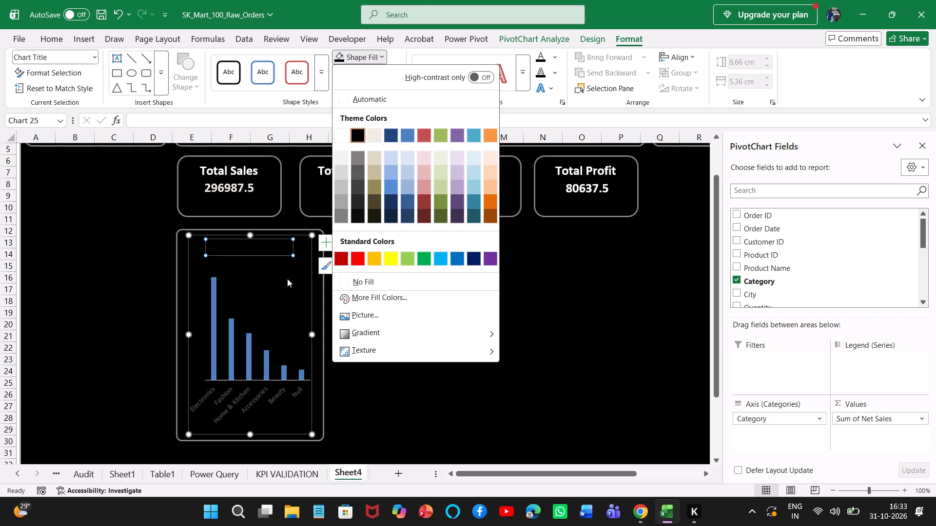
{"action": "left_click", "coordinate": [384, 278]}
Set the font color of the word "Category" in the category chart title to white.
{"action": "left_click", "coordinate": [265, 251]}
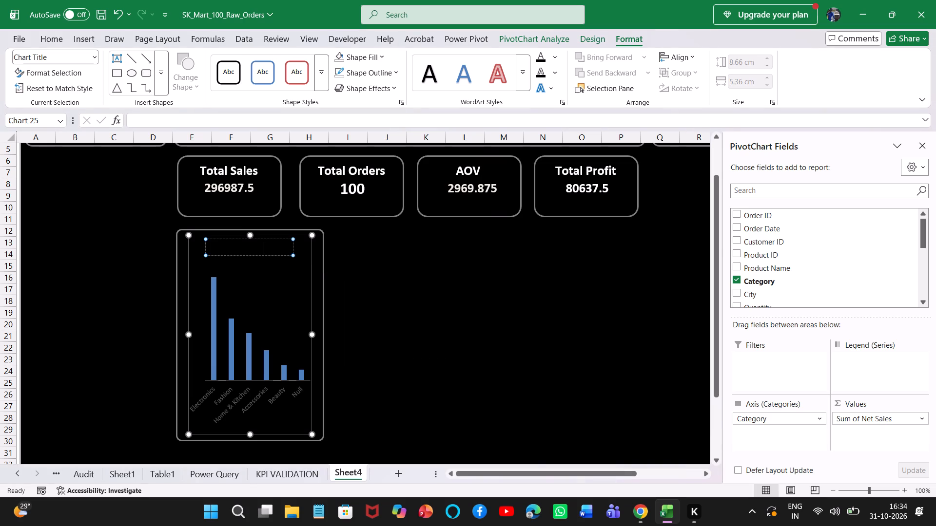
{"action": "left_click", "coordinate": [52, 37]}
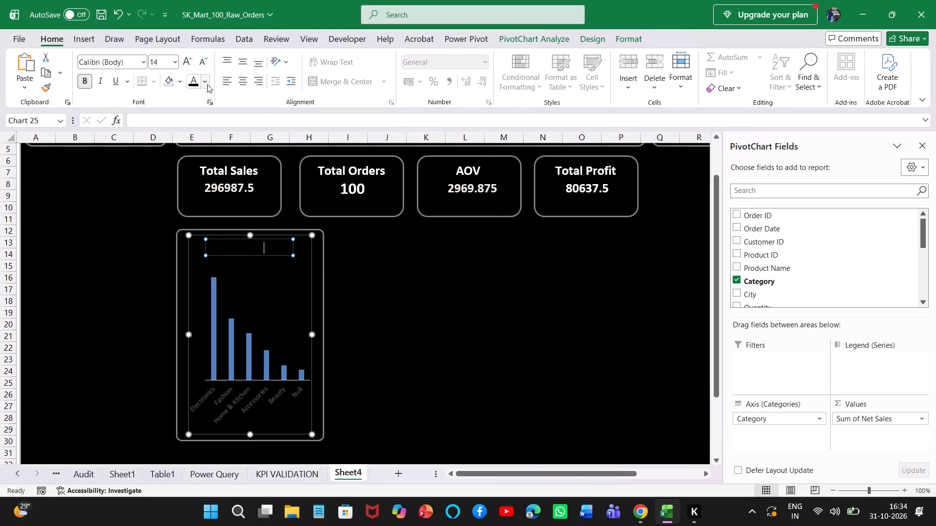
{"action": "left_click", "coordinate": [207, 84]}
{"action": "left_click", "coordinate": [196, 158]}
{"action": "left_click", "coordinate": [262, 285]}
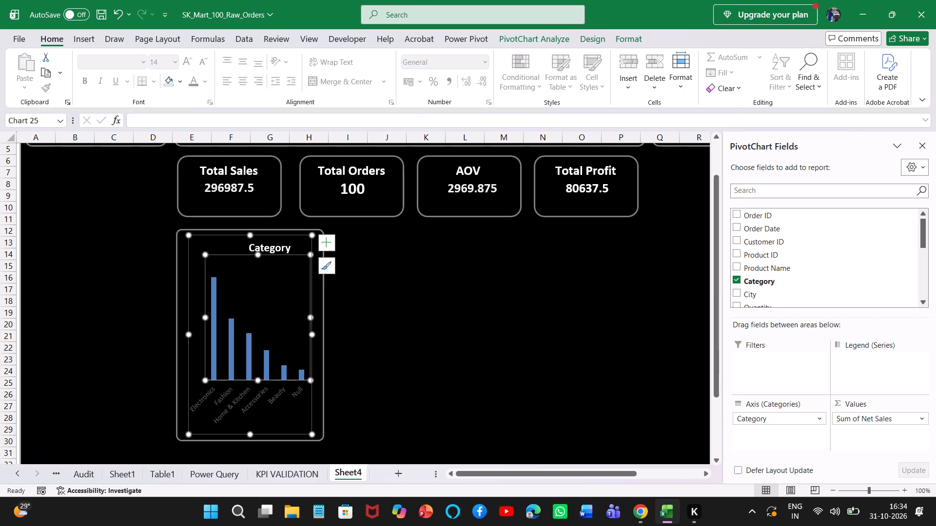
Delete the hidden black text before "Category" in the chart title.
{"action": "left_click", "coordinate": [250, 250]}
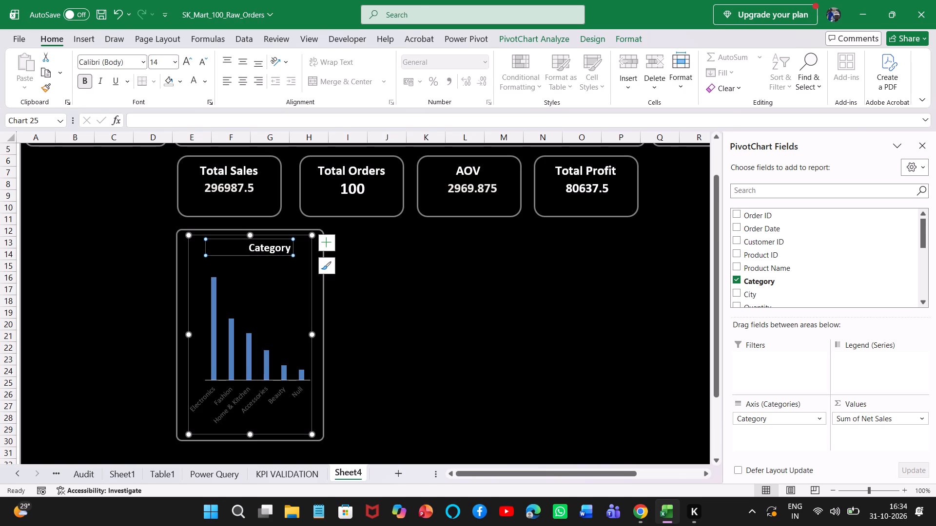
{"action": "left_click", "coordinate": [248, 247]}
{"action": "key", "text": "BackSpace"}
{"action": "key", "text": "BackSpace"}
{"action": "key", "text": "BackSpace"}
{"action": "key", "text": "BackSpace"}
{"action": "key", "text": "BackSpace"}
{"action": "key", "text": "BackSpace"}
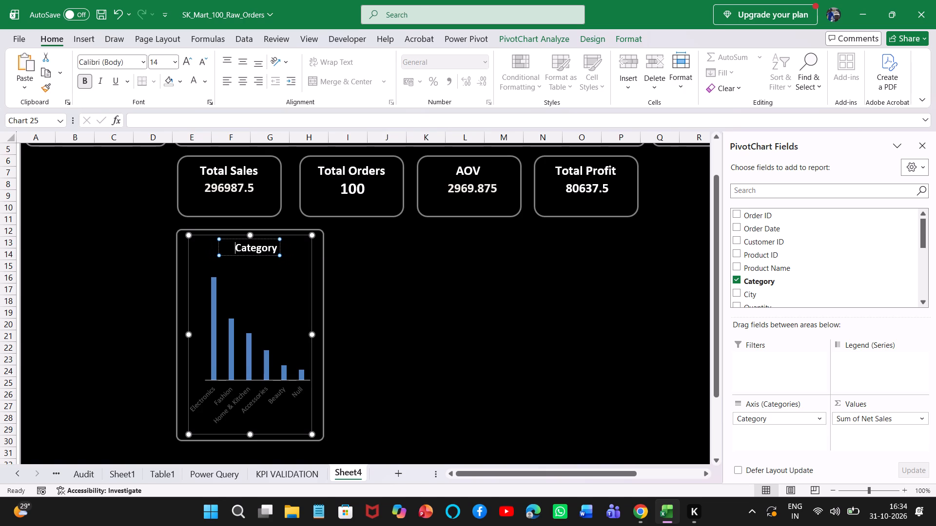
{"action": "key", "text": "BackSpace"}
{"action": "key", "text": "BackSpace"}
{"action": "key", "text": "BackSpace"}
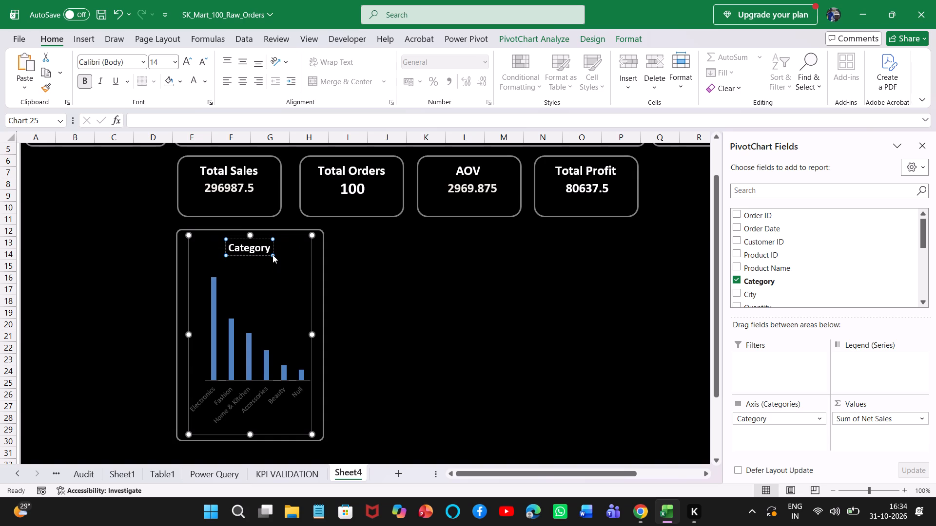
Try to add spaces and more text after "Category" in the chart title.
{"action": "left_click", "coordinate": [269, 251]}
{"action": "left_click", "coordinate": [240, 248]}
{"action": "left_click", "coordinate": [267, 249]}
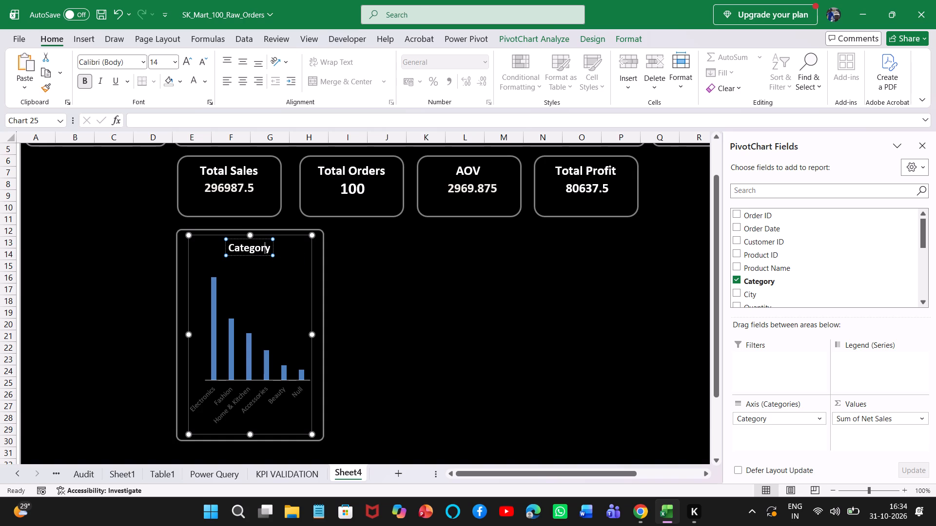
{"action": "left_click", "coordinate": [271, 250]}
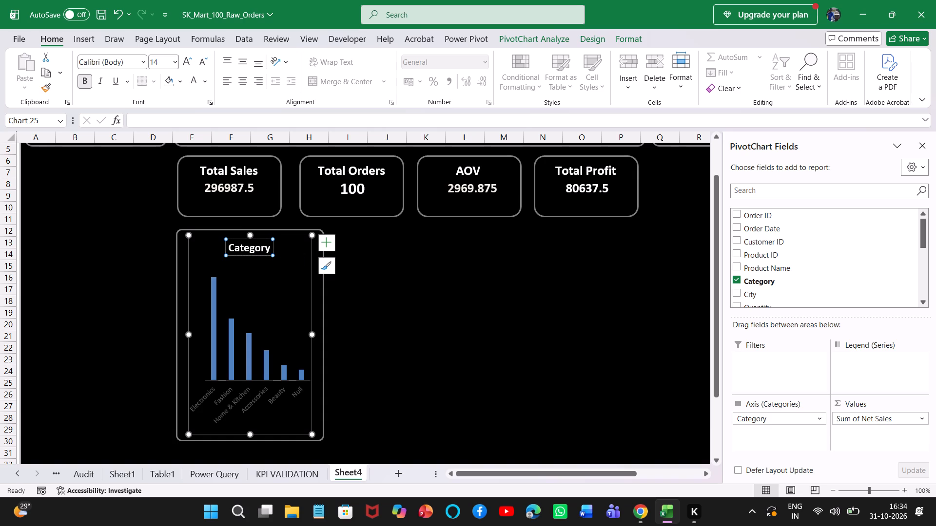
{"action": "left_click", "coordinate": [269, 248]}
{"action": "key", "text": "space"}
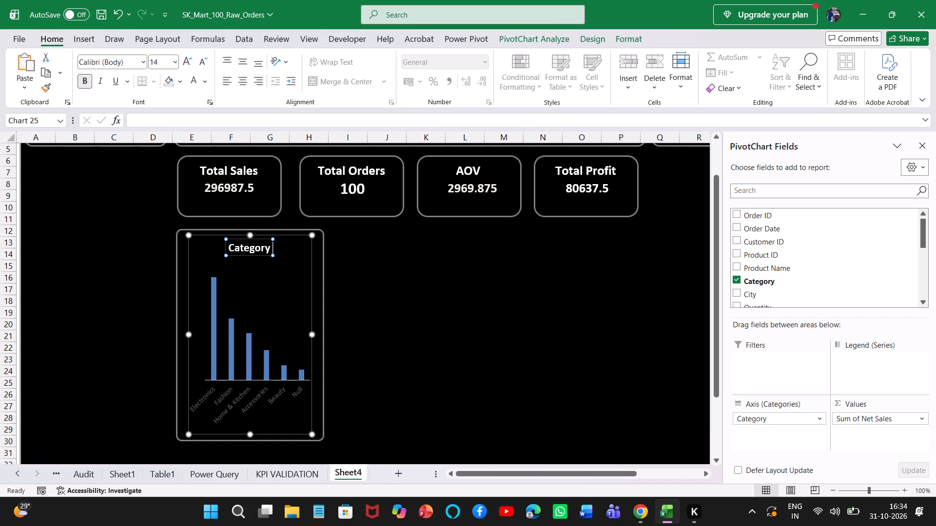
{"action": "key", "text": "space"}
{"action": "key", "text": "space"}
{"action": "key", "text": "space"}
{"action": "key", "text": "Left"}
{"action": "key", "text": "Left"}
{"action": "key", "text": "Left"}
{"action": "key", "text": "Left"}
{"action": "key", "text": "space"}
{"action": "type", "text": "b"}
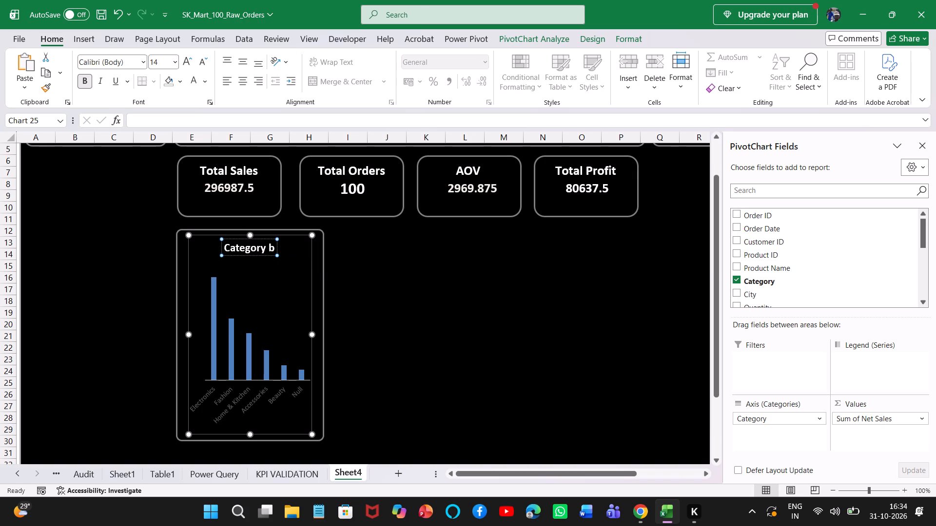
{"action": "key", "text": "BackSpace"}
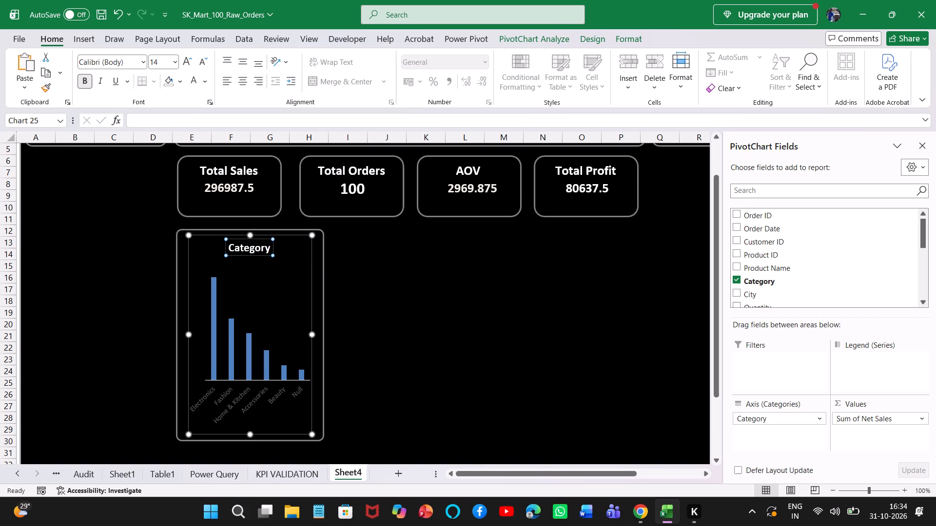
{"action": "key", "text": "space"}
Check the recommended chart names in the ChatGPT page in Chrome, and replace the category chart's whole title with "Sales by Category".
{"action": "key", "text": "alt+Tab"}
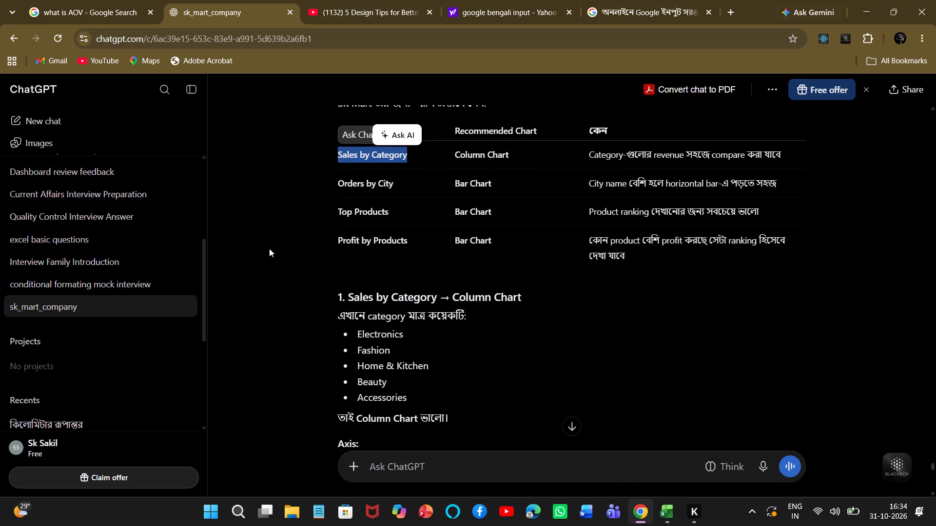
{"action": "key", "text": "alt+Tab"}
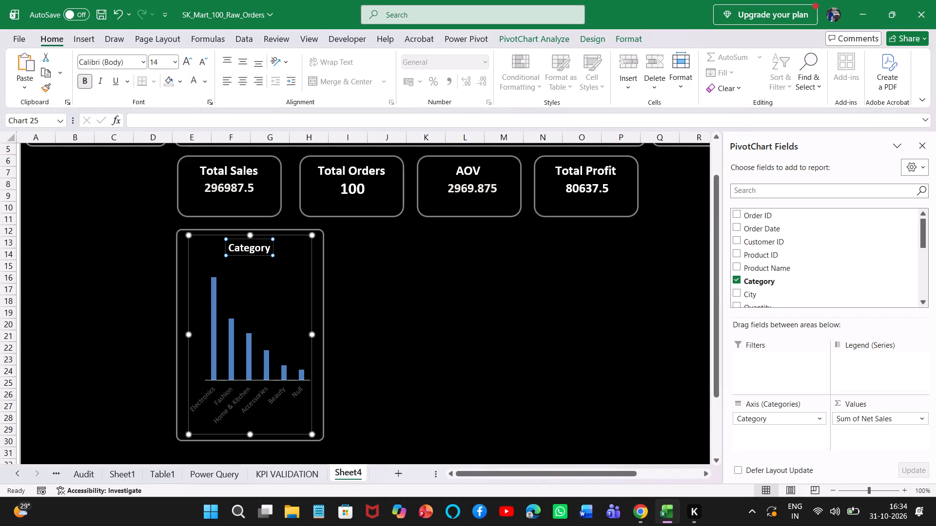
{"action": "left_click", "coordinate": [231, 248]}
{"action": "key", "text": "ctrl+a"}
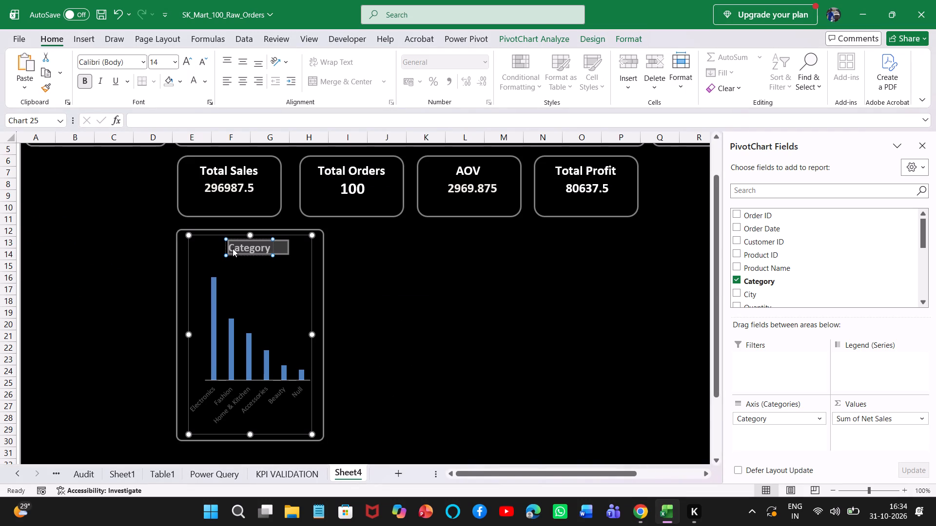
{"action": "key", "text": "BackSpace"}
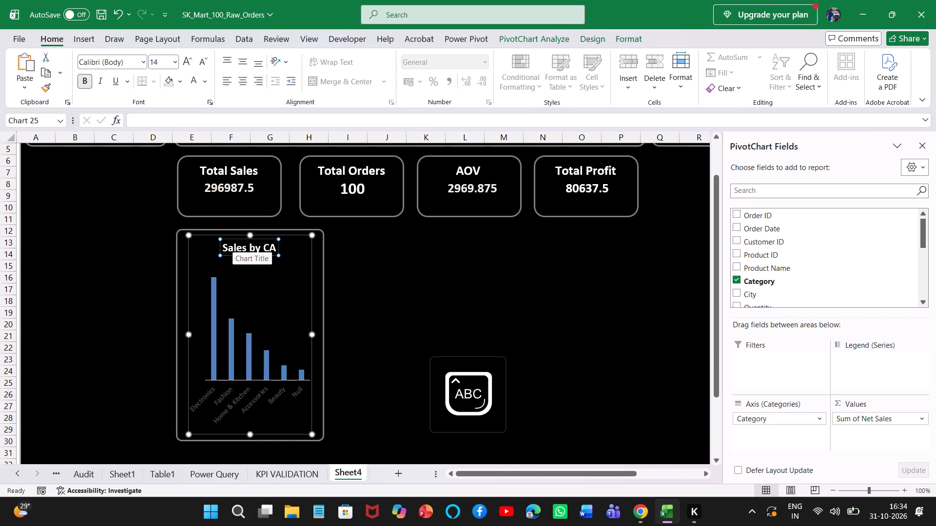
{"action": "key", "text": "BackSpace"}
{"action": "key", "text": "a"}
{"action": "type", "text": "ategory"}
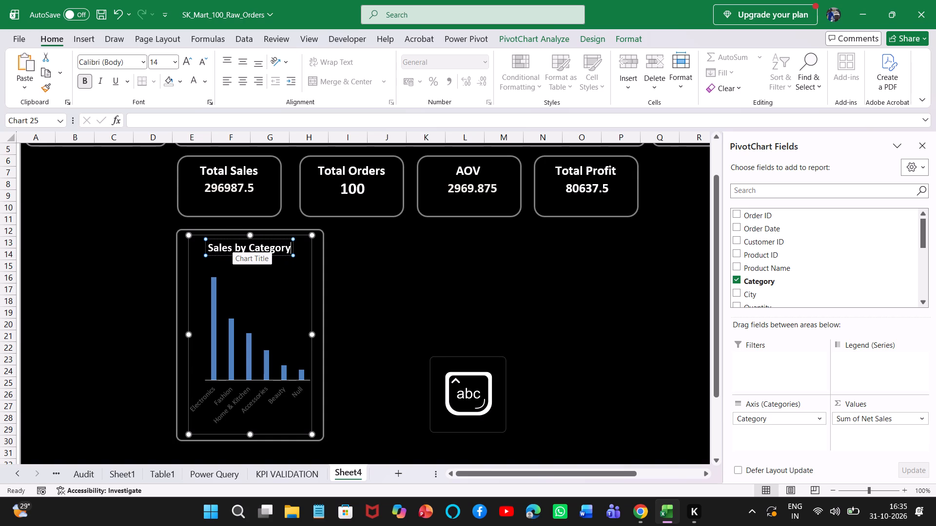
{"action": "left_click", "coordinate": [410, 310]}
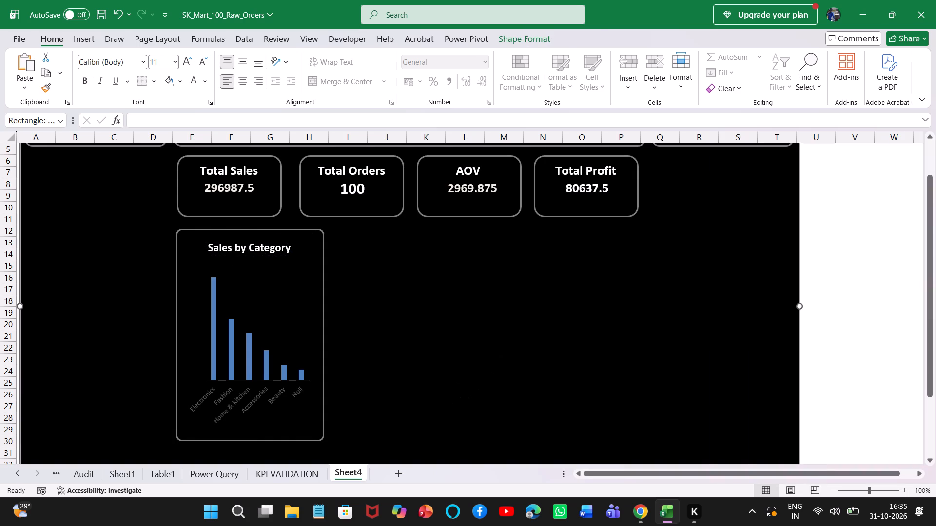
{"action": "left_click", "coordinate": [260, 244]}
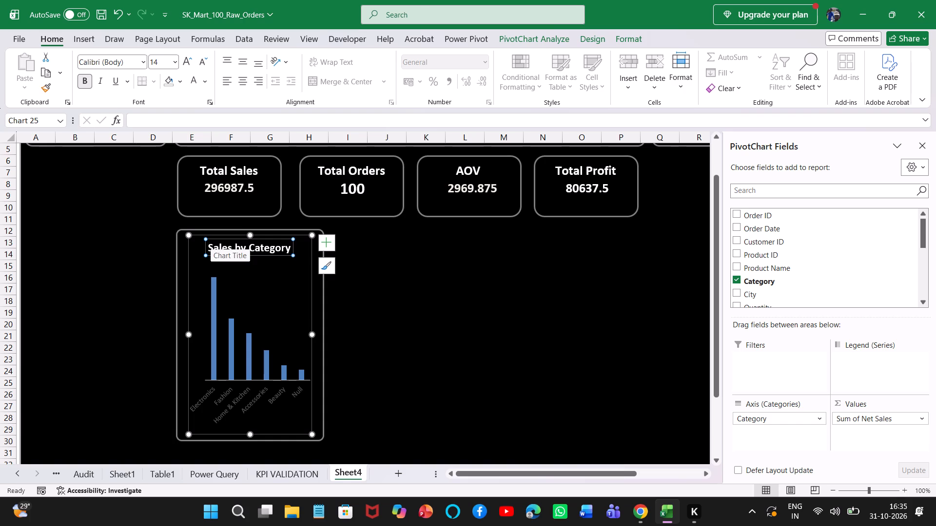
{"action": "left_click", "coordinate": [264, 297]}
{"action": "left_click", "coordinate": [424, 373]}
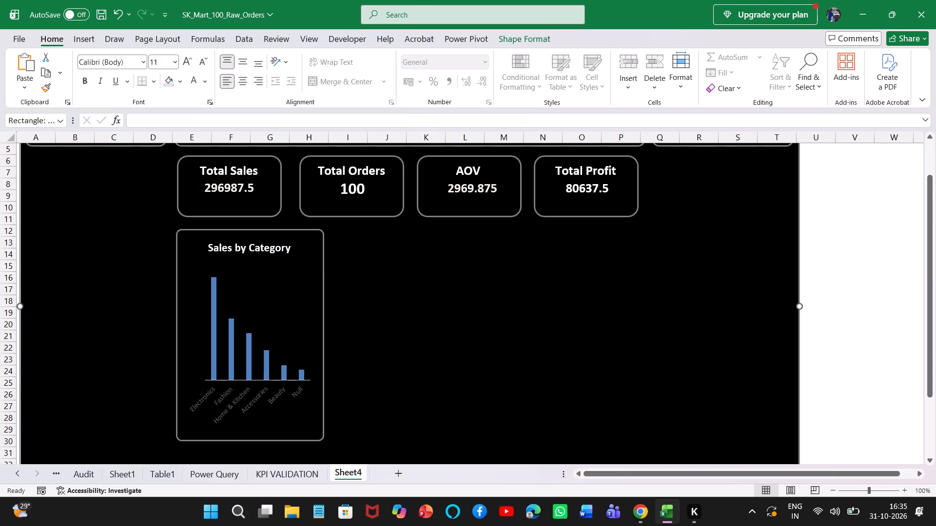
Set the font color of the Sales by Category chart's category axis labels to white.
{"action": "left_click", "coordinate": [249, 400]}
{"action": "left_click", "coordinate": [211, 392]}
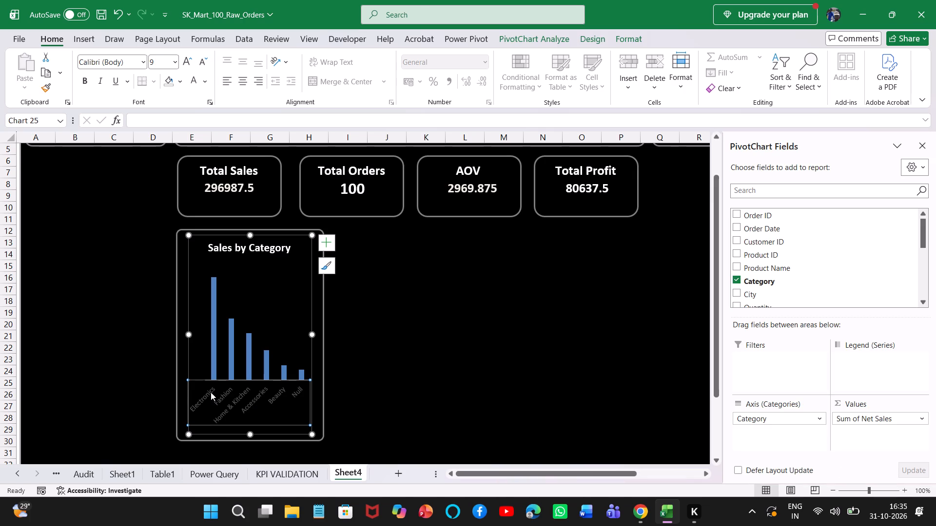
{"action": "left_click", "coordinate": [234, 408]}
{"action": "left_click", "coordinate": [204, 82]}
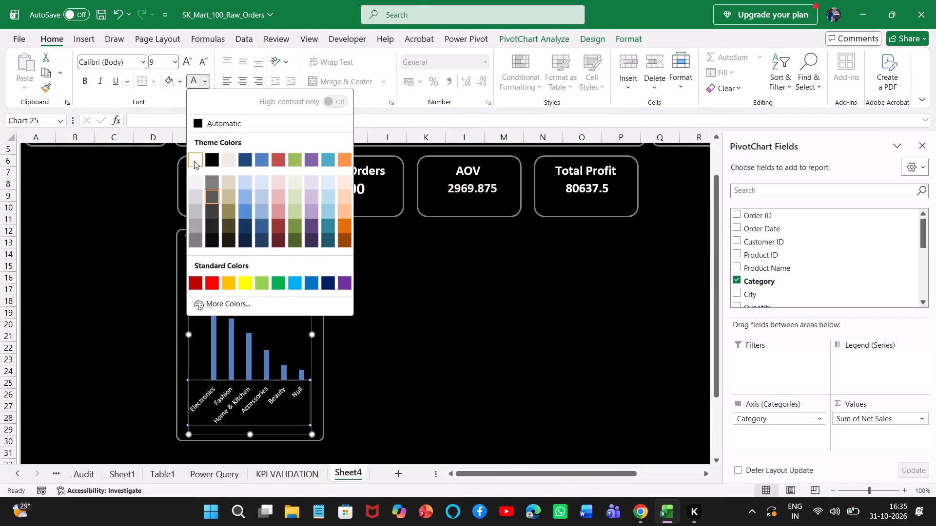
{"action": "left_click", "coordinate": [194, 161]}
{"action": "left_click", "coordinate": [388, 327]}
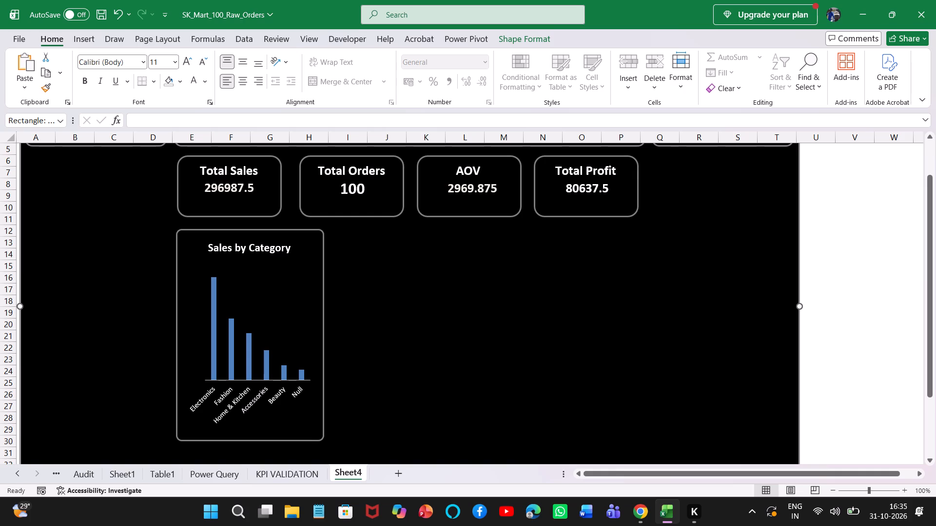
Add data labels to the columns of the Sales by Category chart.
{"action": "left_click", "coordinate": [234, 342]}
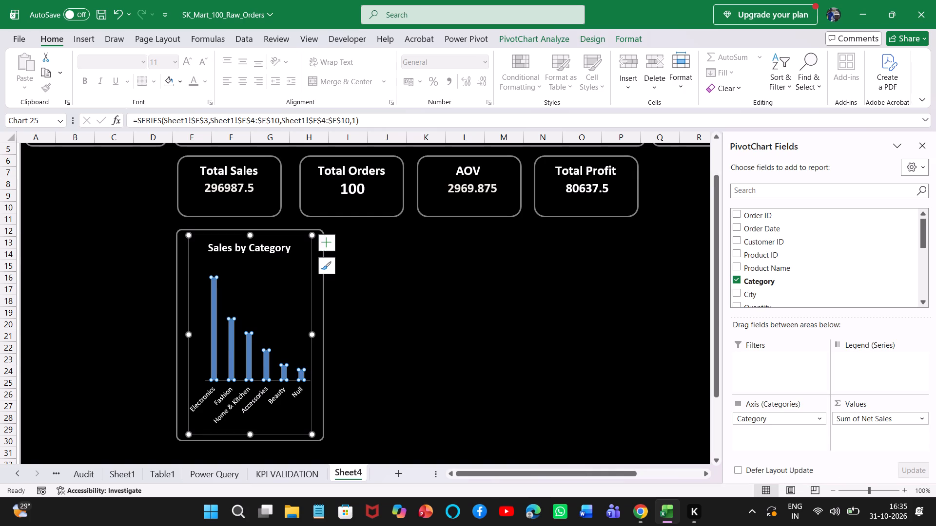
{"action": "left_click", "coordinate": [329, 241]}
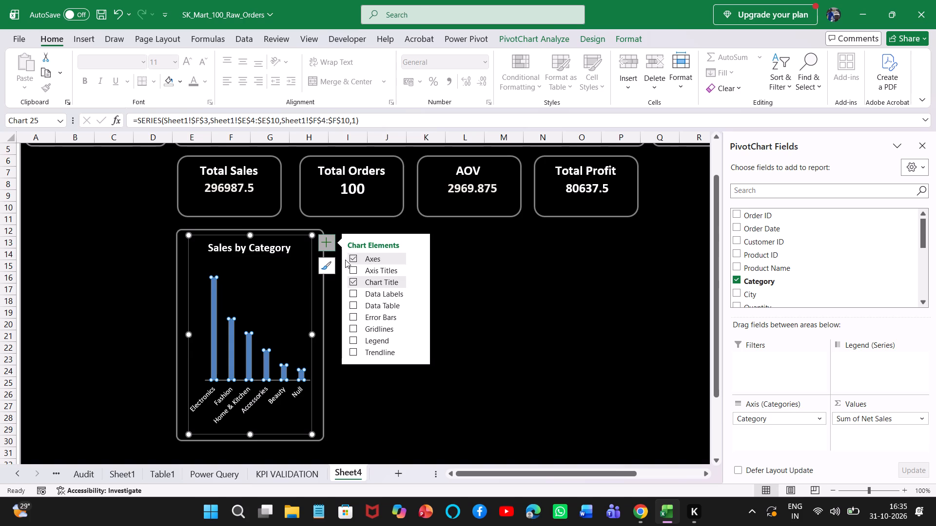
{"action": "left_click", "coordinate": [327, 264]}
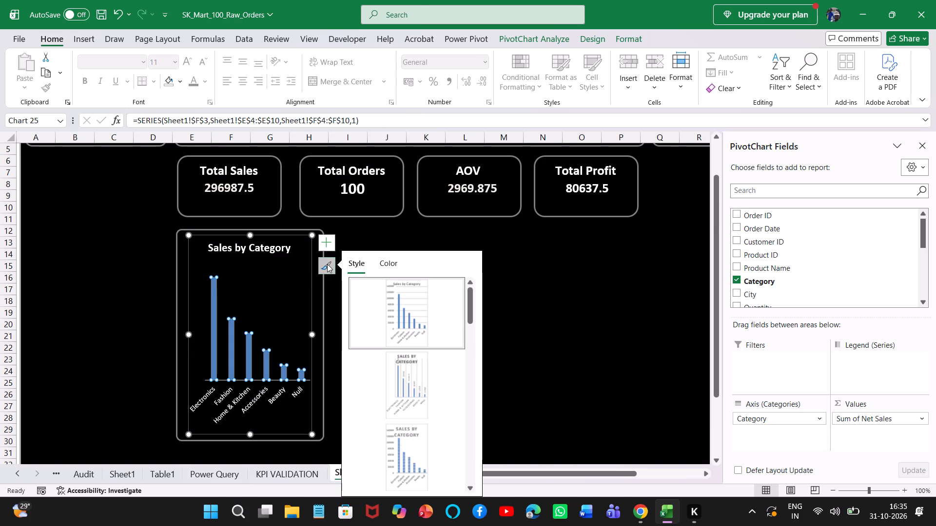
{"action": "left_click", "coordinate": [372, 236]}
{"action": "left_click", "coordinate": [229, 324]}
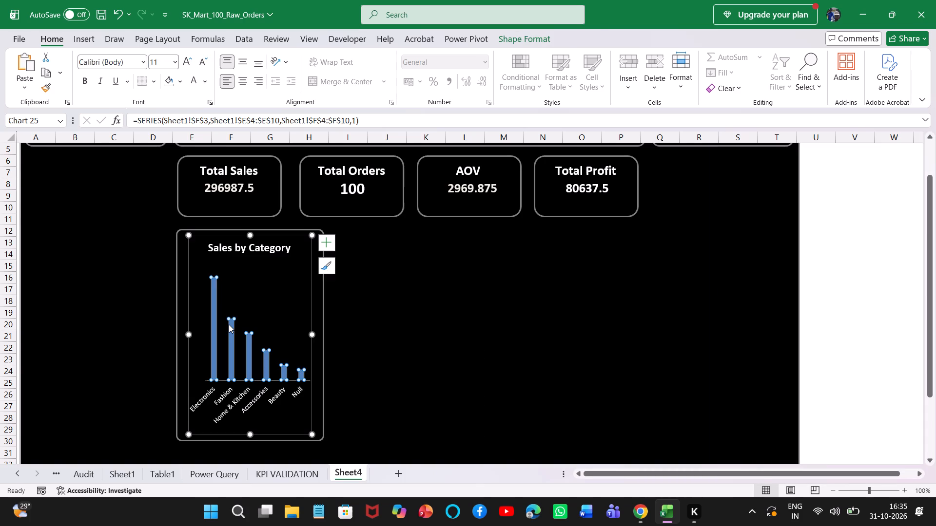
{"action": "right_click", "coordinate": [229, 324]}
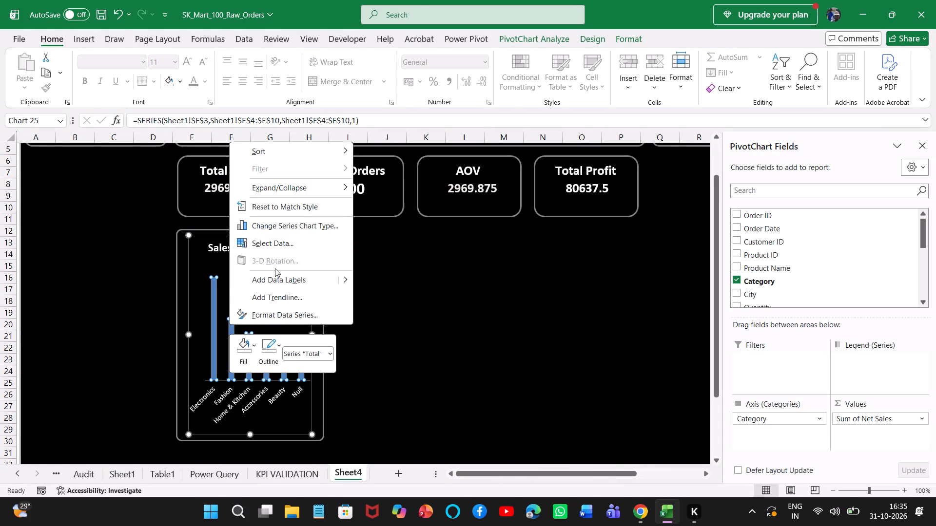
{"action": "left_click", "coordinate": [277, 284]}
{"action": "left_click", "coordinate": [411, 339]}
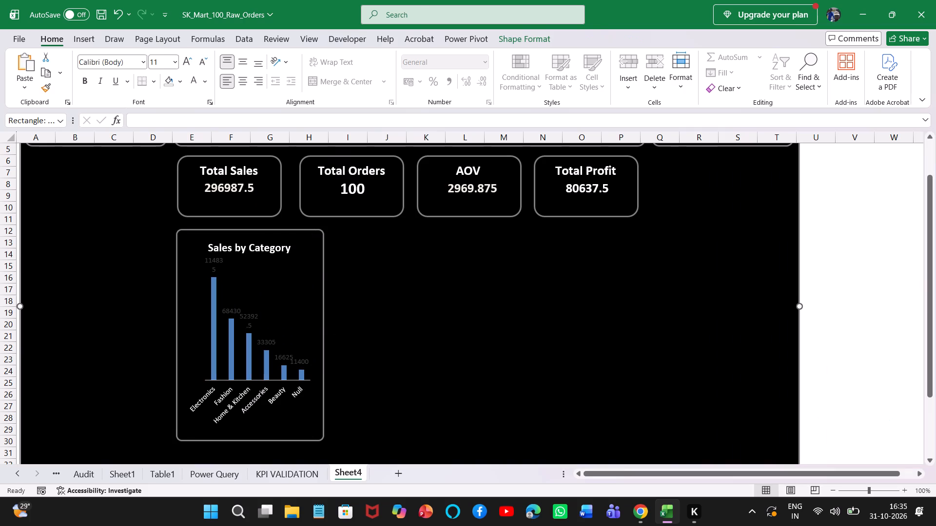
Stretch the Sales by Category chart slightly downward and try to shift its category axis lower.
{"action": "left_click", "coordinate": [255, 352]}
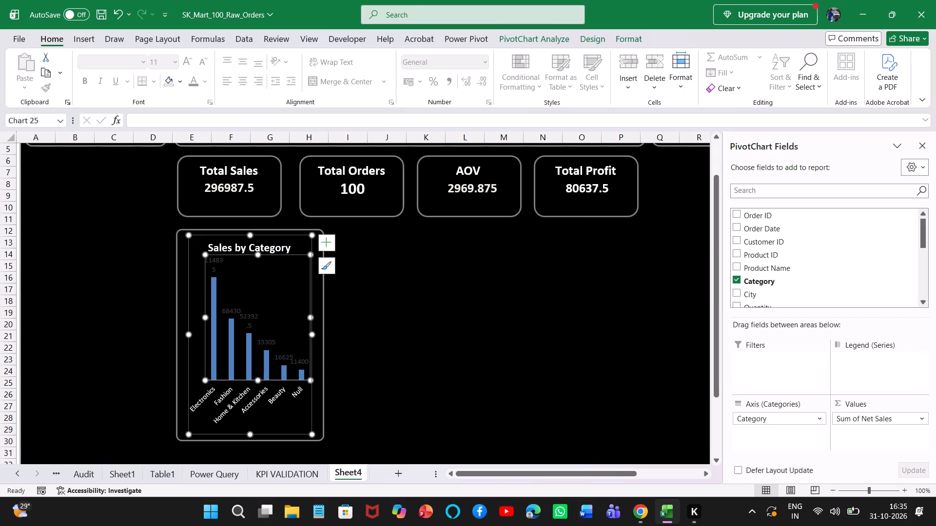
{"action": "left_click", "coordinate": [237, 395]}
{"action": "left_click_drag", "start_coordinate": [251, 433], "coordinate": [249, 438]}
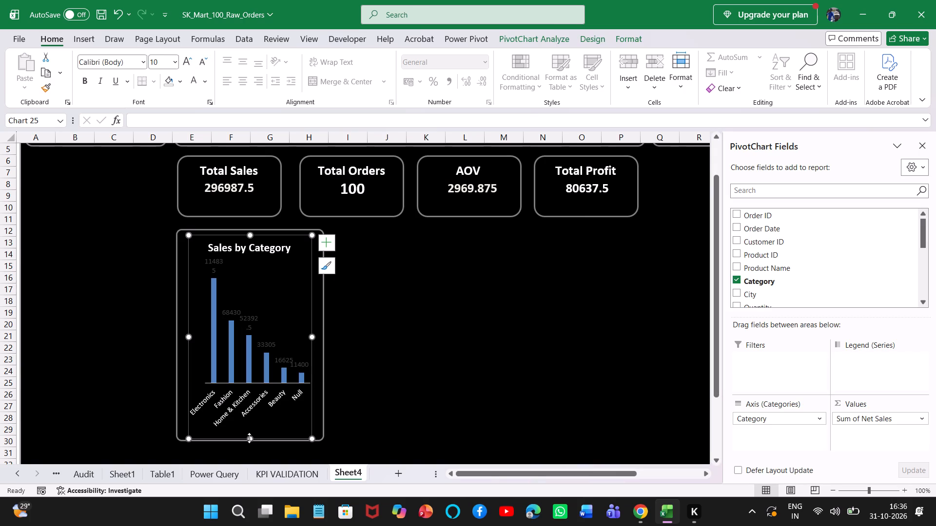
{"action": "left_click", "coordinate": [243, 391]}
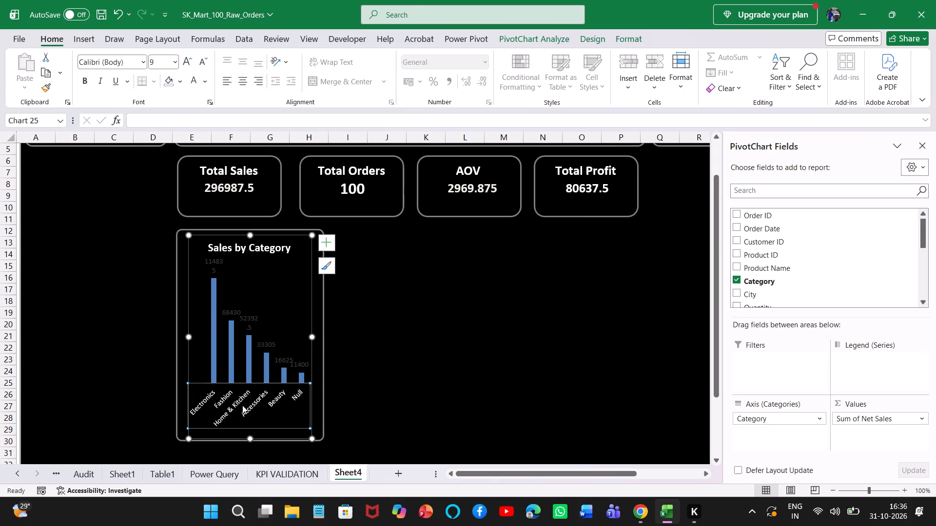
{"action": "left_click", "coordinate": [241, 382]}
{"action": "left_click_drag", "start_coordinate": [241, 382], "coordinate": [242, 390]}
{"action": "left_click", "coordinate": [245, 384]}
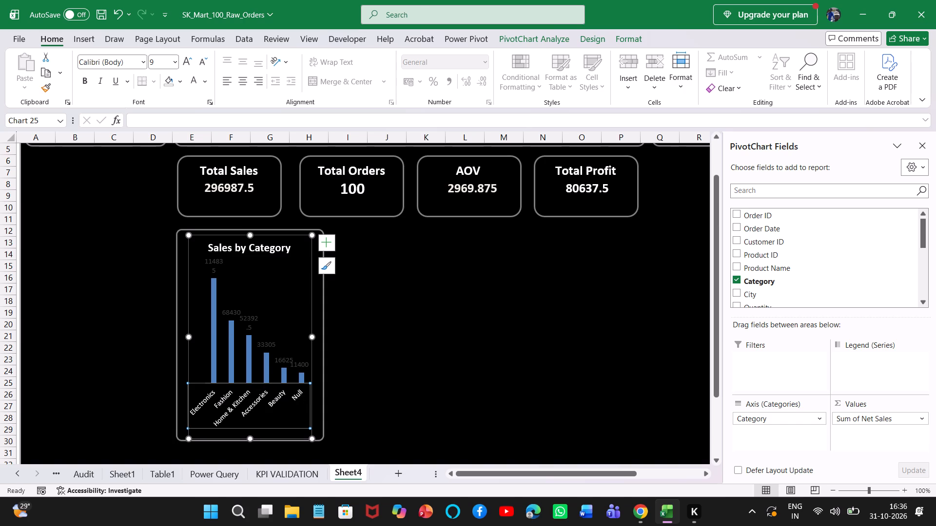
Widen the Sales by Category chart on both sides and centre it inside its rounded card frame.
{"action": "left_click_drag", "start_coordinate": [312, 338], "coordinate": [321, 338]}
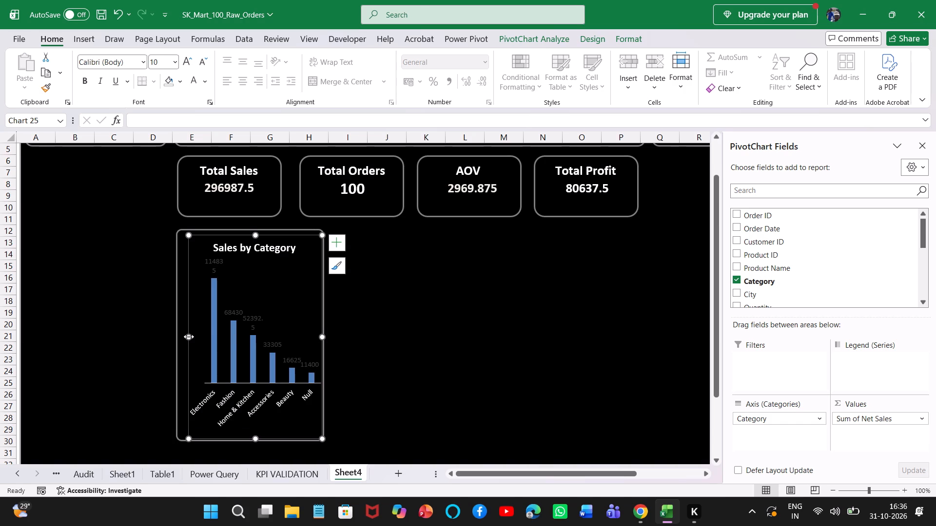
{"action": "left_click_drag", "start_coordinate": [189, 337], "coordinate": [161, 337]}
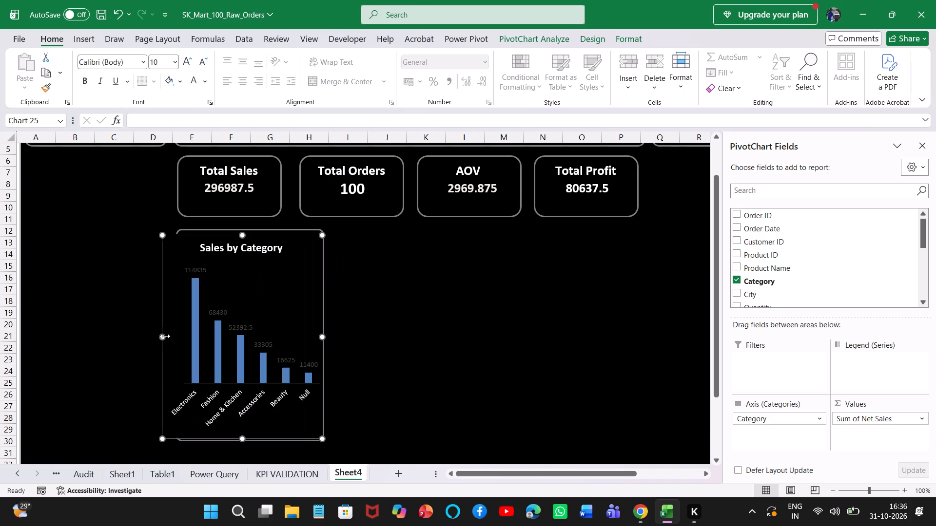
{"action": "left_click_drag", "start_coordinate": [163, 438], "coordinate": [168, 435]}
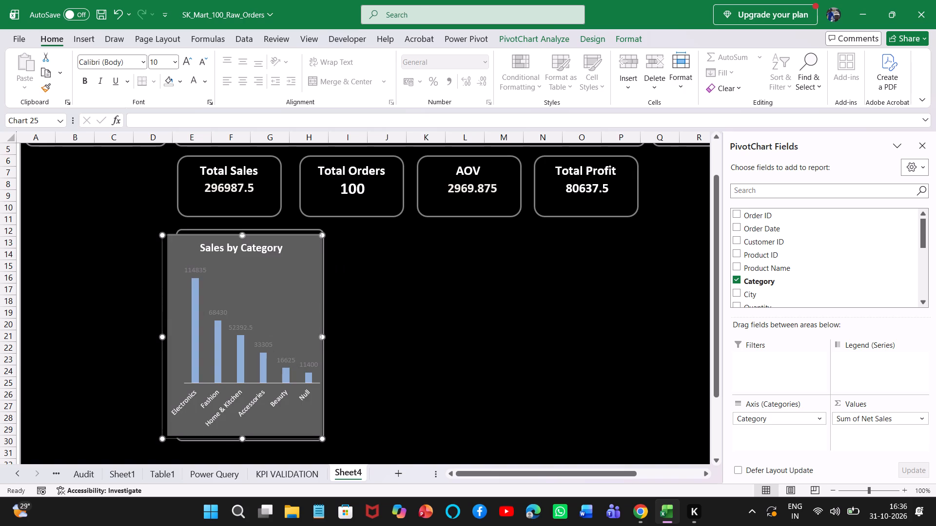
{"action": "left_click_drag", "start_coordinate": [168, 435], "coordinate": [170, 435]}
{"action": "left_click", "coordinate": [170, 435]}
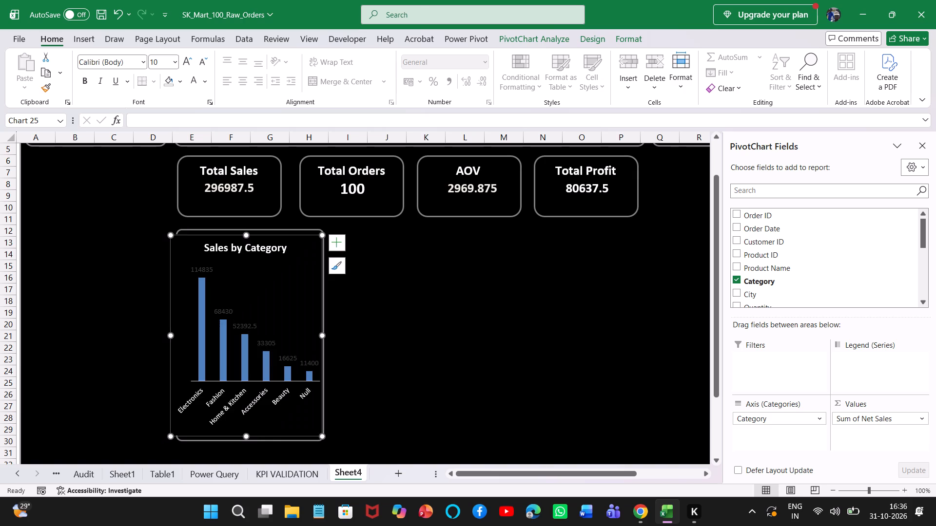
{"action": "left_click_drag", "start_coordinate": [175, 433], "coordinate": [179, 433]}
{"action": "left_click_drag", "start_coordinate": [179, 433], "coordinate": [184, 432]}
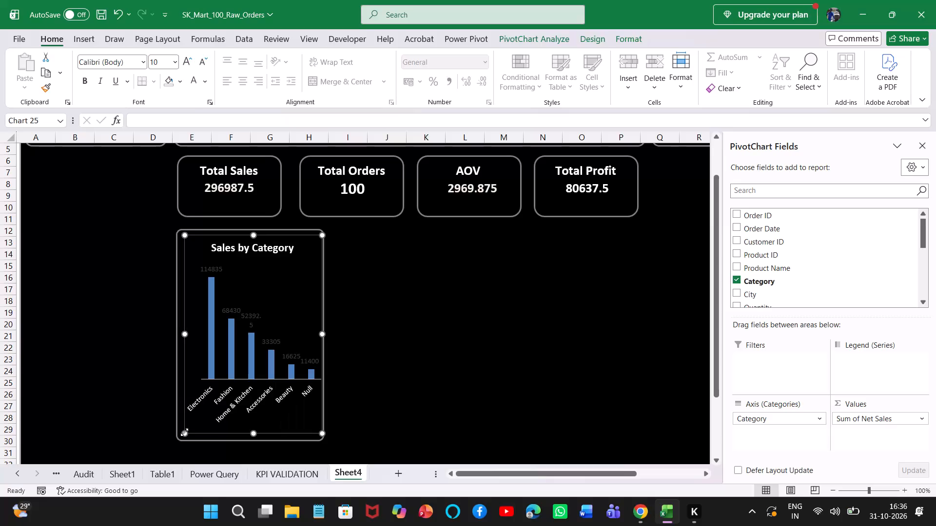
{"action": "left_click", "coordinate": [241, 330]}
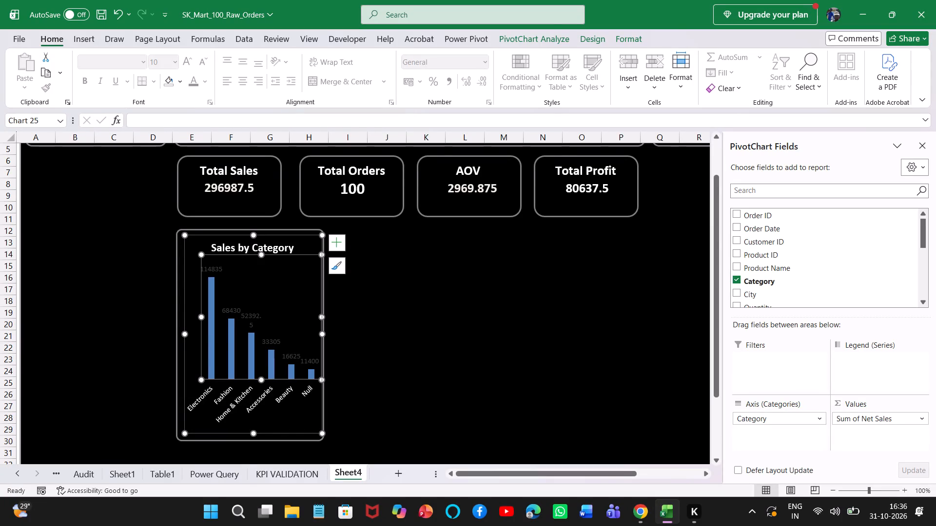
{"action": "left_click", "coordinate": [239, 235]}
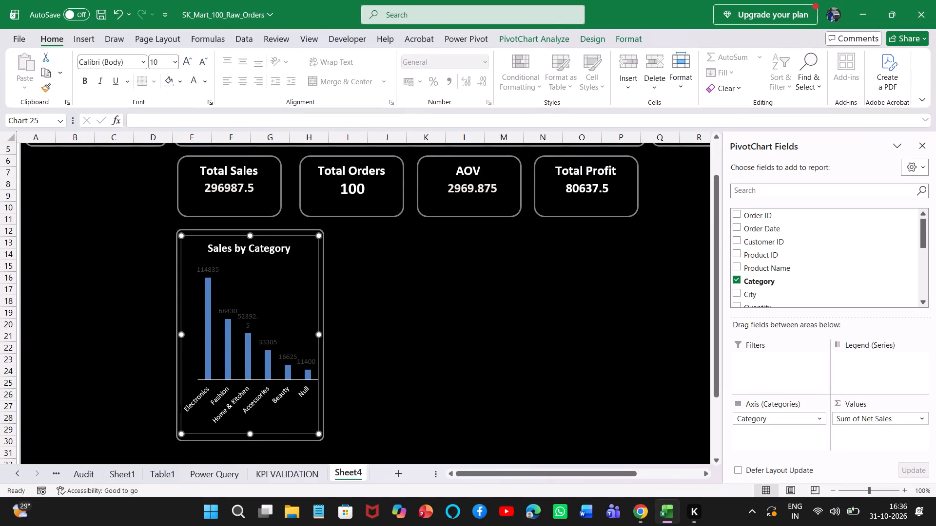
{"action": "left_click", "coordinate": [386, 334]}
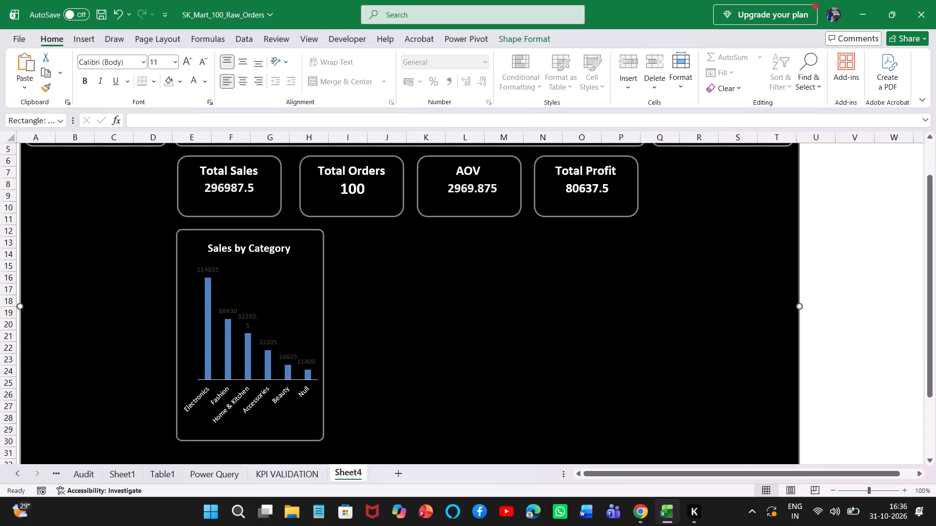
Make the data labels above the Sales by Category columns bold and white.
{"action": "left_click", "coordinate": [233, 312]}
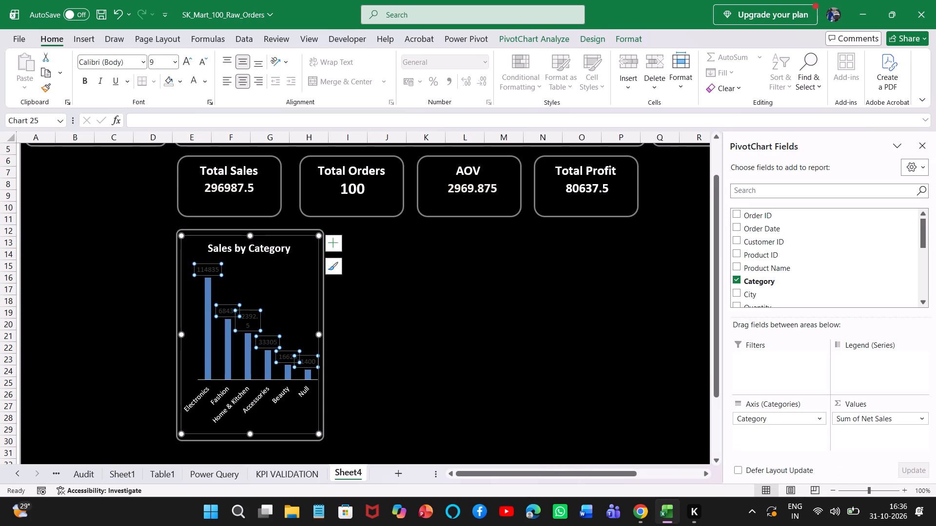
{"action": "left_click", "coordinate": [88, 84]}
{"action": "left_click", "coordinate": [205, 81]}
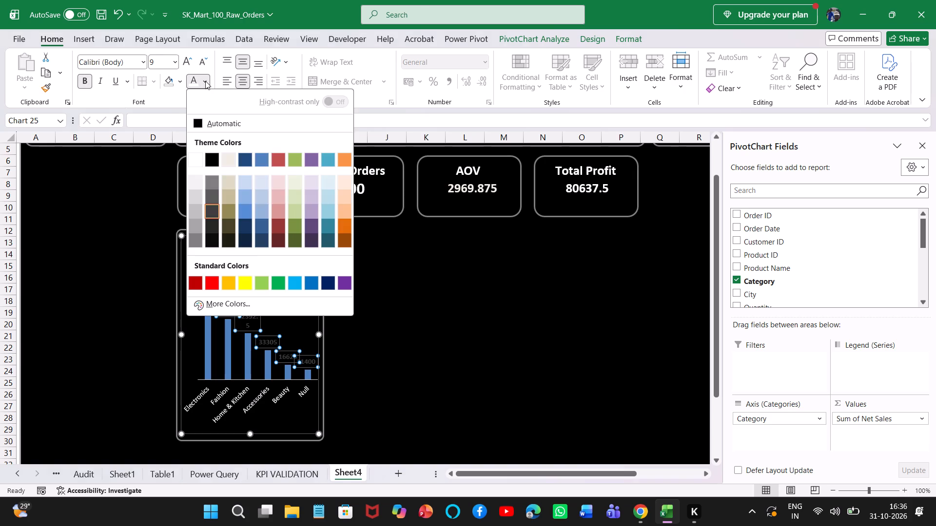
{"action": "left_click", "coordinate": [194, 163]}
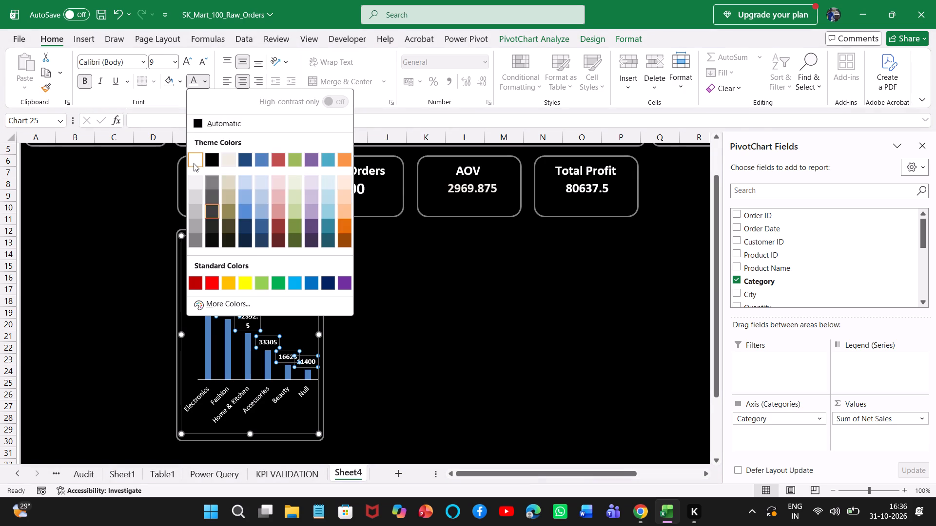
{"action": "left_click", "coordinate": [433, 331]}
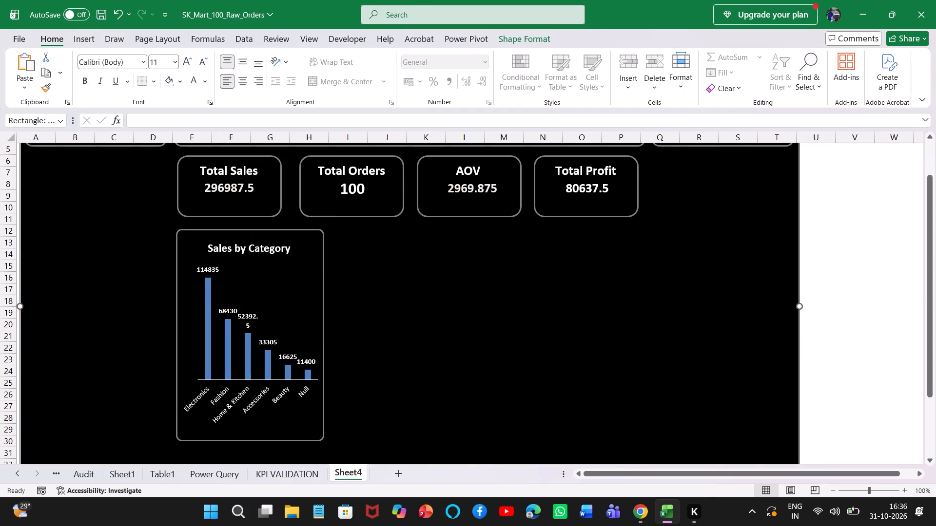
Enlarge the Sales by Category chart from its lower-right corner so that the 52392.5 label fits on one line.
{"action": "left_click", "coordinate": [307, 335]}
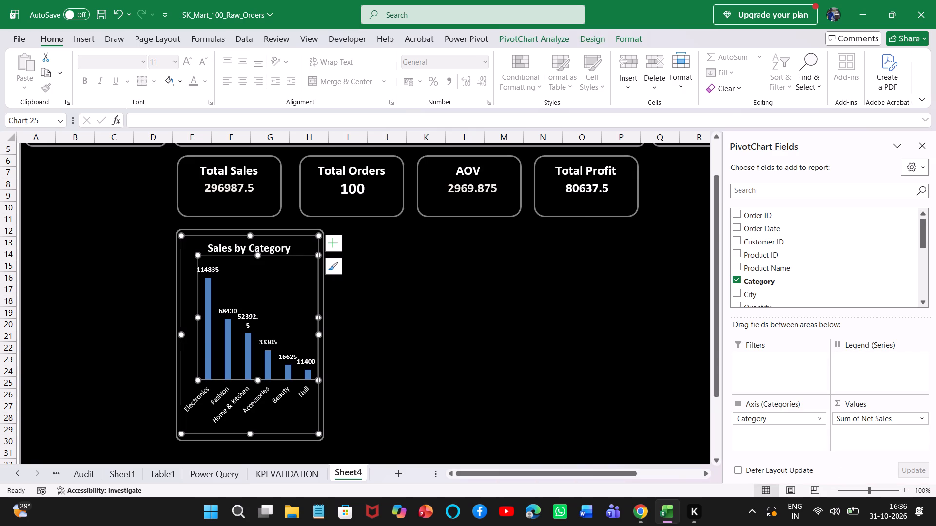
{"action": "left_click_drag", "start_coordinate": [318, 433], "coordinate": [326, 435]}
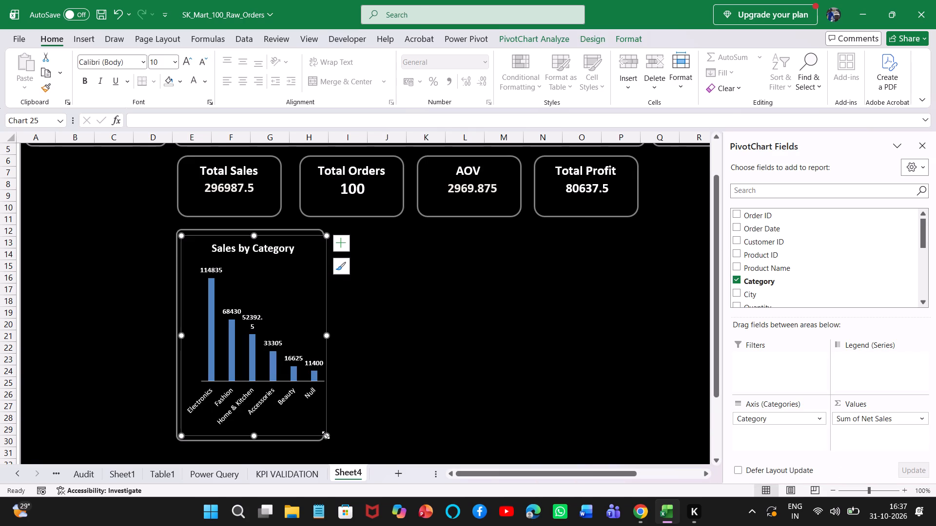
{"action": "left_click", "coordinate": [326, 435]}
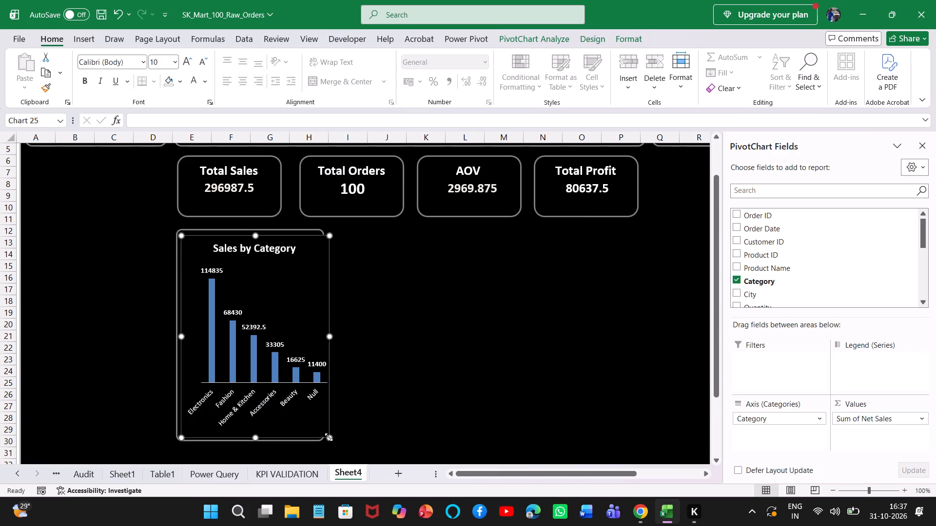
{"action": "left_click", "coordinate": [296, 401]}
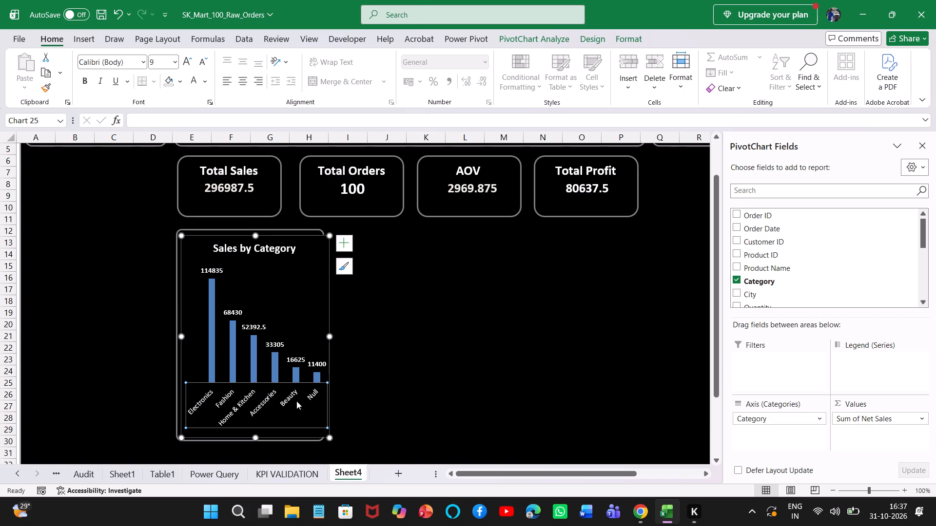
Widen the rounded rectangle behind the Sales by Category chart to the right so it encloses the whole chart.
{"action": "left_click", "coordinate": [287, 230]}
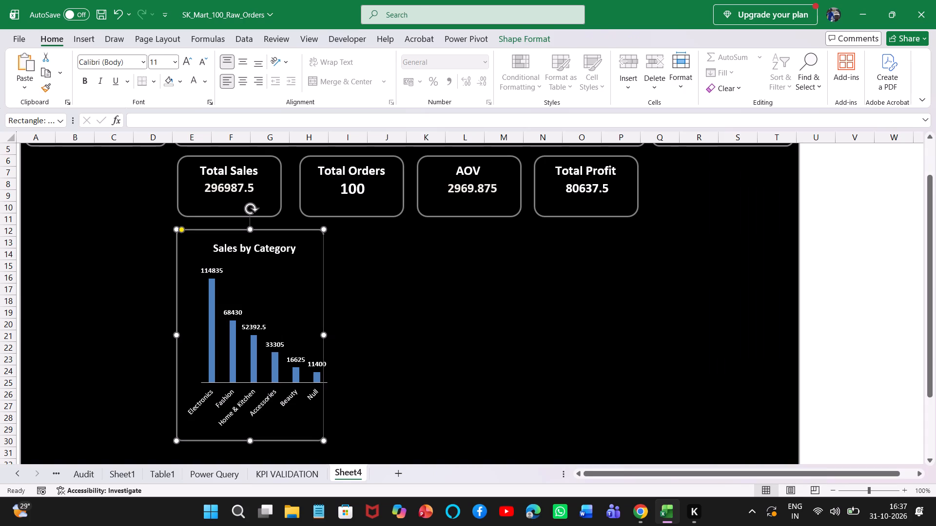
{"action": "left_click_drag", "start_coordinate": [326, 336], "coordinate": [337, 338]}
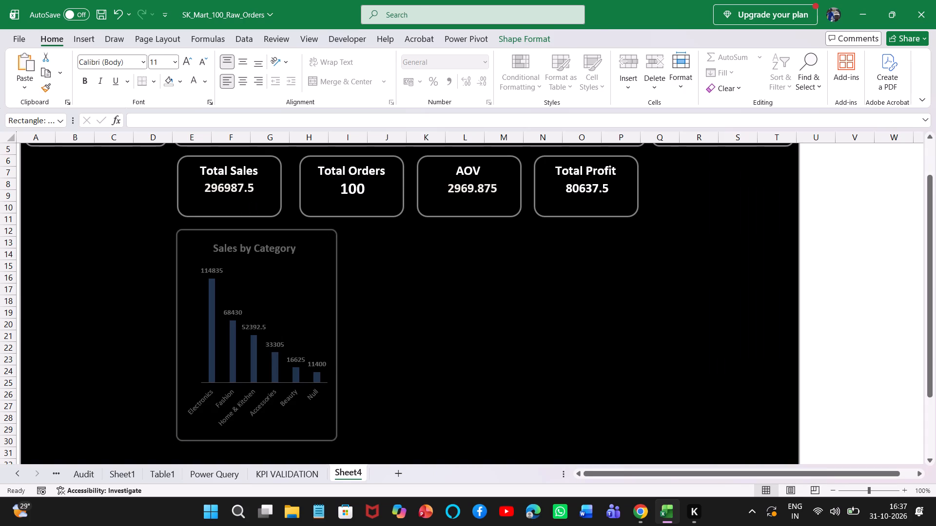
{"action": "left_click_drag", "start_coordinate": [337, 338], "coordinate": [337, 338]}
{"action": "left_click", "coordinate": [382, 352]}
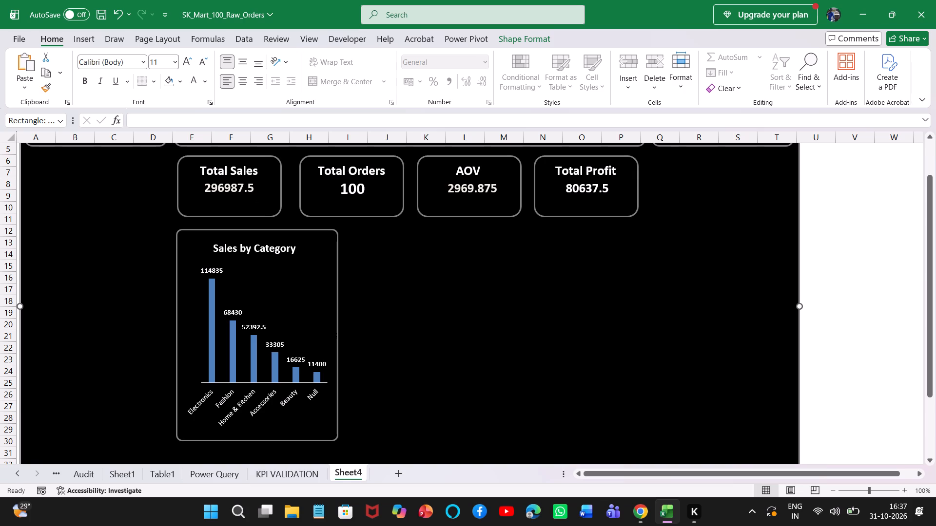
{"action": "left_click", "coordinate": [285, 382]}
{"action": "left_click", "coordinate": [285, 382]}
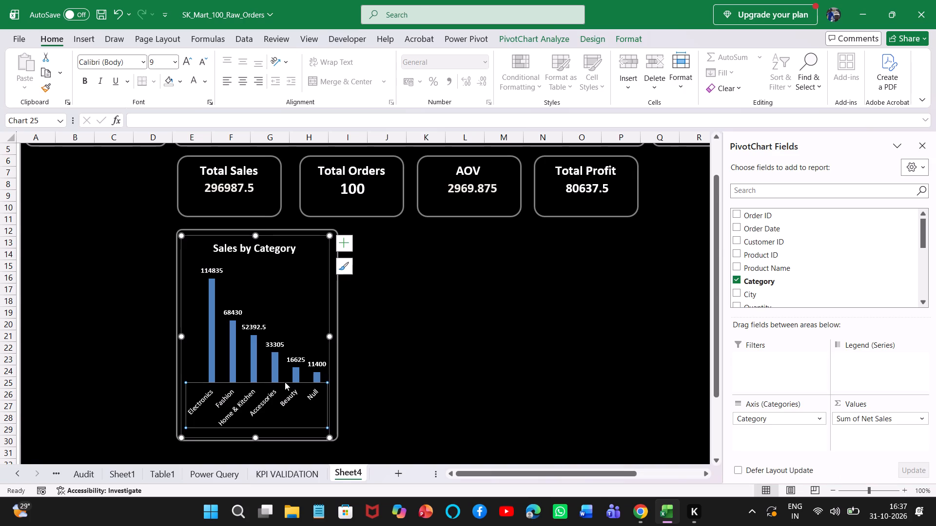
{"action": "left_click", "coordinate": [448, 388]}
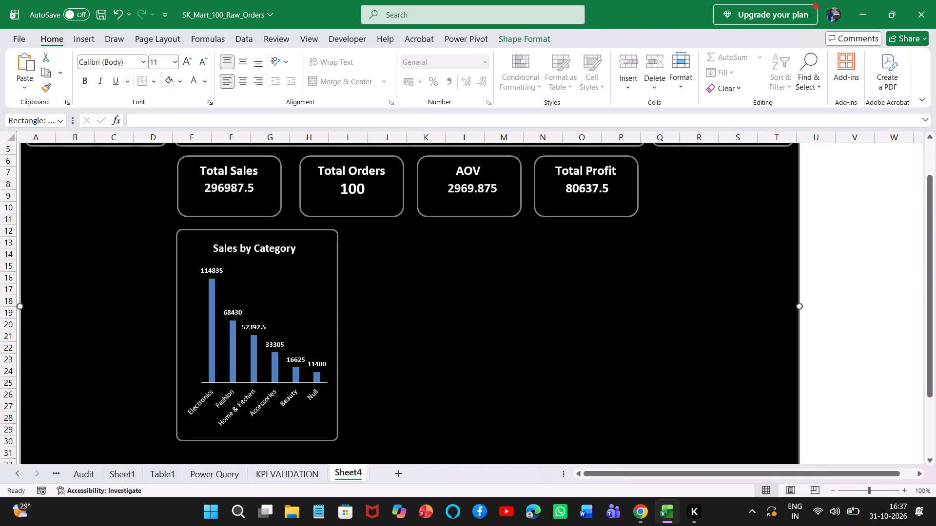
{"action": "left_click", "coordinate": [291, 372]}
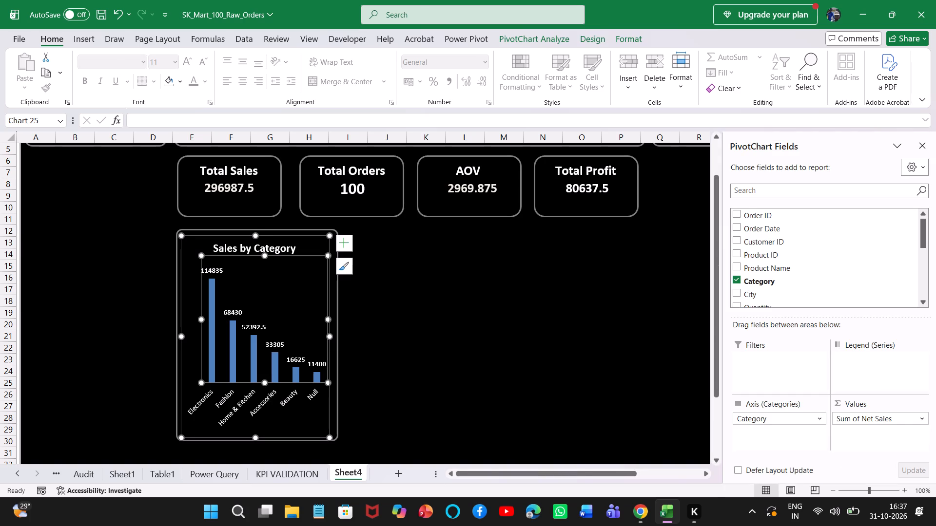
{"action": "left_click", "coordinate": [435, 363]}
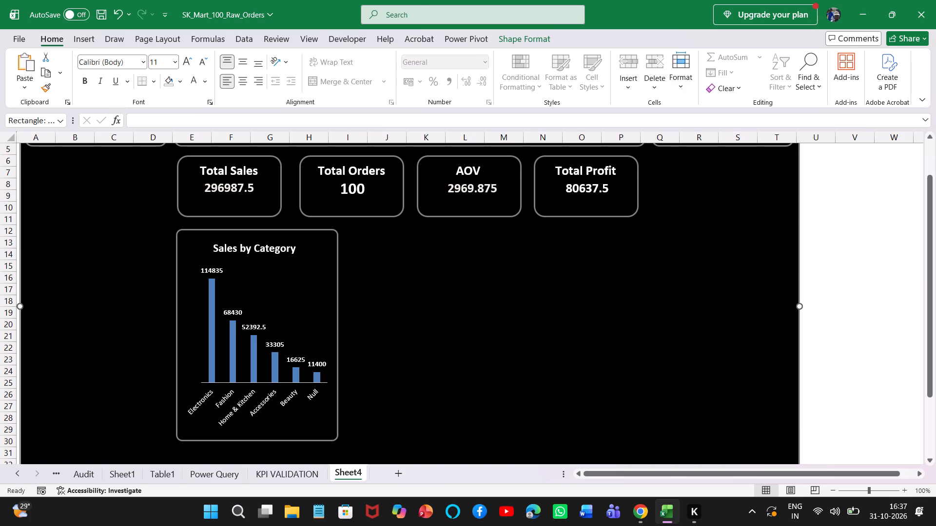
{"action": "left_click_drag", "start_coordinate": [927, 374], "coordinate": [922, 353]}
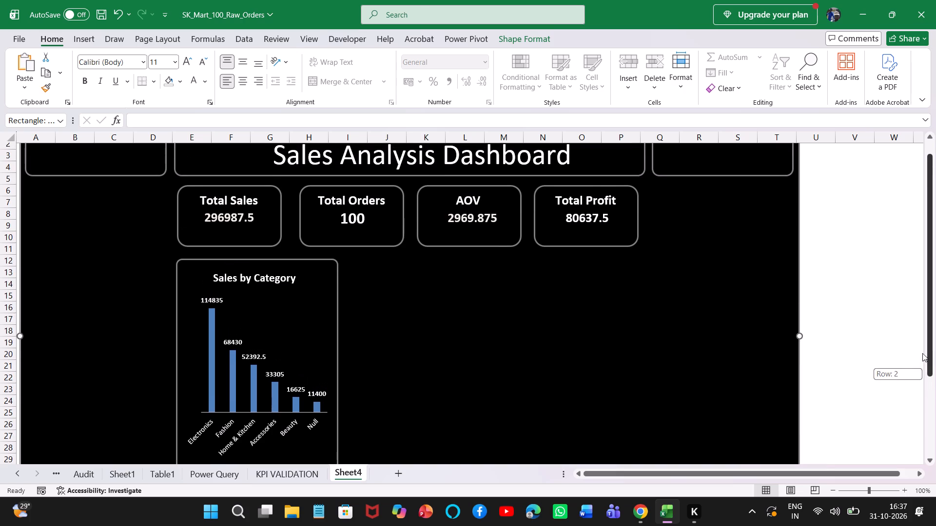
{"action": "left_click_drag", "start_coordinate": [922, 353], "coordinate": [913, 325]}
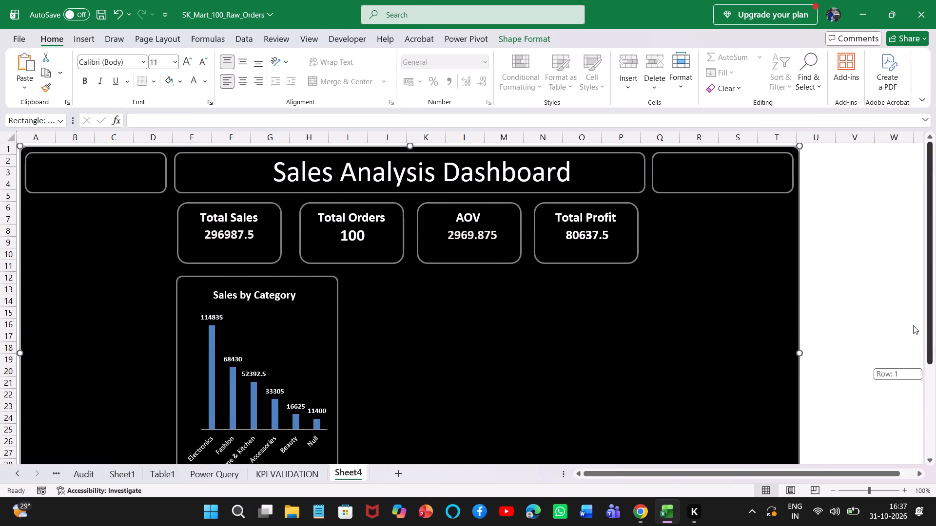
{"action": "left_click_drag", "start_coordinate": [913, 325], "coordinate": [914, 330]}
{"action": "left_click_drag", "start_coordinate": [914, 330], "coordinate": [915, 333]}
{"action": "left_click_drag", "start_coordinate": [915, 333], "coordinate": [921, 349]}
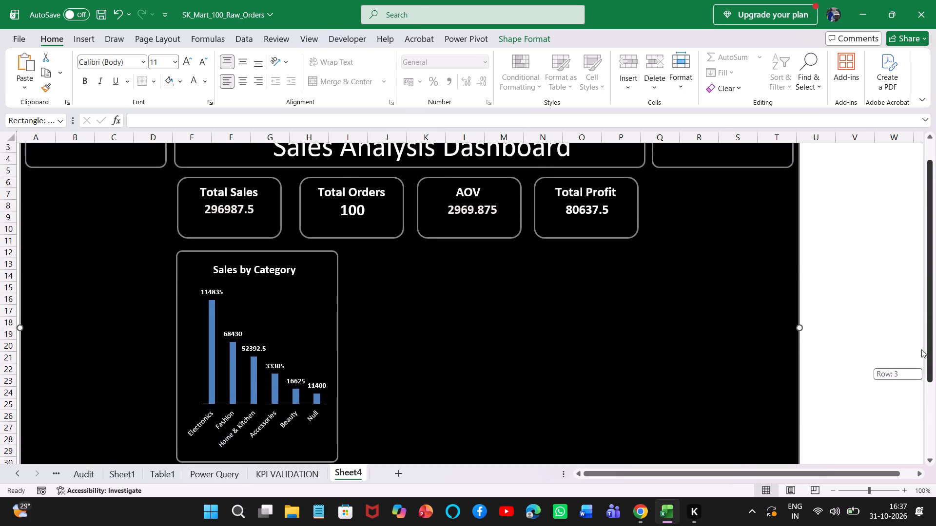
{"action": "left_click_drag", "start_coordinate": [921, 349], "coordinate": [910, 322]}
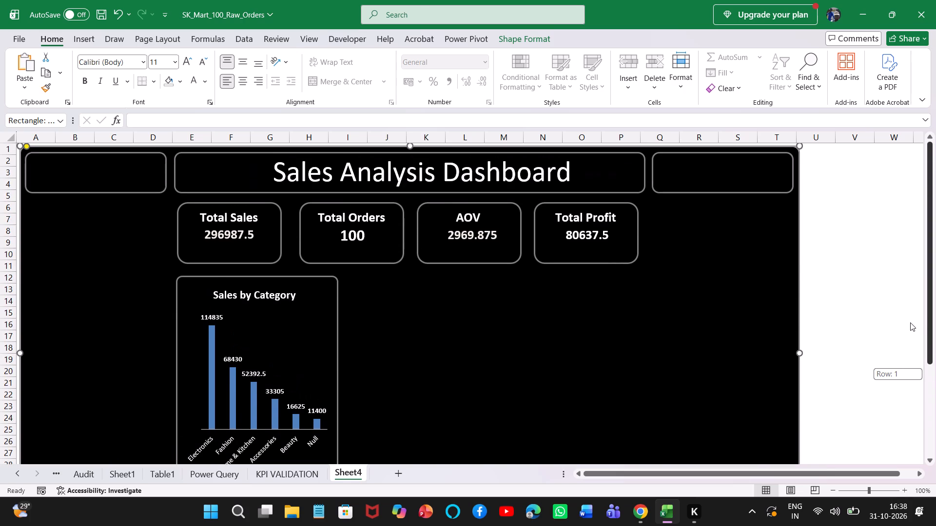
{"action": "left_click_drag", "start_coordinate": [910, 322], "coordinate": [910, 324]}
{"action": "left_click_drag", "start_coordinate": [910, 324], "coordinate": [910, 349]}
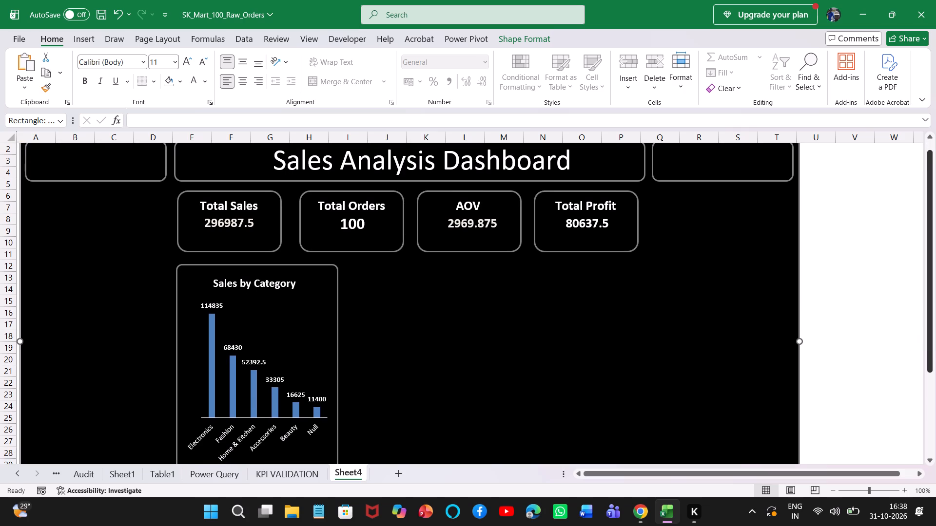
Duplicate the rounded card frame behind the Sales by Category chart and align the copy just right of the original.
{"action": "left_click", "coordinate": [316, 363]}
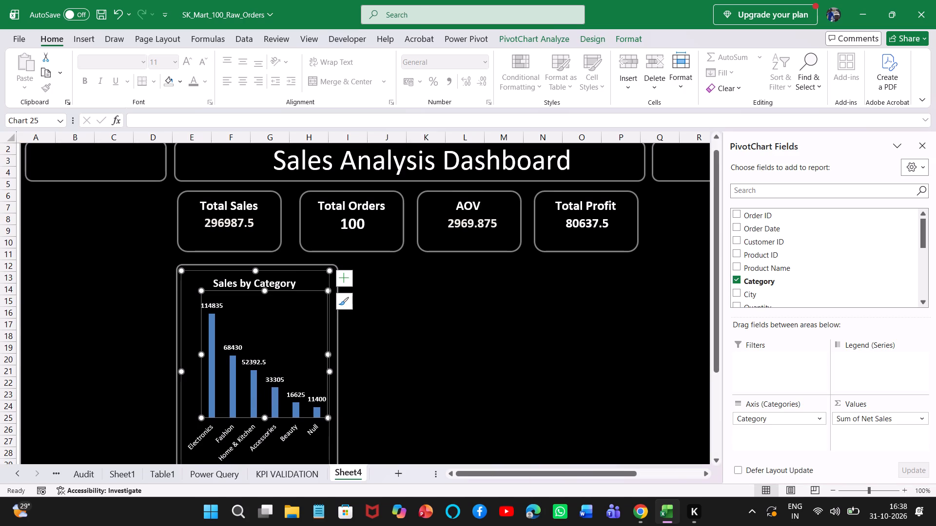
{"action": "left_click", "coordinate": [334, 433]}
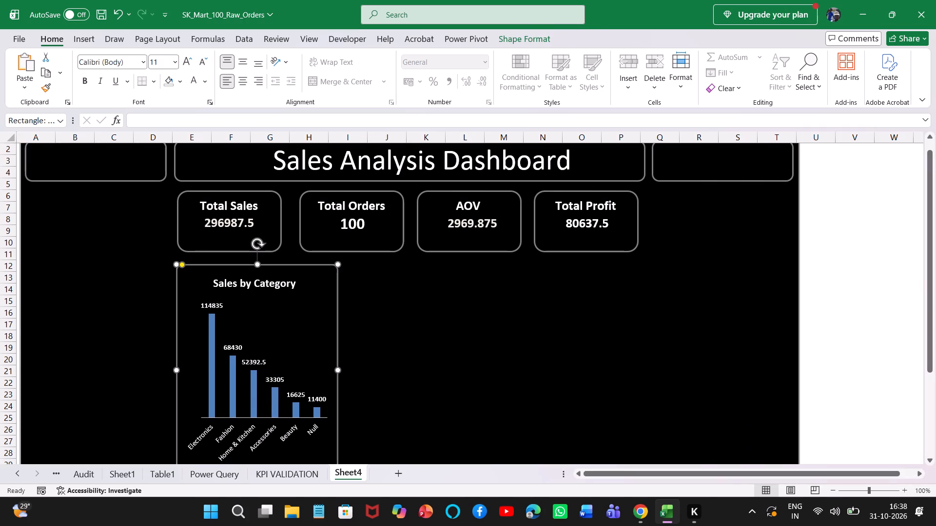
{"action": "key", "text": "ctrl+c"}
{"action": "key", "text": "ctrl+v"}
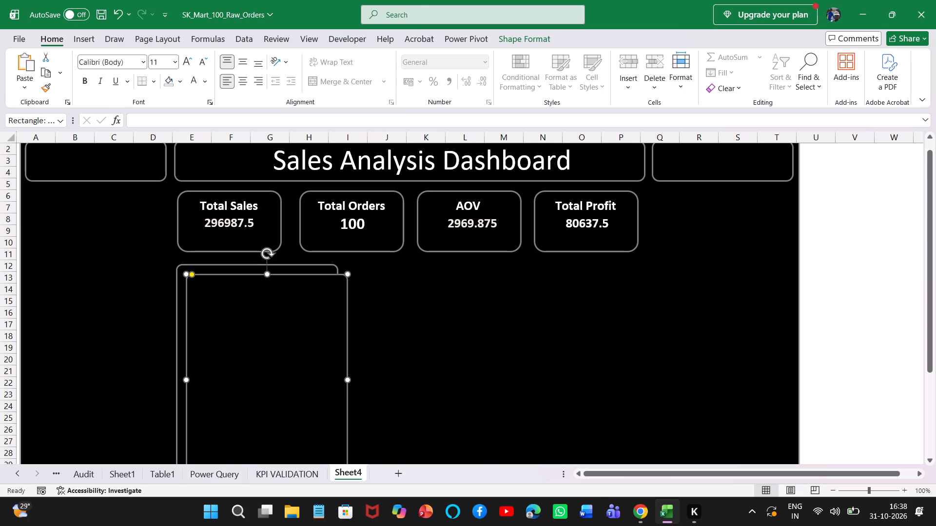
{"action": "left_click_drag", "start_coordinate": [300, 369], "coordinate": [463, 356]}
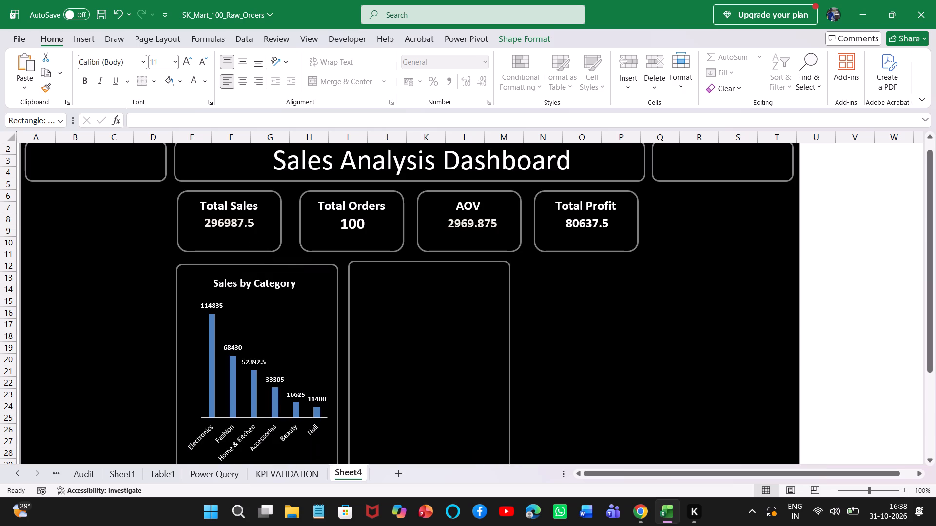
{"action": "left_click_drag", "start_coordinate": [463, 356], "coordinate": [463, 358]}
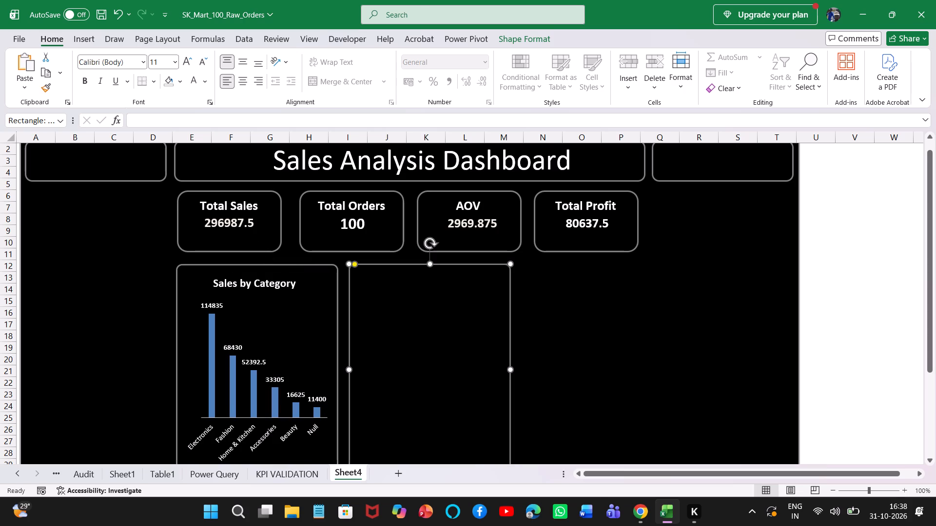
On Sheet1, move the Sum of Net Sales column chart so it sits below the Highest Revenue Category pivot table.
{"action": "key", "text": "alt+Tab"}
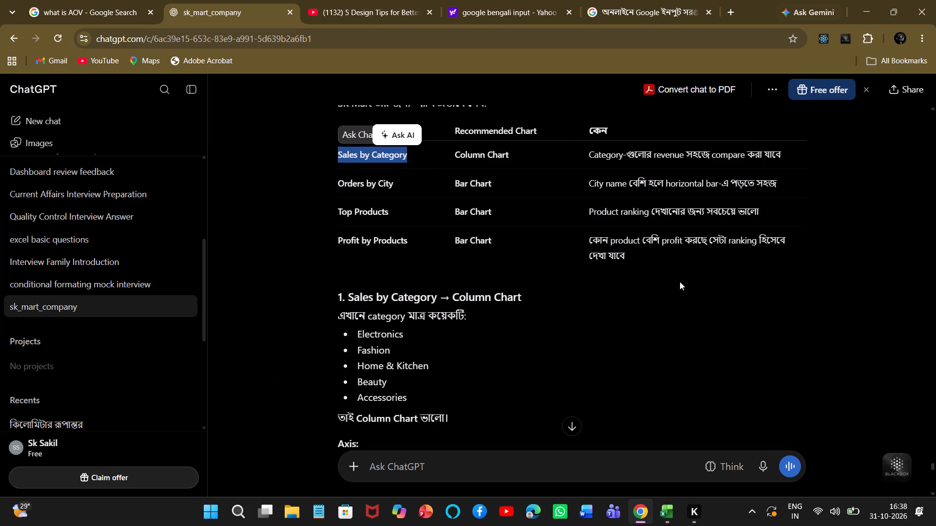
{"action": "key", "text": "alt+Tab"}
{"action": "left_click", "coordinate": [169, 476]}
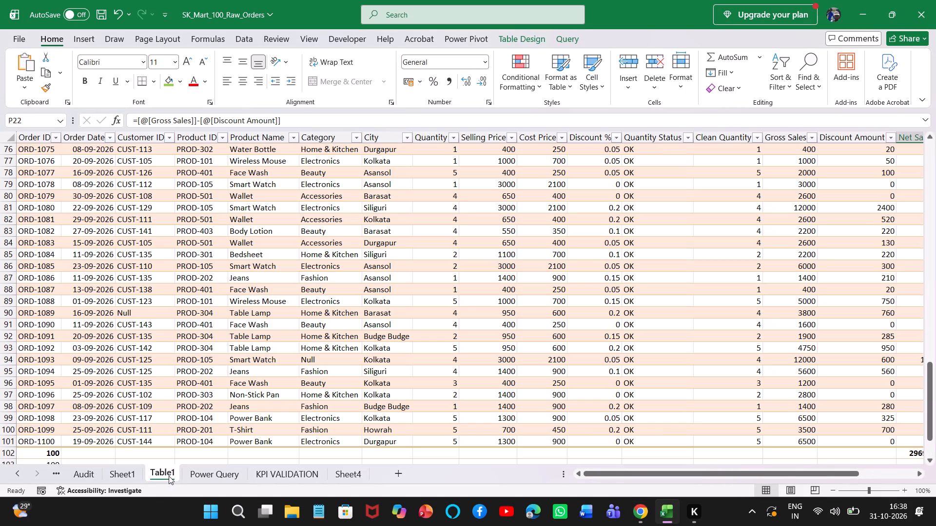
{"action": "left_click", "coordinate": [125, 476]}
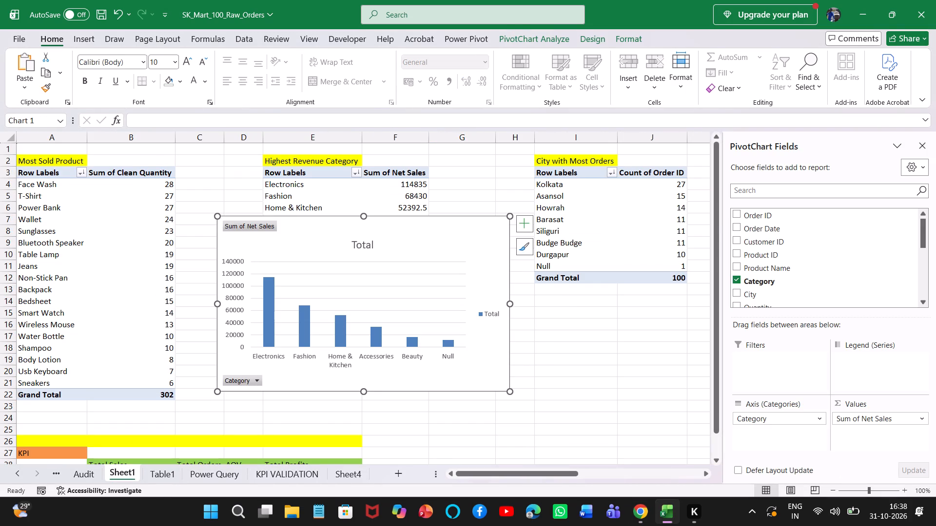
{"action": "left_click_drag", "start_coordinate": [326, 227], "coordinate": [494, 319]}
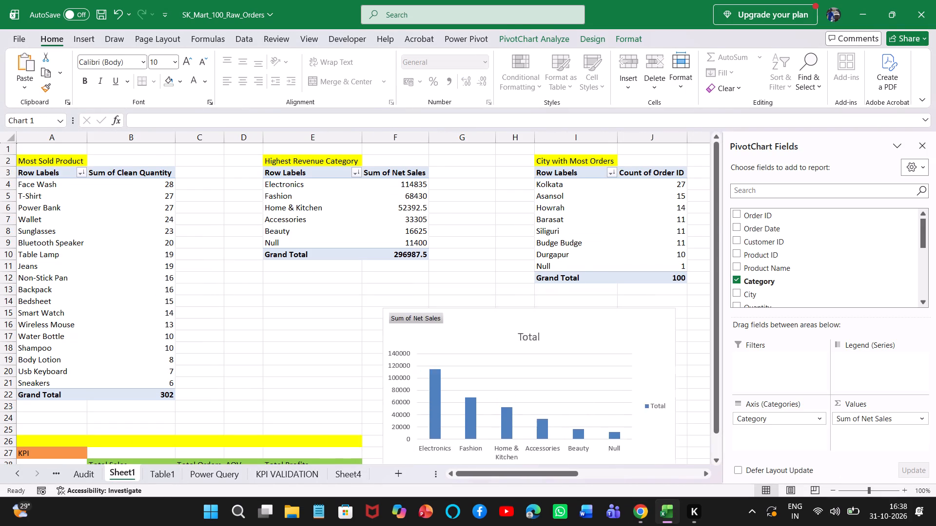
{"action": "left_click_drag", "start_coordinate": [494, 319], "coordinate": [319, 280]}
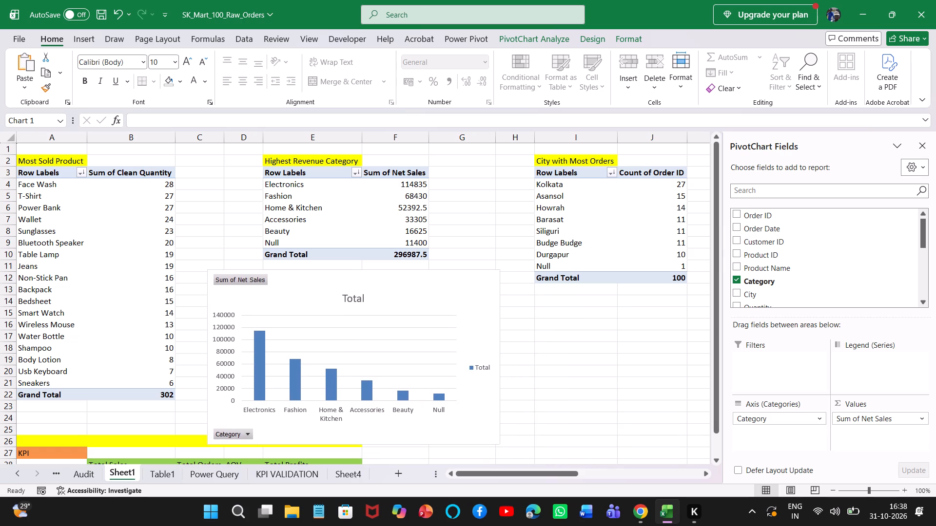
{"action": "left_click_drag", "start_coordinate": [319, 280], "coordinate": [317, 271]}
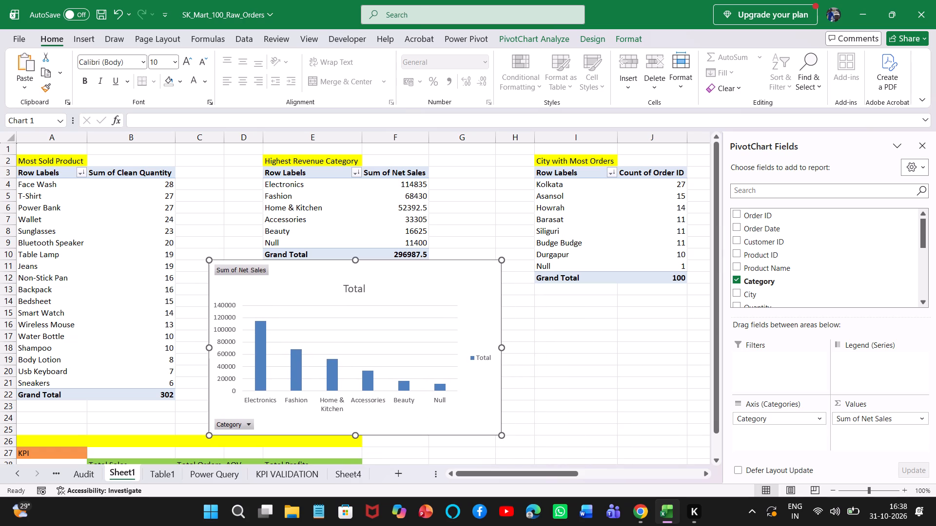
Insert a Clustered Bar PivotChart from the City with Most Orders pivot table and place it below that table.
{"action": "left_click", "coordinate": [576, 333]}
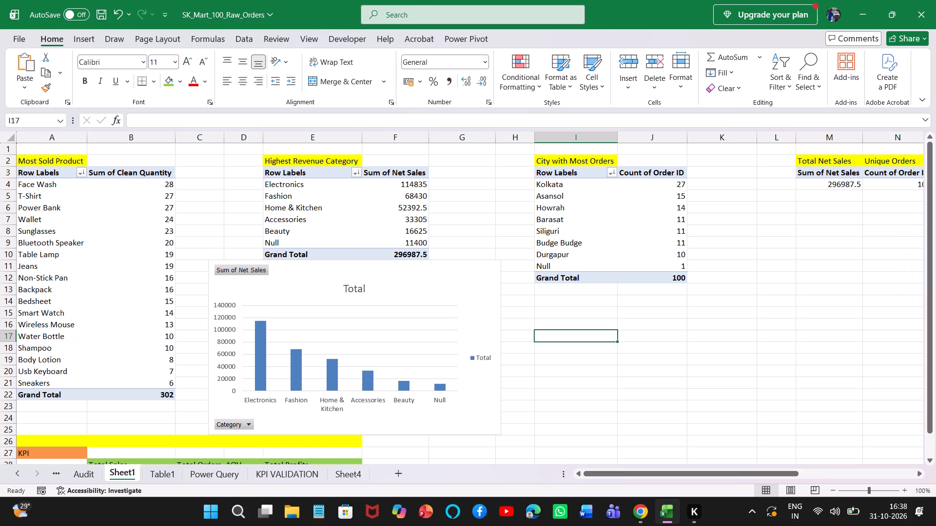
{"action": "left_click", "coordinate": [581, 301]}
{"action": "left_click", "coordinate": [667, 188]}
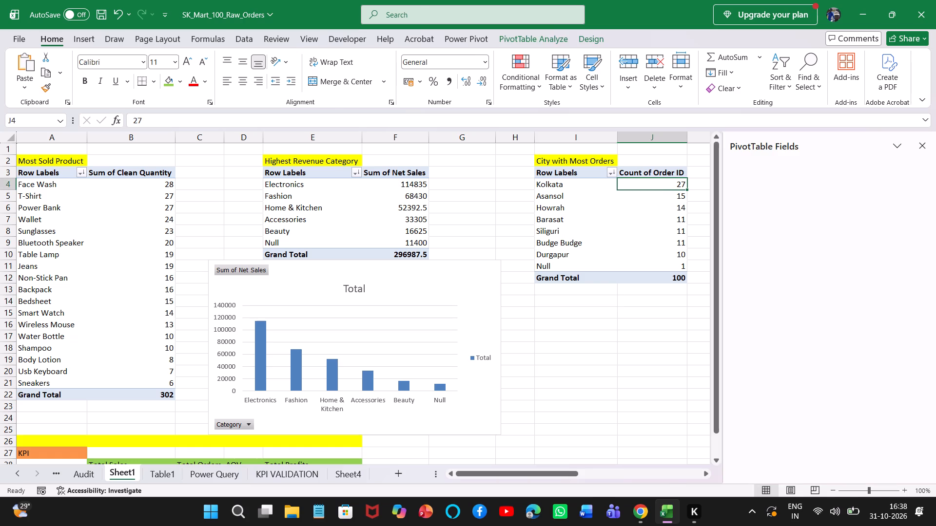
{"action": "left_click", "coordinate": [86, 41]}
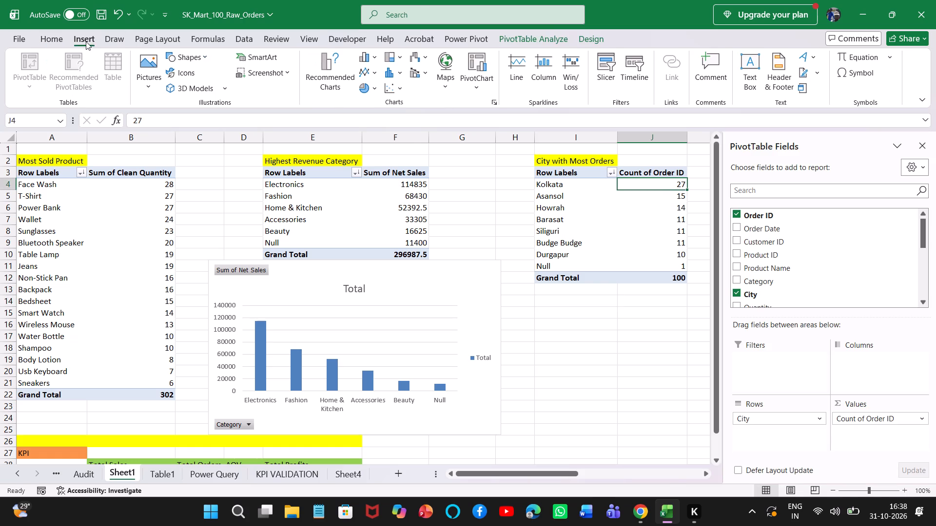
{"action": "left_click", "coordinate": [331, 68]}
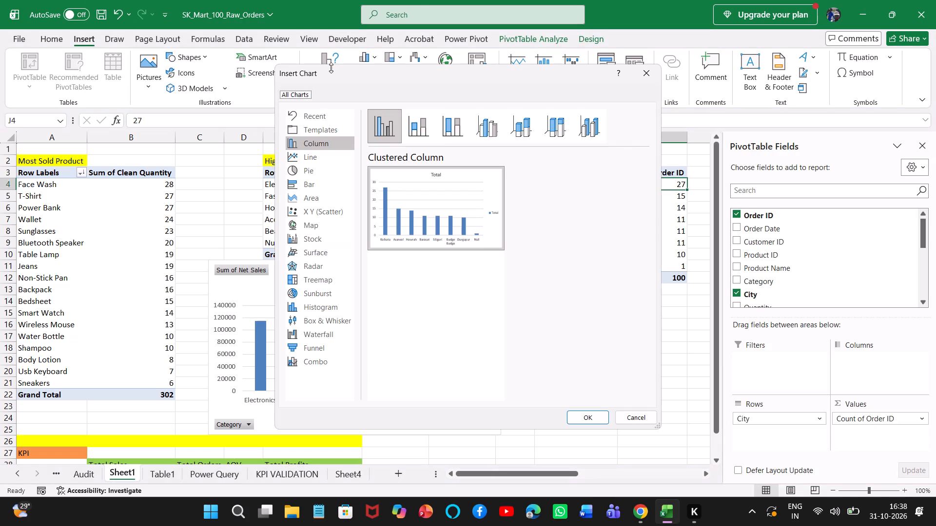
{"action": "left_click", "coordinate": [318, 183]}
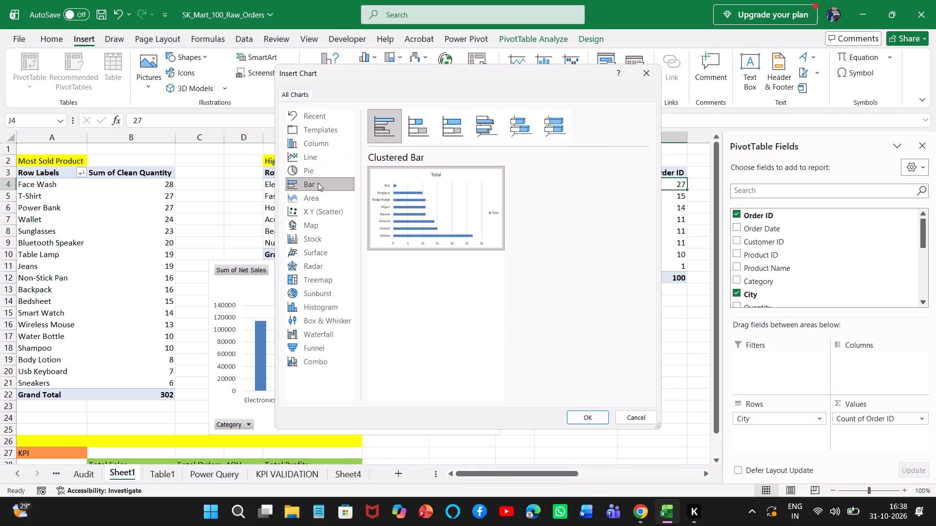
{"action": "left_click", "coordinate": [599, 418]}
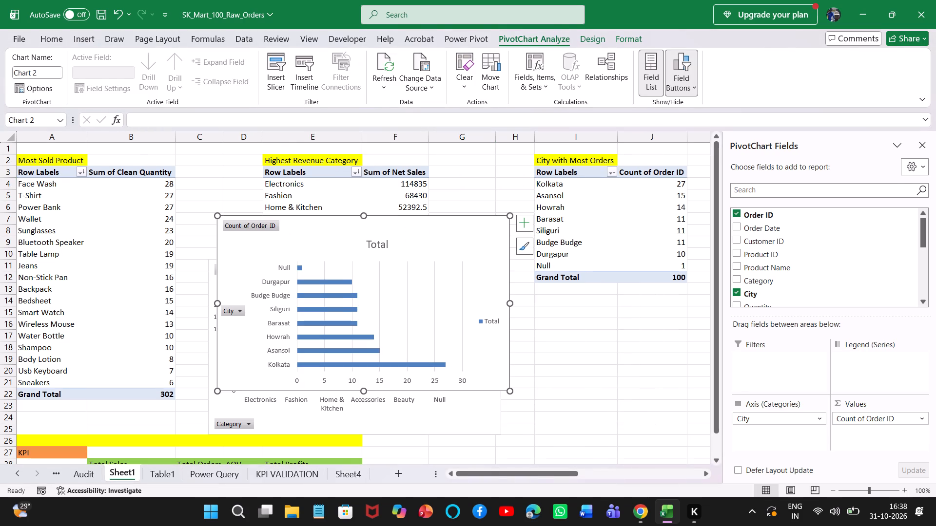
{"action": "left_click_drag", "start_coordinate": [343, 230], "coordinate": [620, 325]}
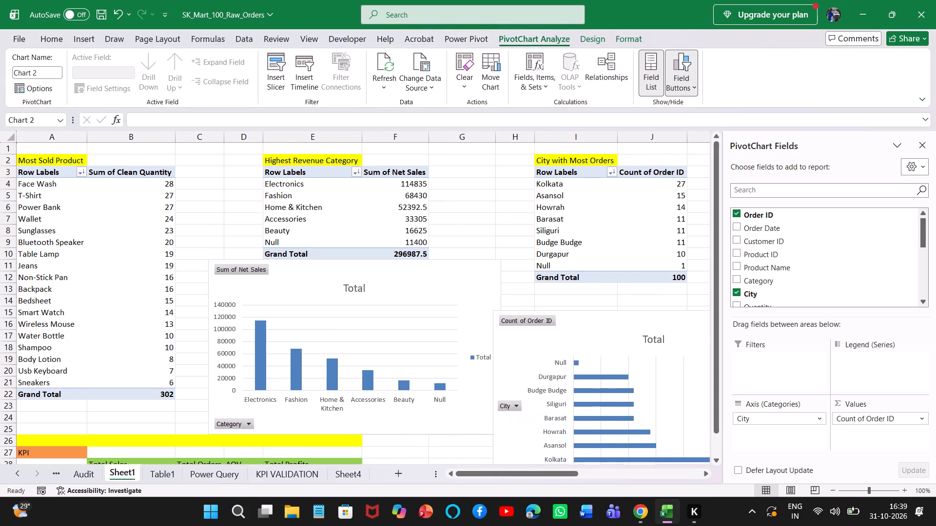
{"action": "left_click_drag", "start_coordinate": [620, 325], "coordinate": [642, 305]}
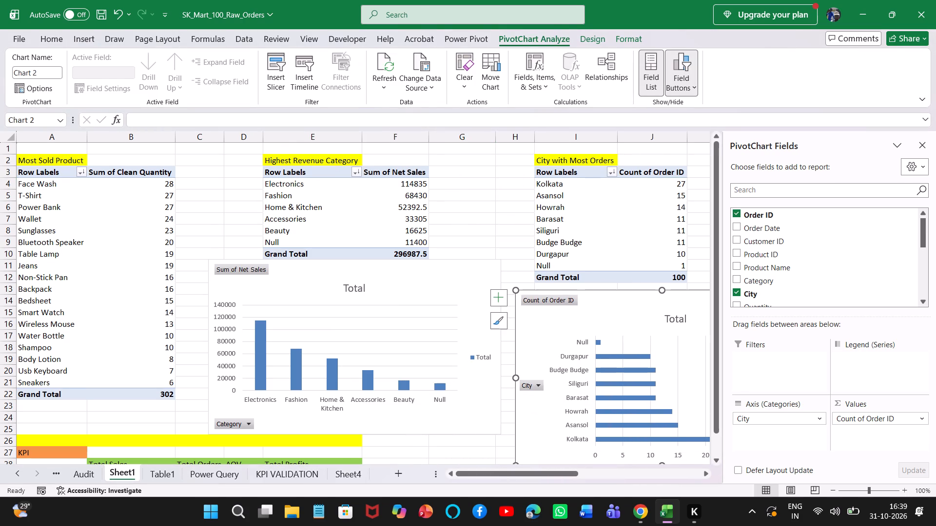
Shrink the Sum of Net Sales chart on Sheet1 in width and height and tuck it under the Highest Revenue Category table.
{"action": "left_click_drag", "start_coordinate": [561, 472], "coordinate": [626, 458]}
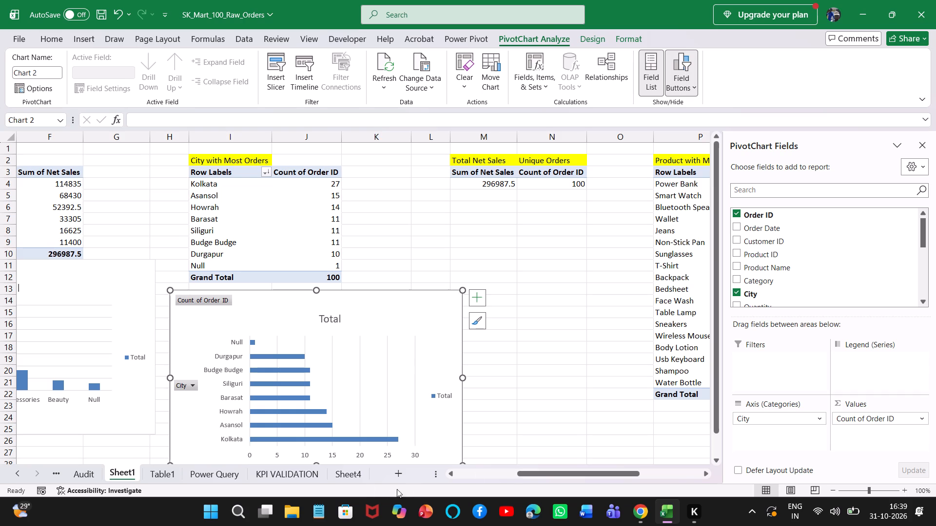
{"action": "left_click_drag", "start_coordinate": [519, 473], "coordinate": [439, 472]}
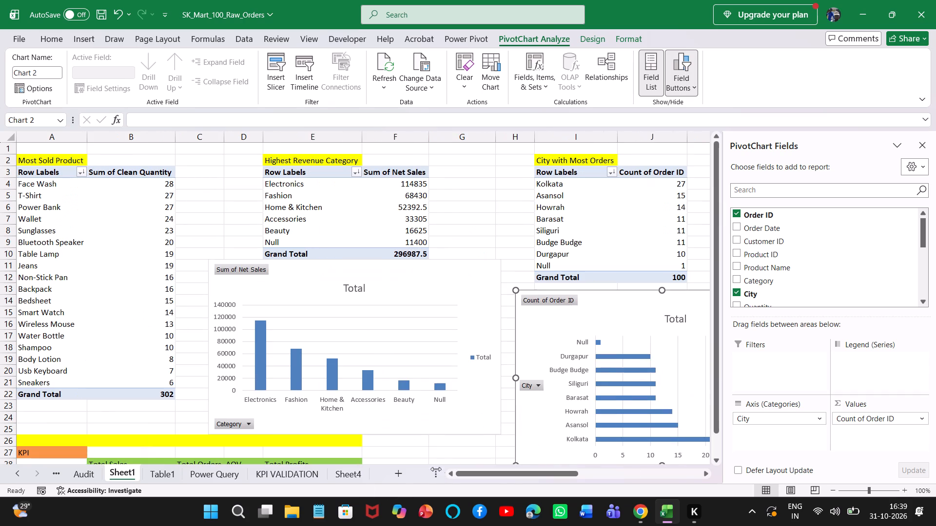
{"action": "left_click", "coordinate": [400, 277]}
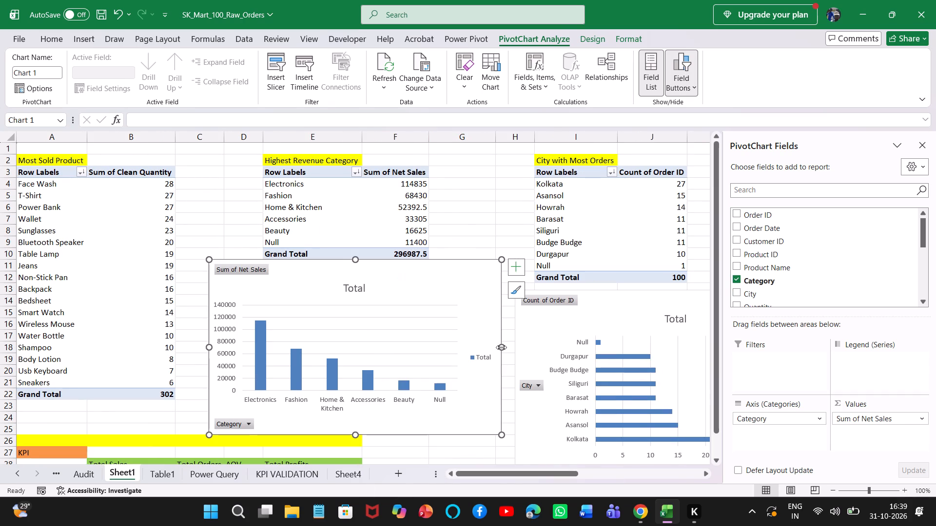
{"action": "left_click_drag", "start_coordinate": [501, 347], "coordinate": [324, 344]}
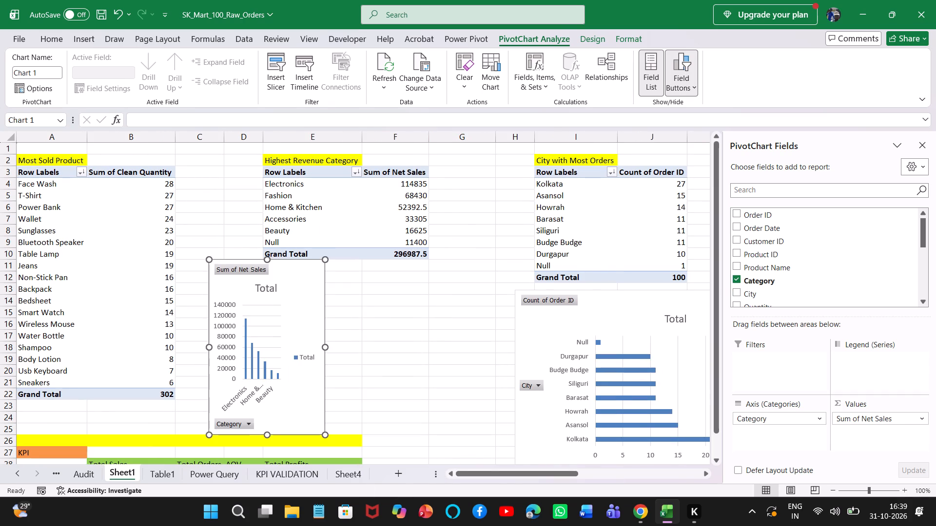
{"action": "left_click_drag", "start_coordinate": [291, 266], "coordinate": [351, 266]}
{"action": "left_click", "coordinate": [349, 480]}
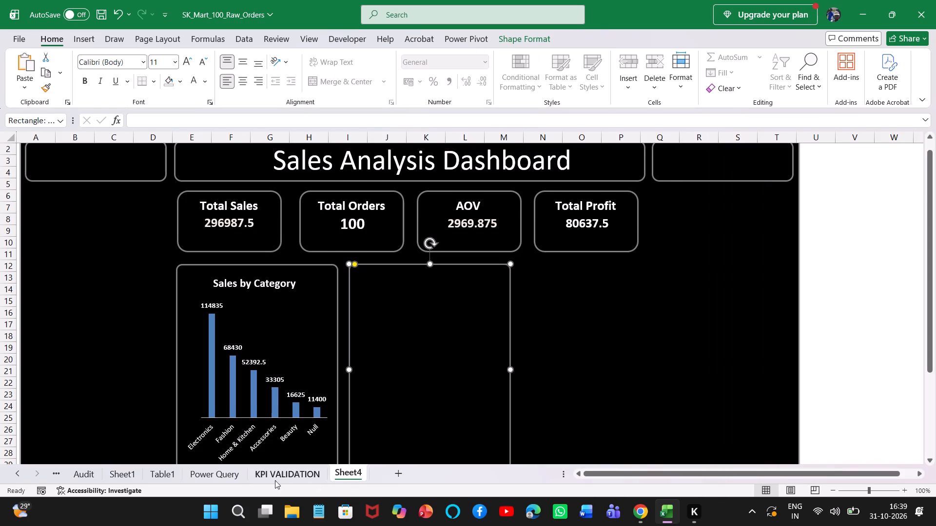
{"action": "left_click", "coordinate": [142, 472]}
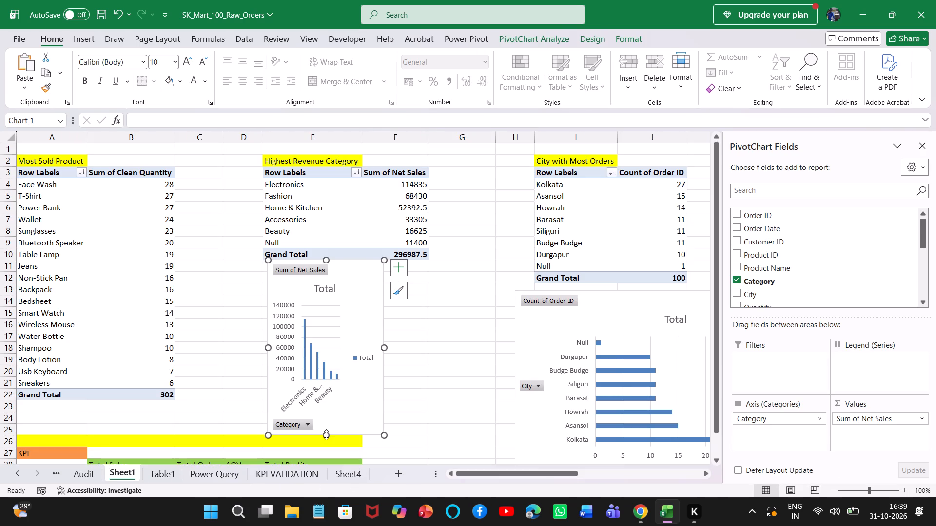
{"action": "left_click_drag", "start_coordinate": [326, 434], "coordinate": [335, 341]}
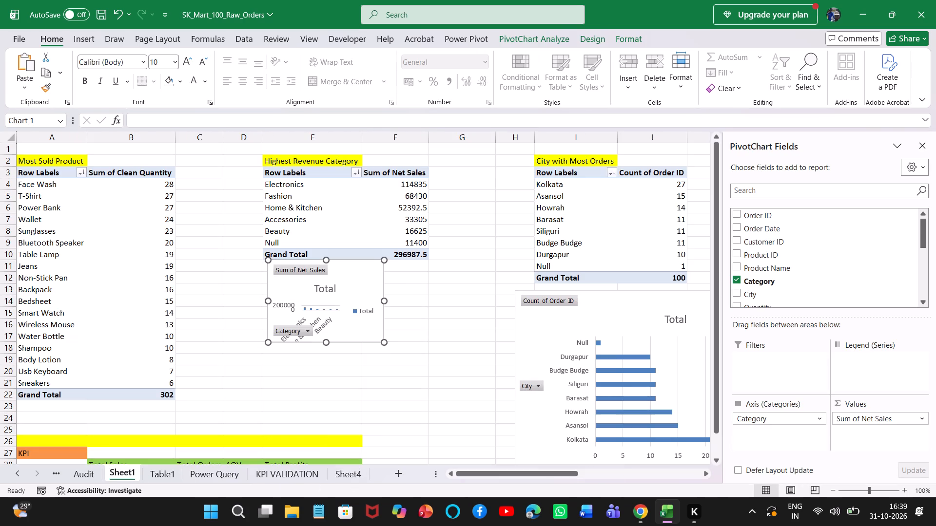
{"action": "left_click_drag", "start_coordinate": [351, 268], "coordinate": [364, 276]}
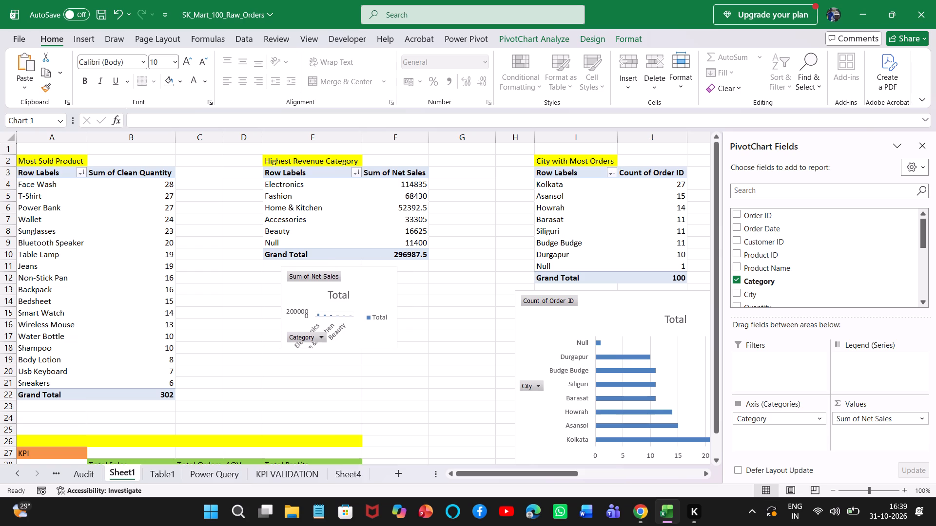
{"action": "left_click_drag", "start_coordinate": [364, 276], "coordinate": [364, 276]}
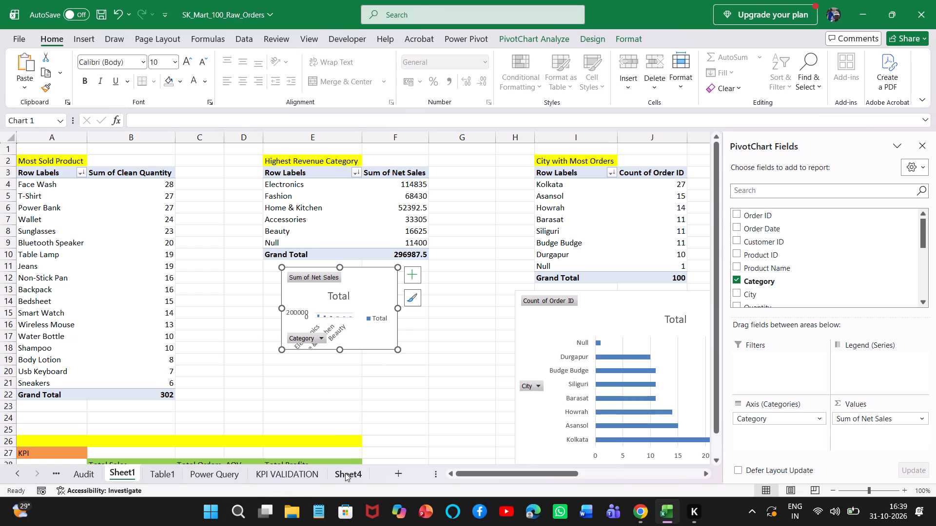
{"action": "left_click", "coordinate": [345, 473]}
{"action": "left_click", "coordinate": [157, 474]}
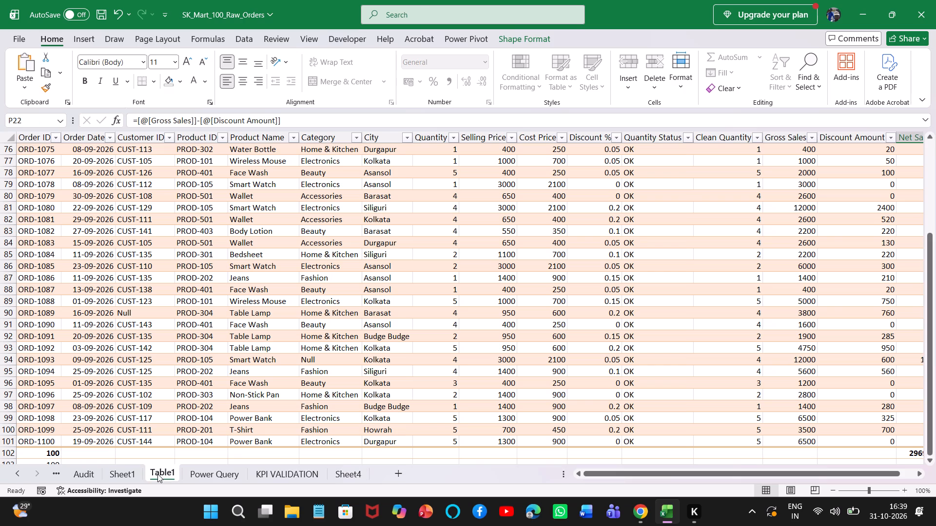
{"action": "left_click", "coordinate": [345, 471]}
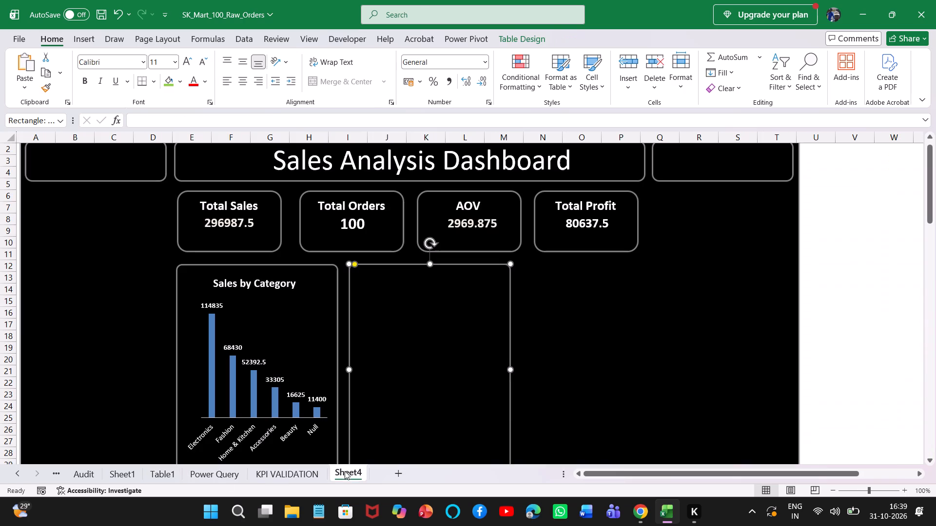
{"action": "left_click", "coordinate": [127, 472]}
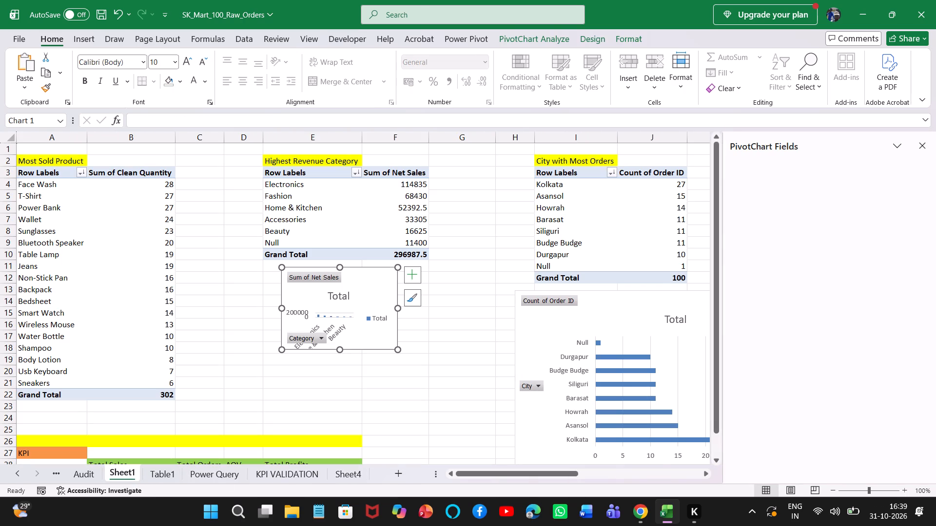
Copy the Count of Order ID by City bar chart from Sheet1 and paste it onto the empty card frame on Sheet4.
{"action": "left_click", "coordinate": [600, 306]}
{"action": "key", "text": "ctrl+c"}
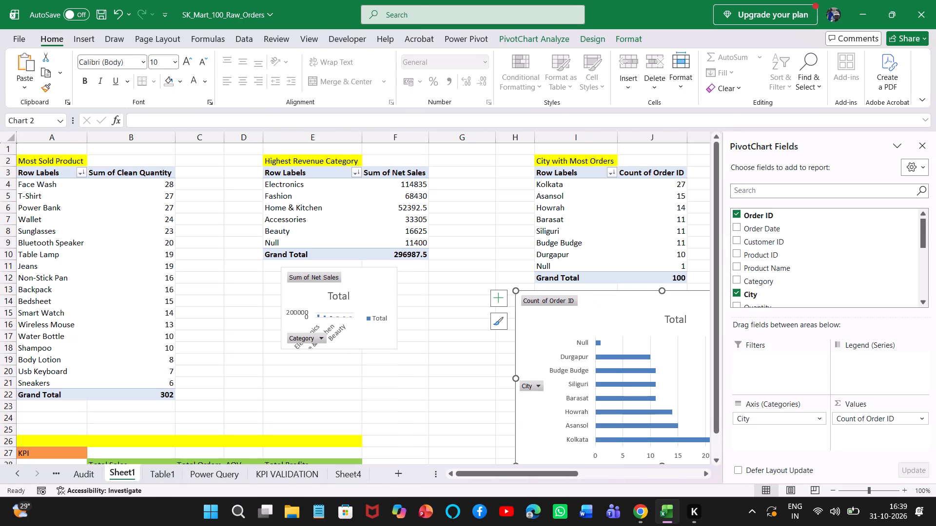
{"action": "left_click", "coordinate": [347, 474]}
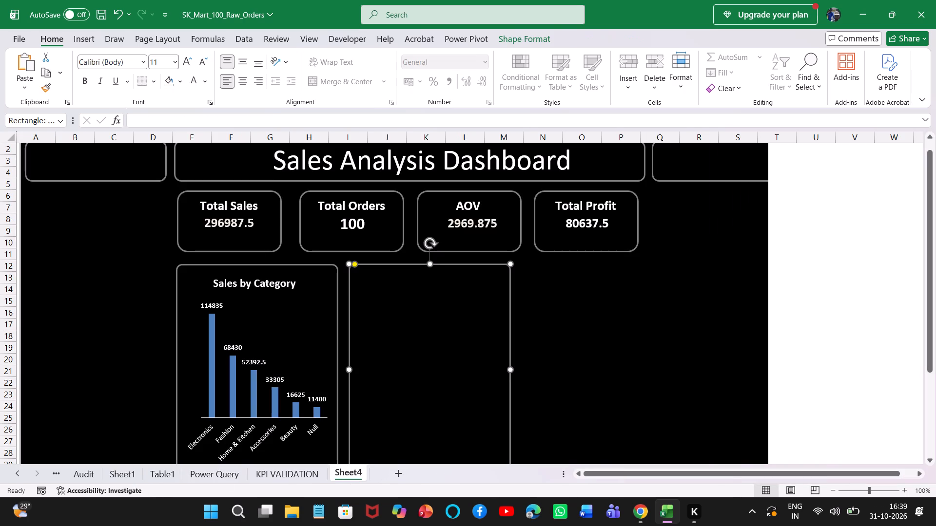
{"action": "left_click", "coordinate": [405, 348]}
{"action": "key", "text": "ctrl+v"}
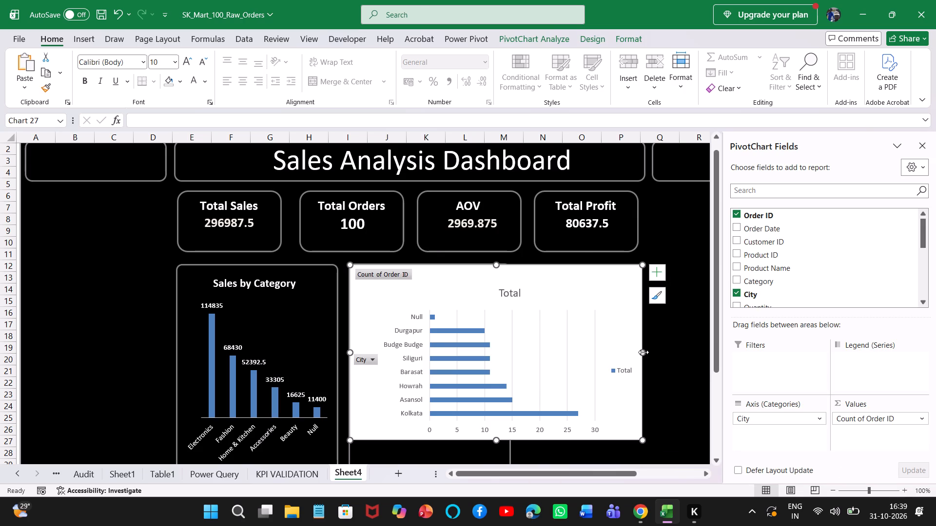
Hide all field buttons on the pasted city bar chart and delete its legend.
{"action": "left_click", "coordinate": [382, 275]}
{"action": "right_click", "coordinate": [382, 275]}
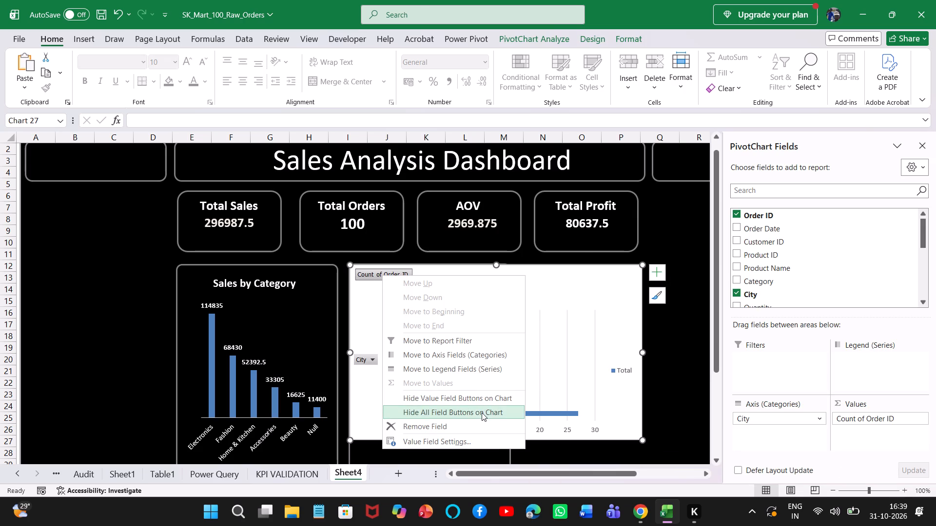
{"action": "left_click", "coordinate": [482, 413]}
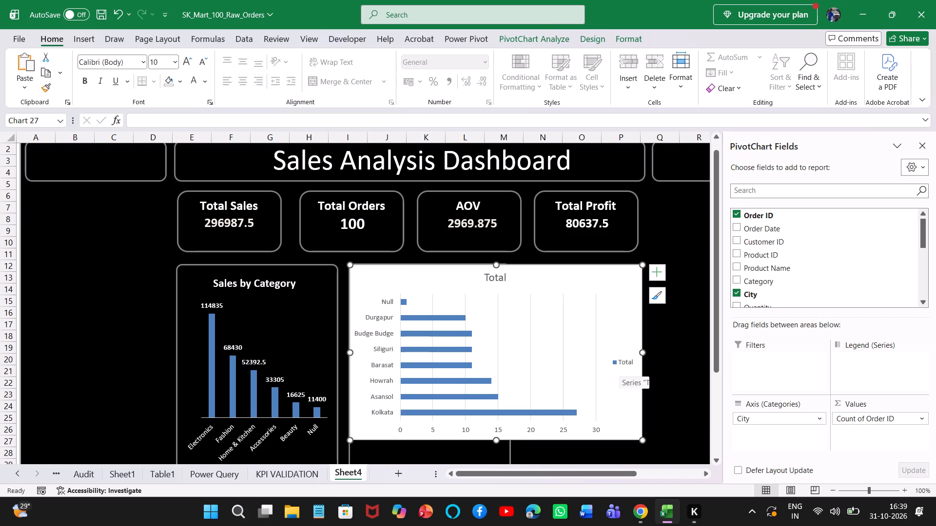
{"action": "left_click", "coordinate": [625, 361]}
{"action": "key", "text": "BackSpace"}
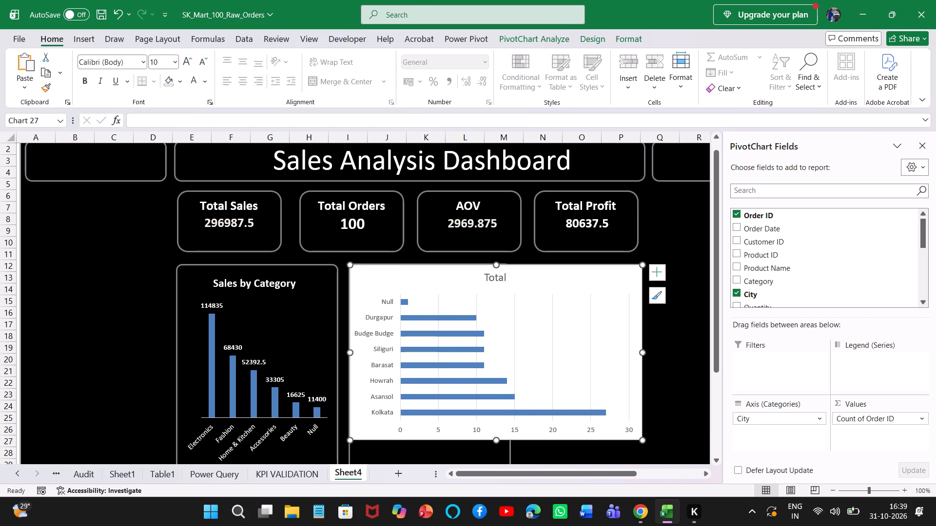
Delete the horizontal value axis and the vertical gridlines from the city bar chart.
{"action": "left_click", "coordinate": [404, 430]}
{"action": "left_click", "coordinate": [407, 429]}
{"action": "left_click", "coordinate": [428, 430]}
{"action": "left_click", "coordinate": [440, 430]}
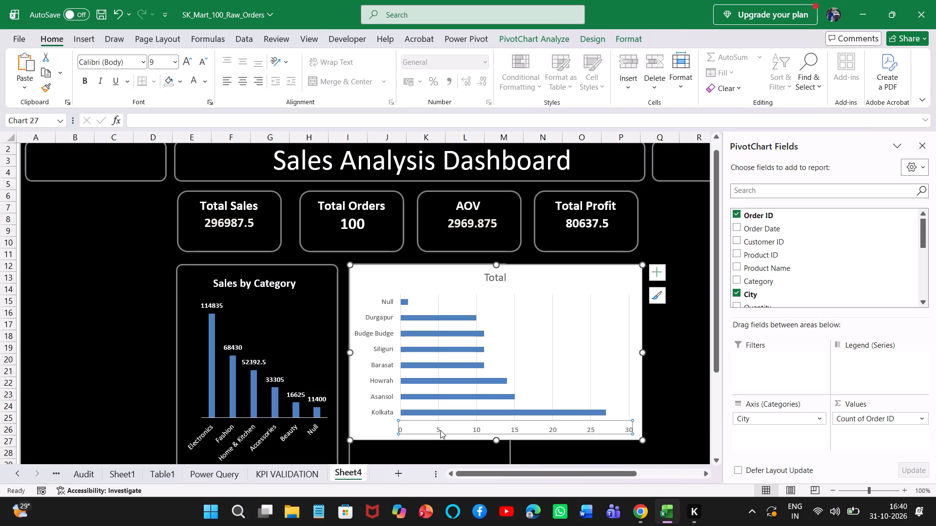
{"action": "key", "text": "BackSpace"}
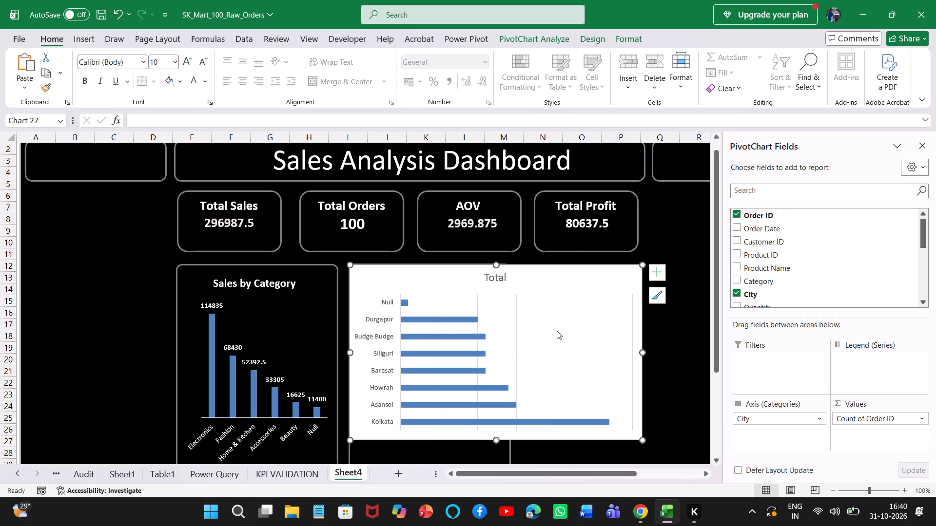
{"action": "left_click", "coordinate": [517, 342]}
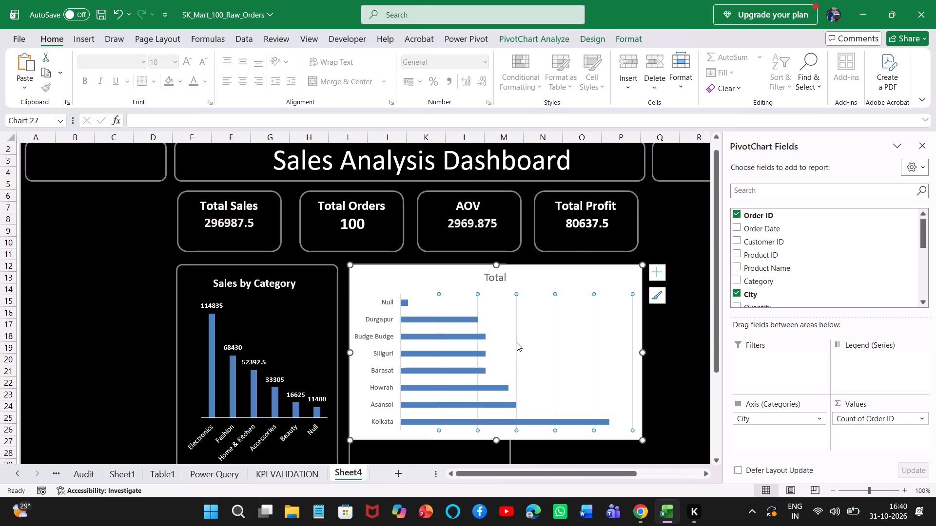
{"action": "key", "text": "BackSpace"}
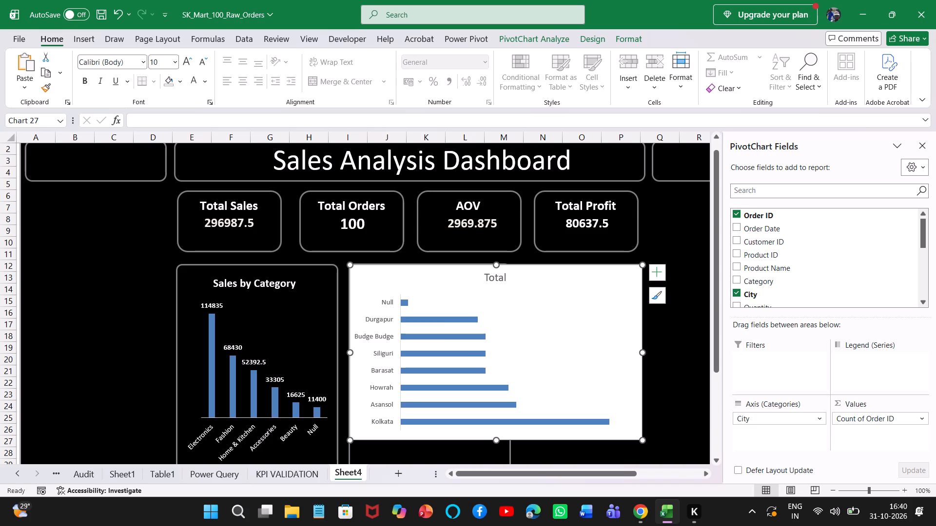
Narrow the city bar chart to roughly the second card's width and move it inside the card frame.
{"action": "left_click_drag", "start_coordinate": [716, 367], "coordinate": [714, 400]}
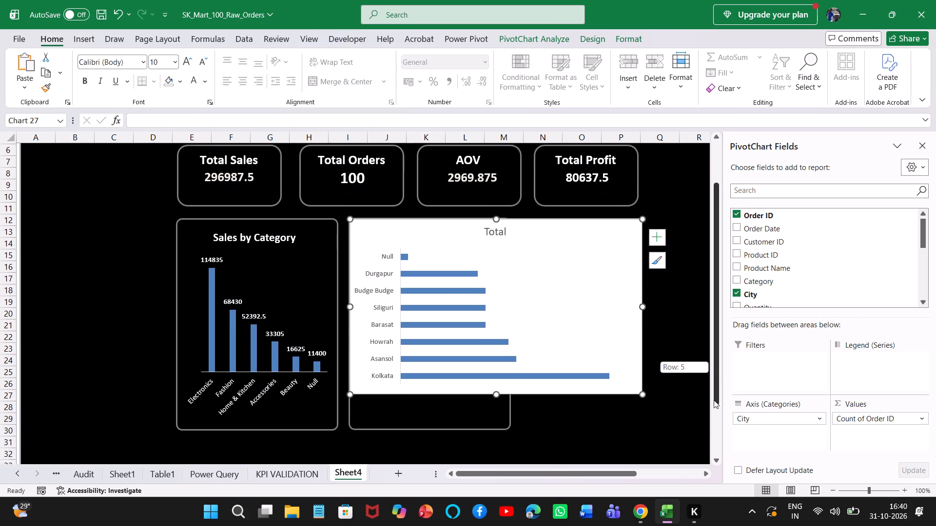
{"action": "left_click_drag", "start_coordinate": [714, 400], "coordinate": [714, 386]}
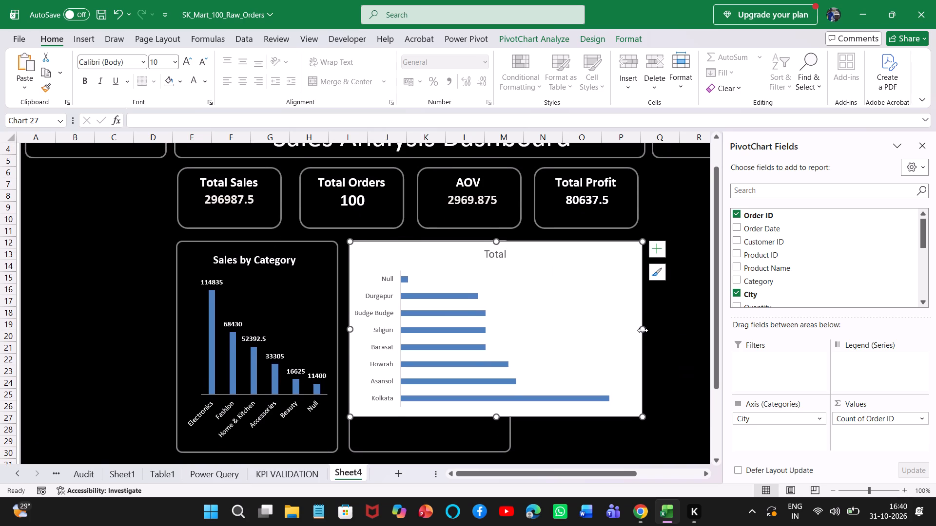
{"action": "left_click_drag", "start_coordinate": [643, 330], "coordinate": [505, 364]}
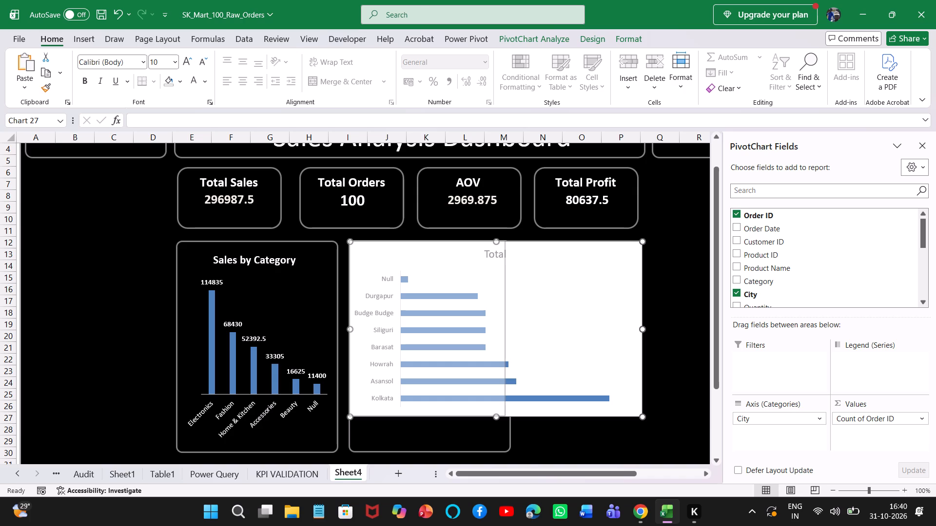
{"action": "left_click_drag", "start_coordinate": [390, 253], "coordinate": [389, 263]}
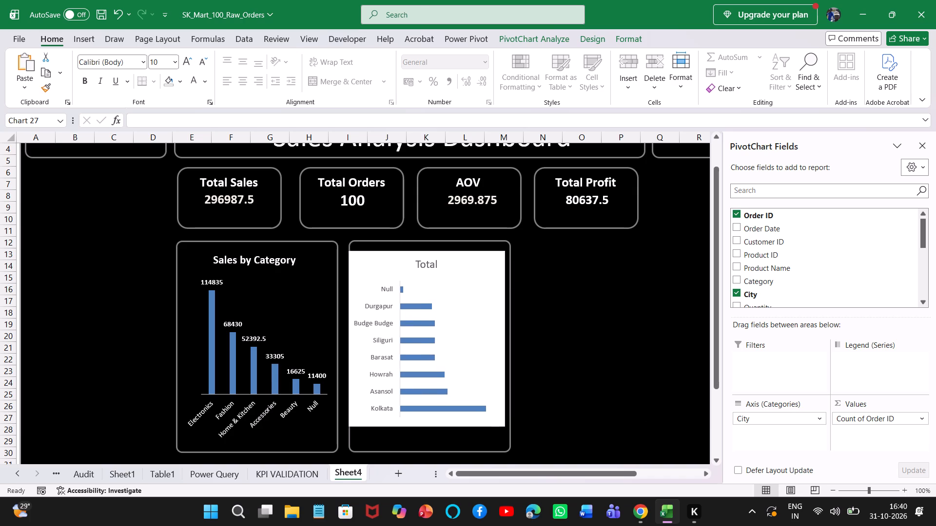
{"action": "left_click_drag", "start_coordinate": [389, 263], "coordinate": [395, 270]}
{"action": "left_click_drag", "start_coordinate": [432, 258], "coordinate": [423, 246]}
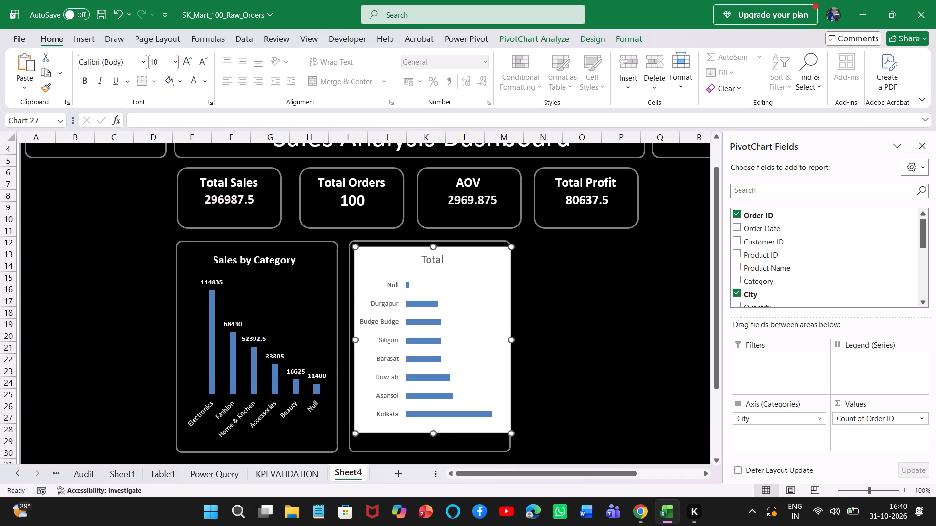
Fine-tune the city bar chart's edges so it fills the second card with a thin margin inside the rounded border.
{"action": "left_click_drag", "start_coordinate": [513, 340], "coordinate": [499, 340]}
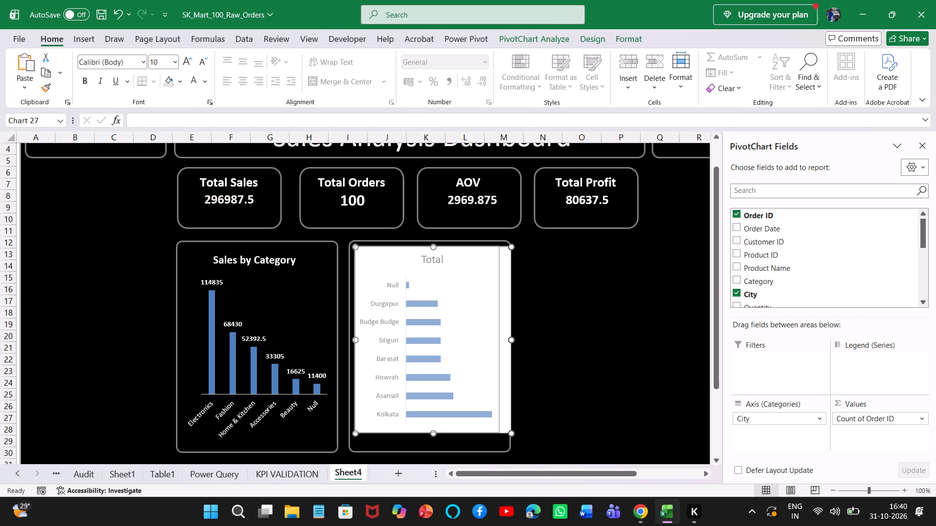
{"action": "left_click_drag", "start_coordinate": [499, 340], "coordinate": [496, 340]}
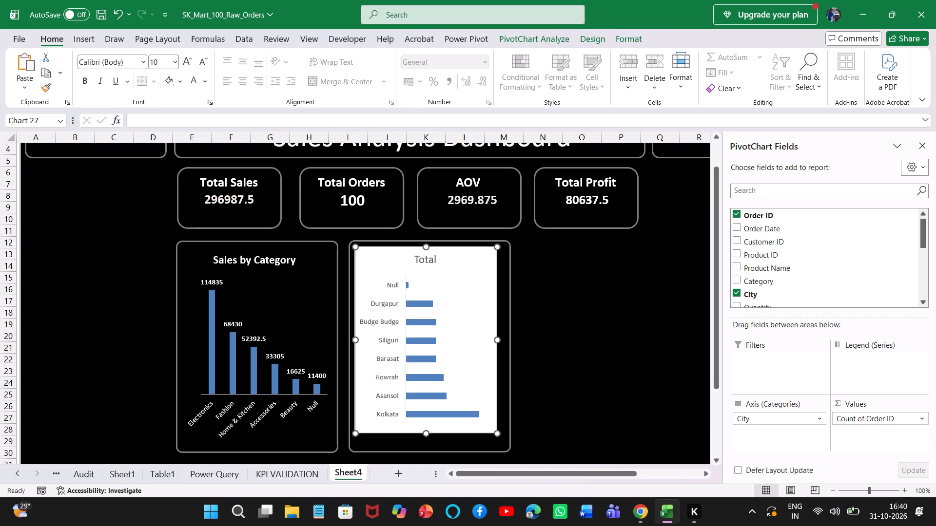
{"action": "left_click_drag", "start_coordinate": [425, 432], "coordinate": [427, 444]}
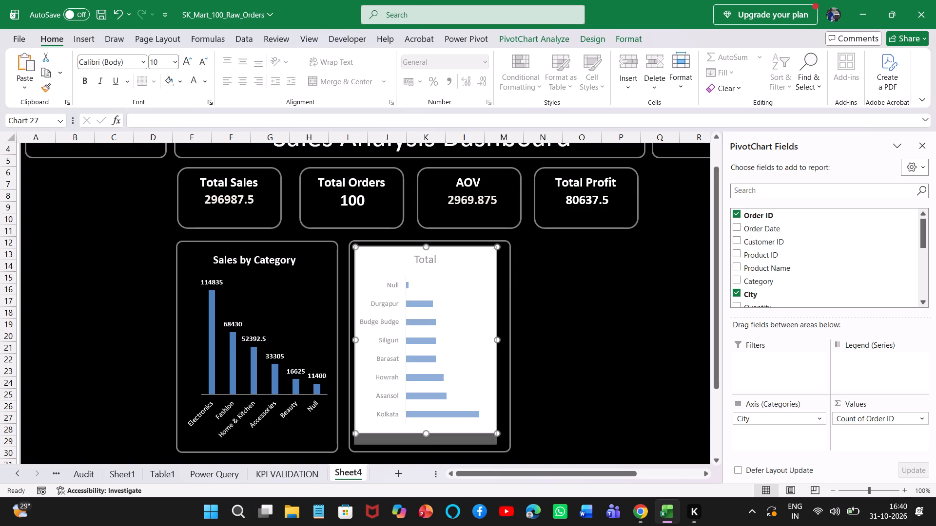
{"action": "left_click_drag", "start_coordinate": [427, 444], "coordinate": [429, 448]}
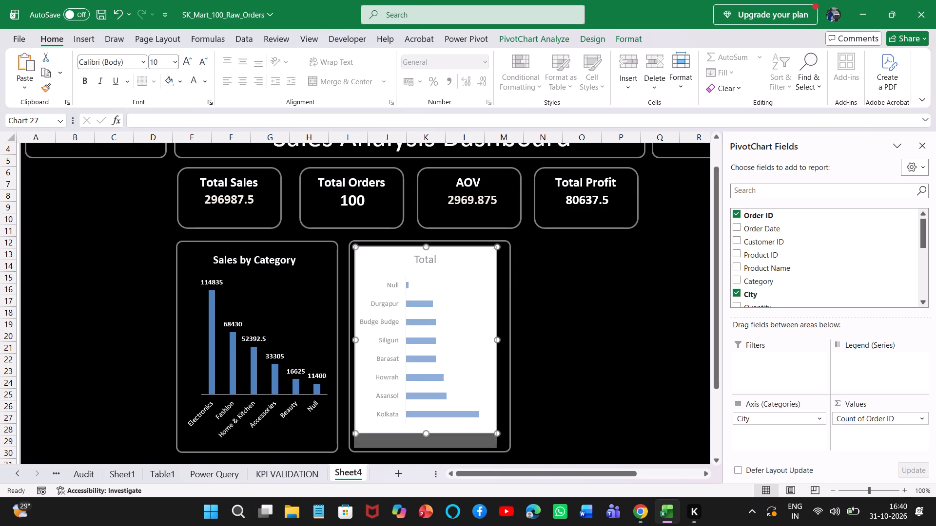
{"action": "left_click_drag", "start_coordinate": [429, 448], "coordinate": [430, 450]}
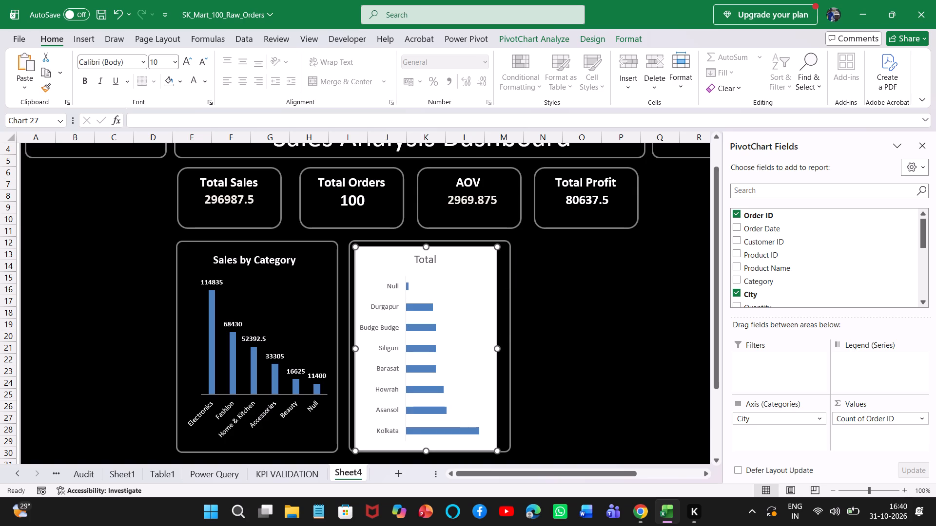
{"action": "left_click_drag", "start_coordinate": [497, 347], "coordinate": [502, 346]}
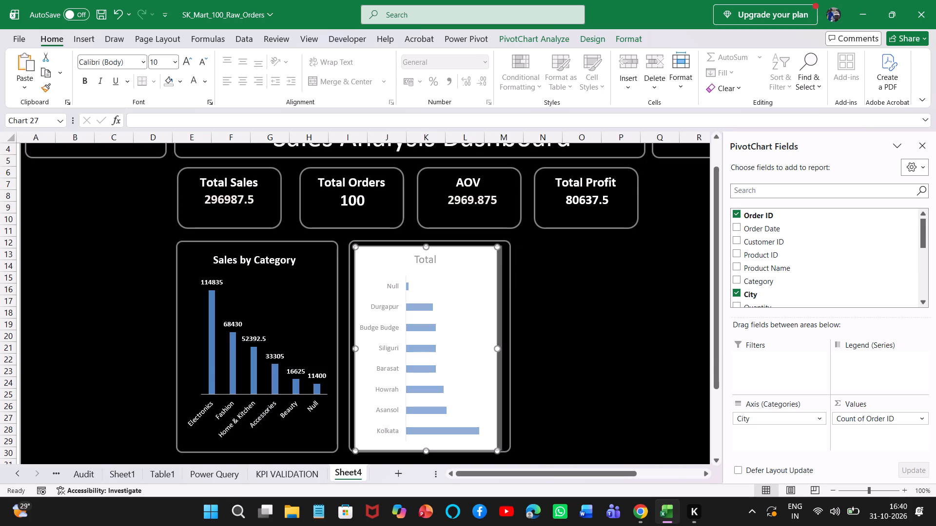
{"action": "left_click_drag", "start_coordinate": [502, 346], "coordinate": [506, 346]}
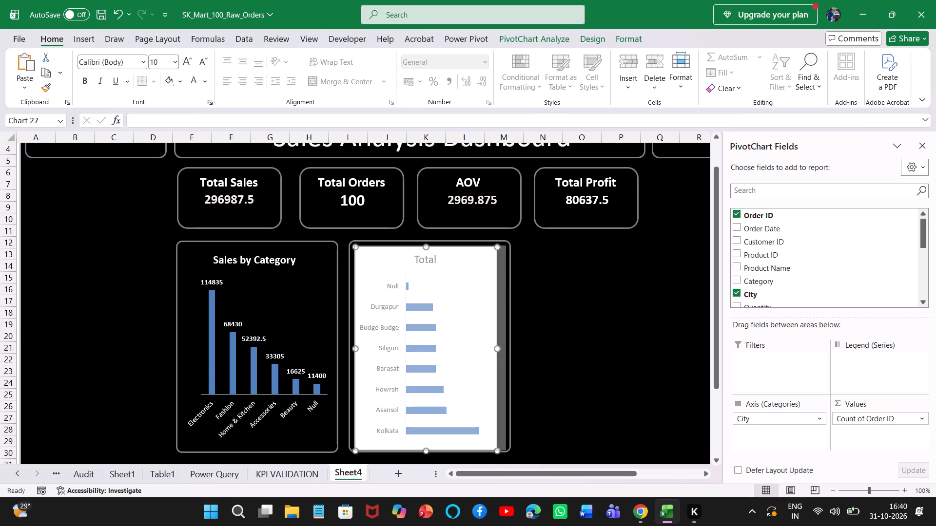
{"action": "left_click_drag", "start_coordinate": [431, 245], "coordinate": [429, 244]}
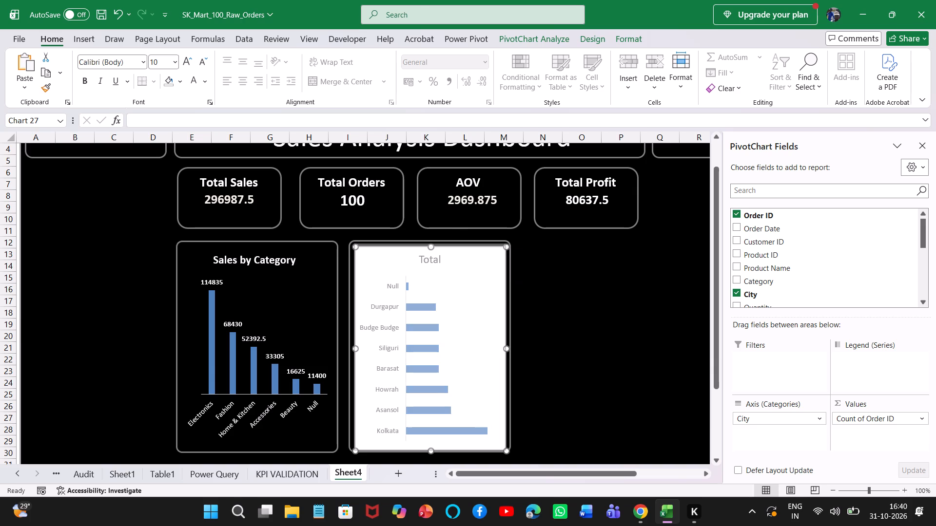
{"action": "left_click_drag", "start_coordinate": [429, 244], "coordinate": [425, 243]}
{"action": "left_click", "coordinate": [355, 347]}
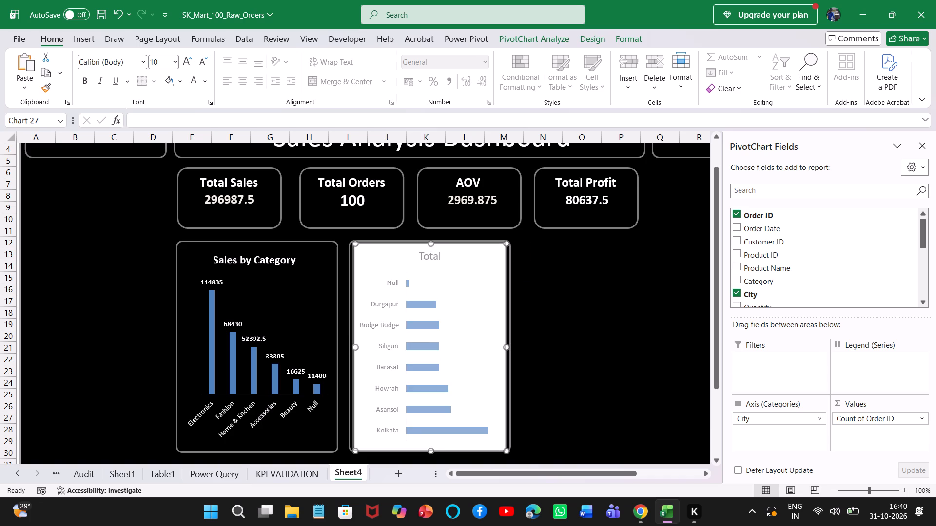
{"action": "left_click", "coordinate": [430, 449]}
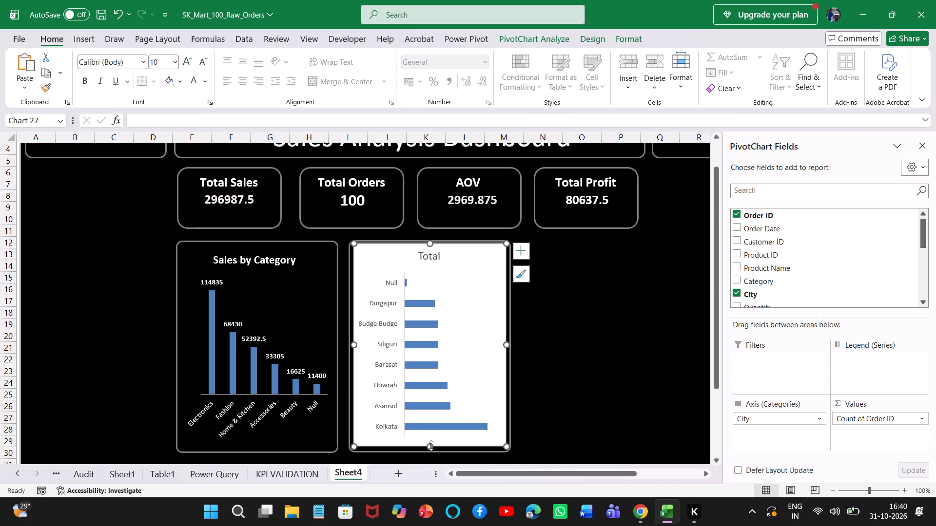
{"action": "left_click", "coordinate": [564, 405]}
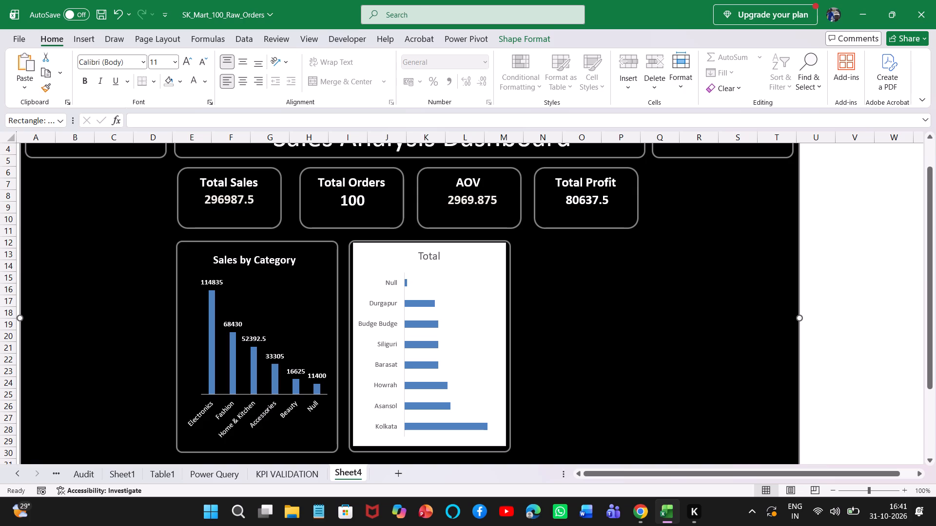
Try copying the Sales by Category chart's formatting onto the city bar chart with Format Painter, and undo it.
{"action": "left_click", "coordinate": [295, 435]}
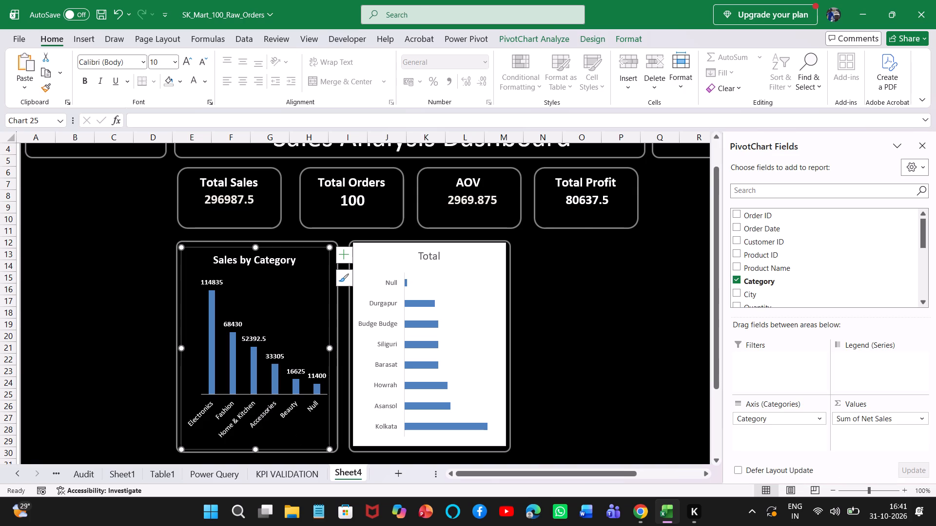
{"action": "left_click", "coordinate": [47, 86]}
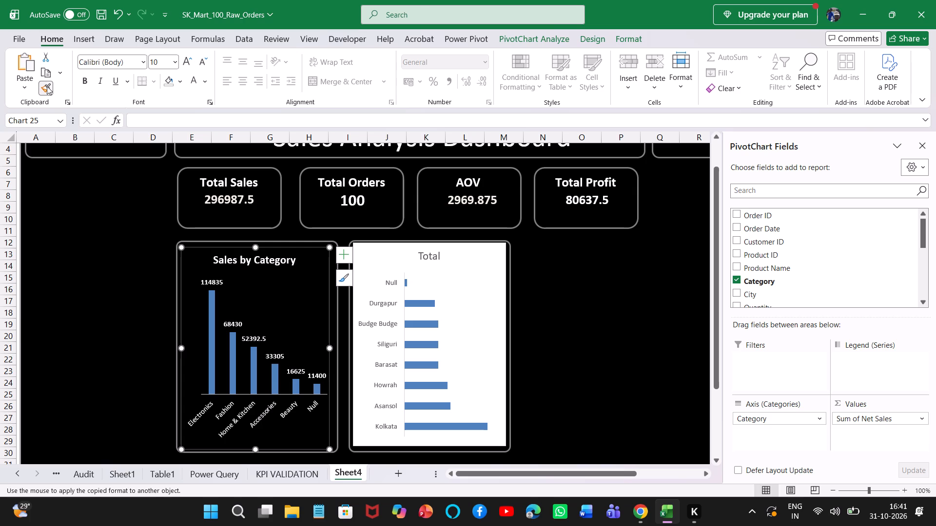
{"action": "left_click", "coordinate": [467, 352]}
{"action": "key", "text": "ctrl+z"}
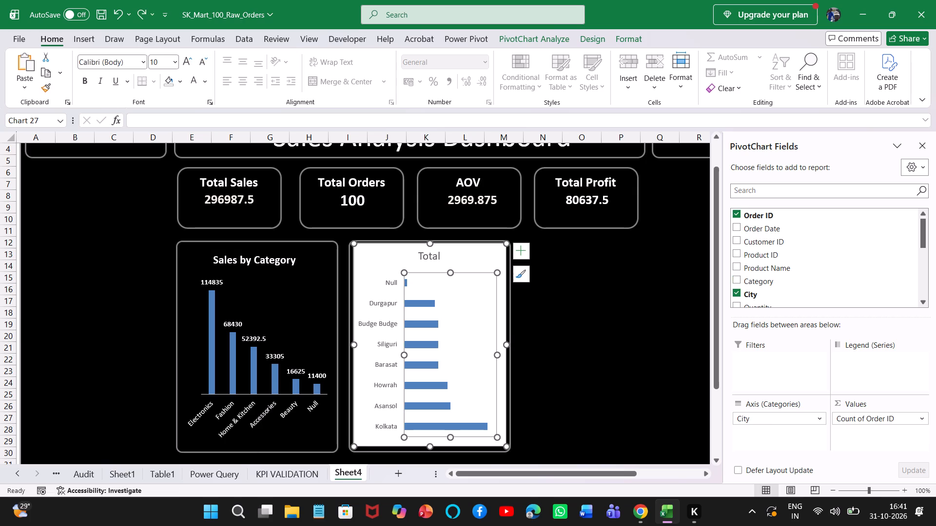
Replace the city bar chart's title text with "Order by City".
{"action": "left_click", "coordinate": [495, 374]}
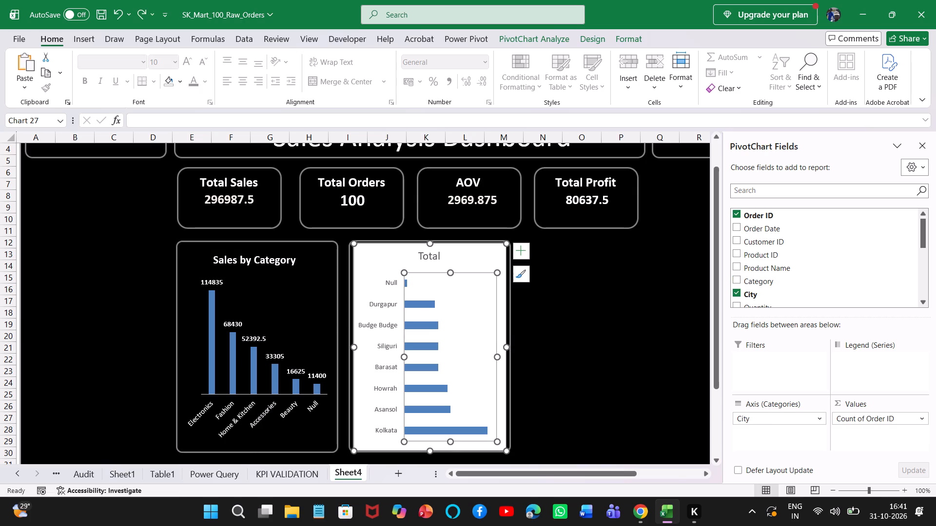
{"action": "left_click", "coordinate": [429, 252]}
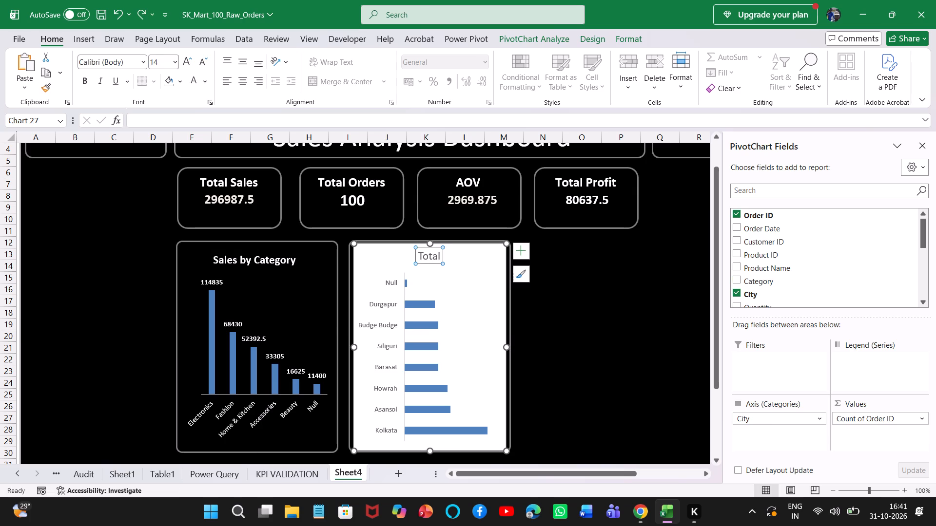
{"action": "key", "text": "alt+Tab"}
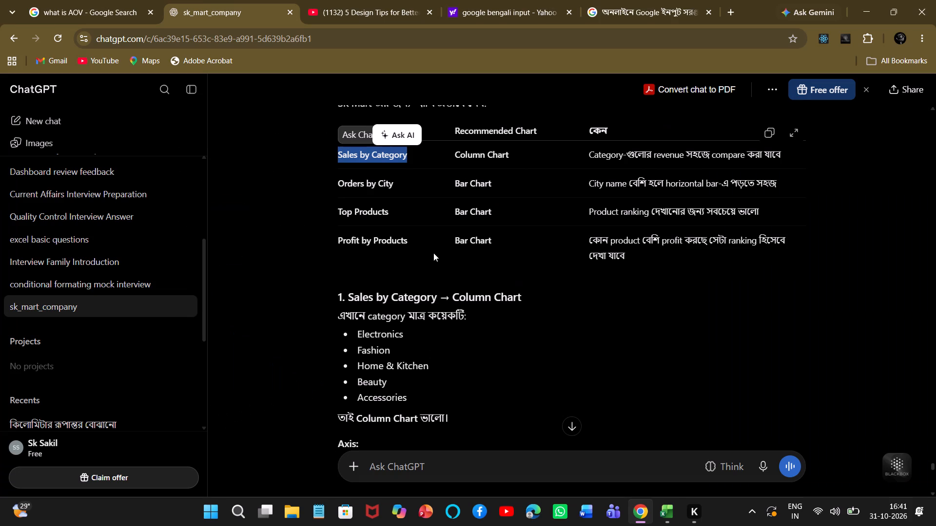
{"action": "key", "text": "alt+Tab"}
{"action": "left_click", "coordinate": [438, 257]}
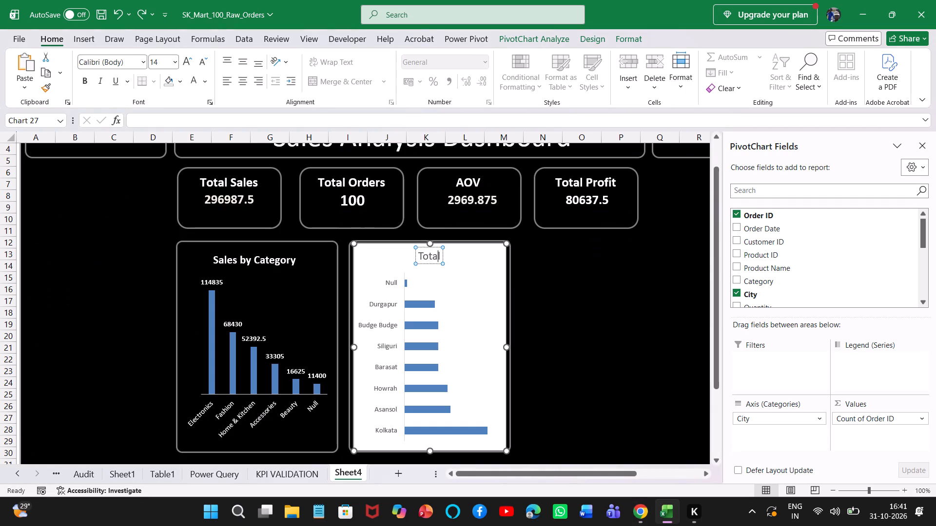
{"action": "left_click", "coordinate": [441, 257]}
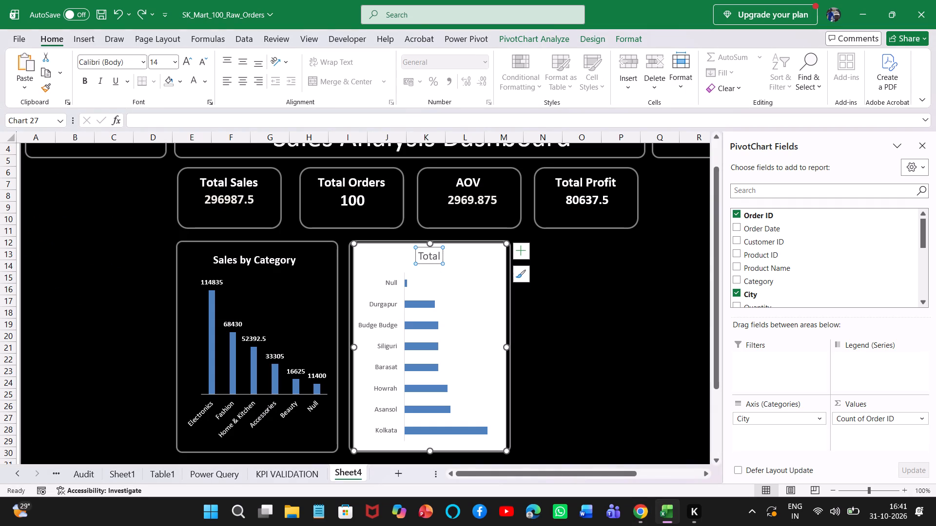
{"action": "left_click", "coordinate": [440, 256]}
{"action": "key", "text": "BackSpace"}
{"action": "key", "text": "BackSpace"}
{"action": "key", "text": "BackSpace"}
{"action": "key", "text": "BackSpace"}
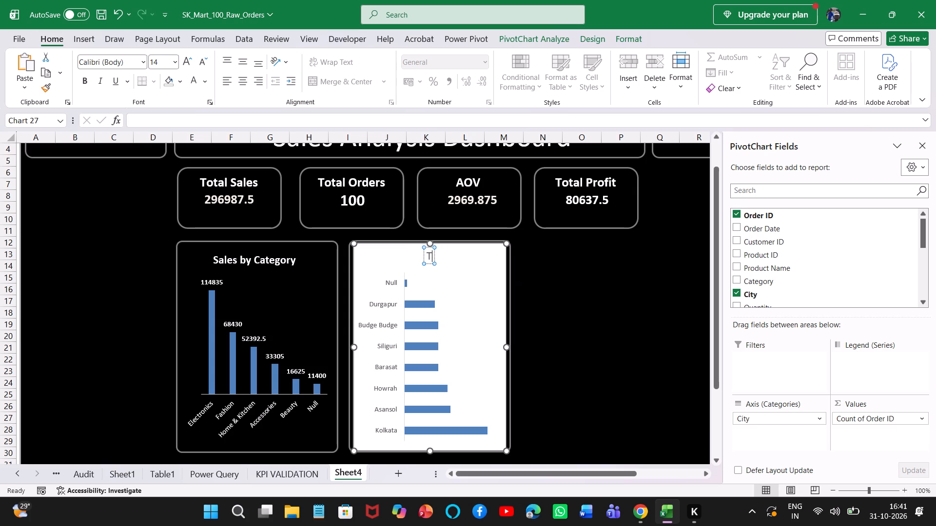
{"action": "key", "text": "BackSpace"}
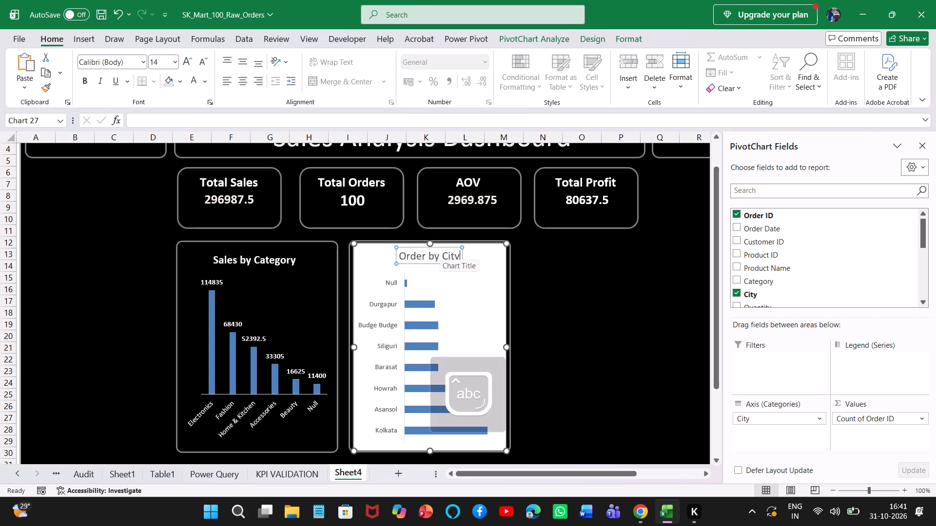
Make the "Order by City" chart title bold and set its font size to 16.
{"action": "left_click_drag", "start_coordinate": [401, 256], "coordinate": [403, 256]}
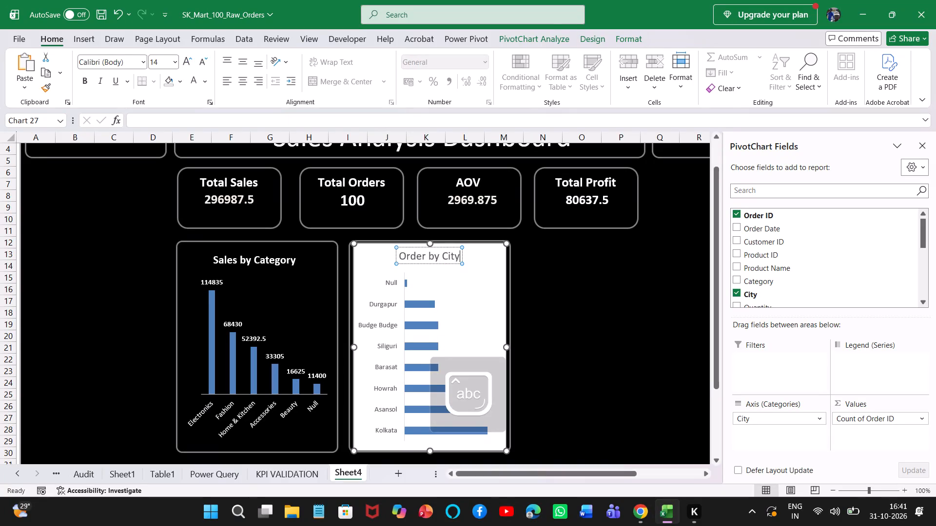
{"action": "left_click_drag", "start_coordinate": [403, 256], "coordinate": [452, 257]}
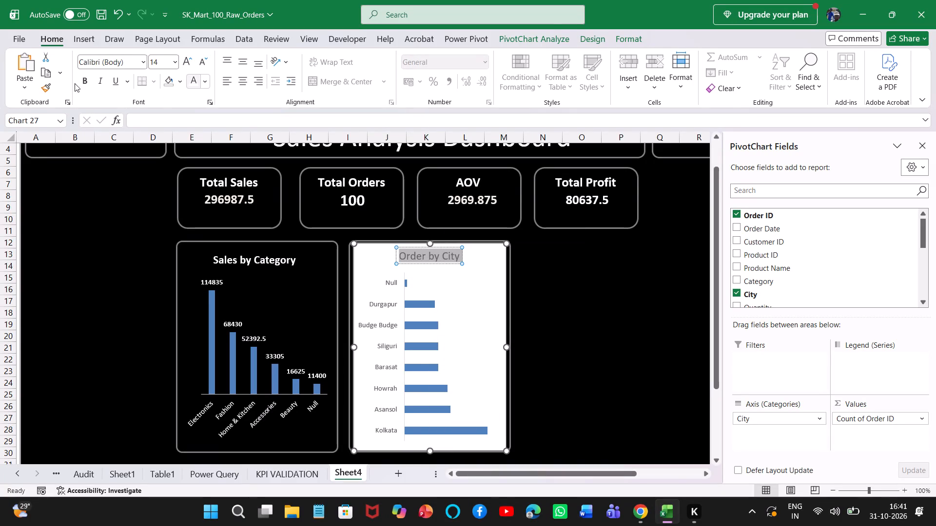
{"action": "left_click", "coordinate": [83, 81]}
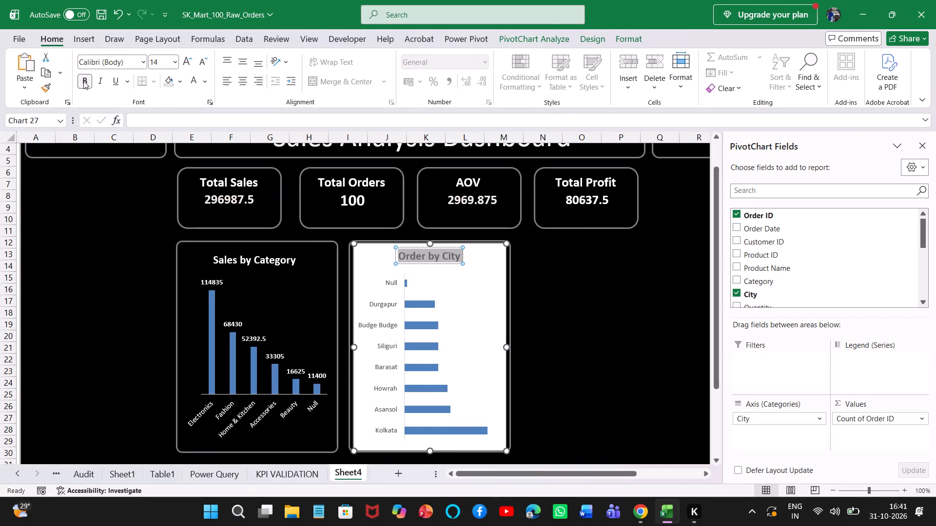
{"action": "left_click", "coordinate": [189, 63]}
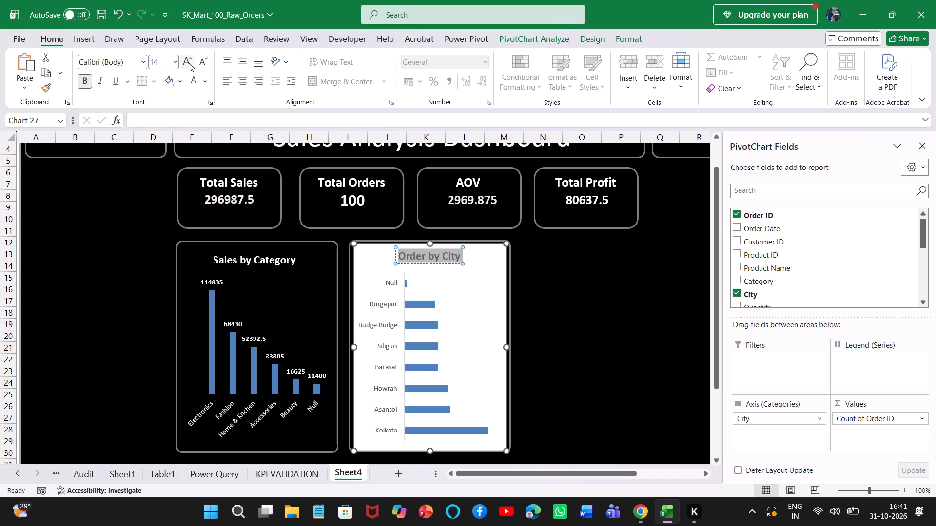
{"action": "left_click", "coordinate": [191, 65]}
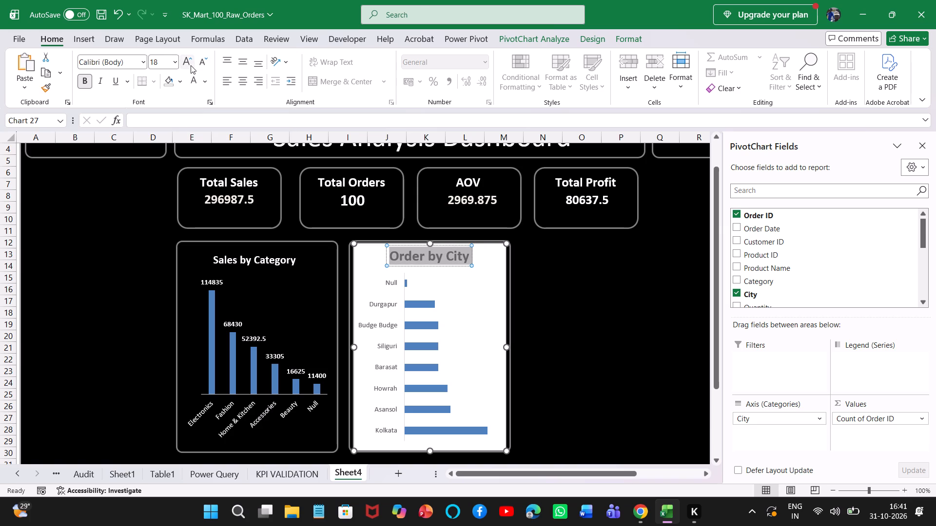
{"action": "left_click", "coordinate": [205, 66]}
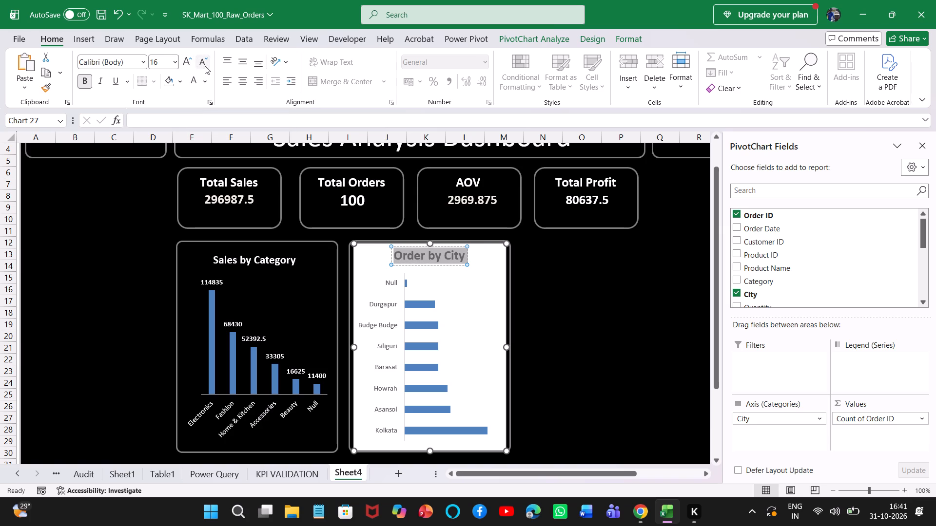
Give the "Order by City" title a black fill and white text.
{"action": "left_click", "coordinate": [180, 84]}
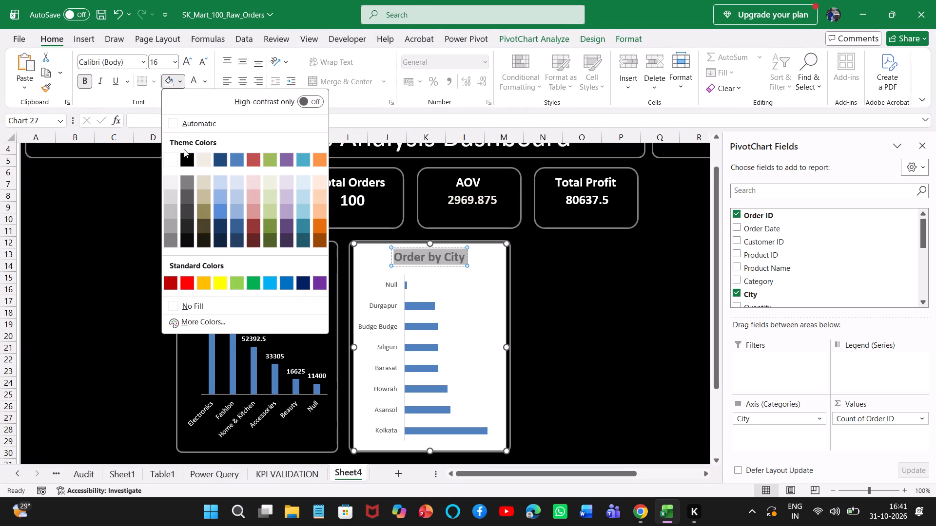
{"action": "left_click", "coordinate": [185, 157]}
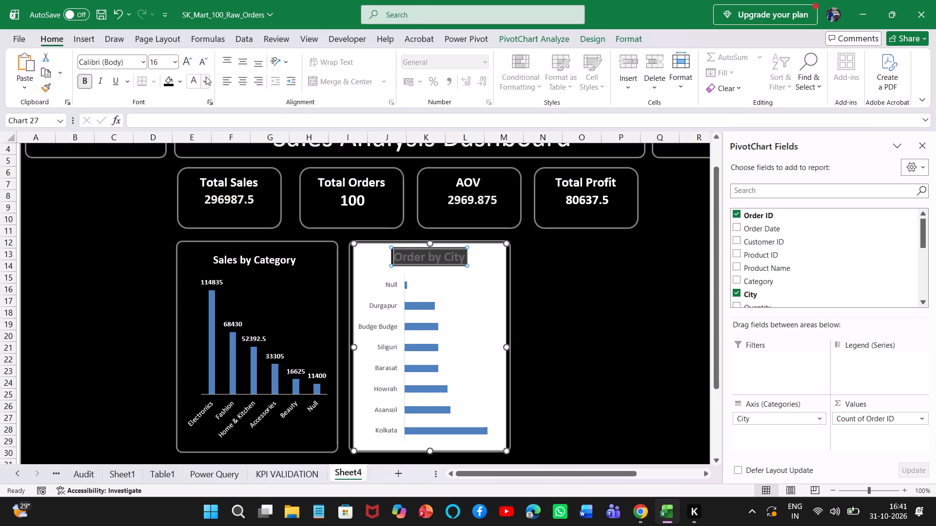
{"action": "left_click", "coordinate": [206, 76]}
{"action": "left_click", "coordinate": [197, 153]}
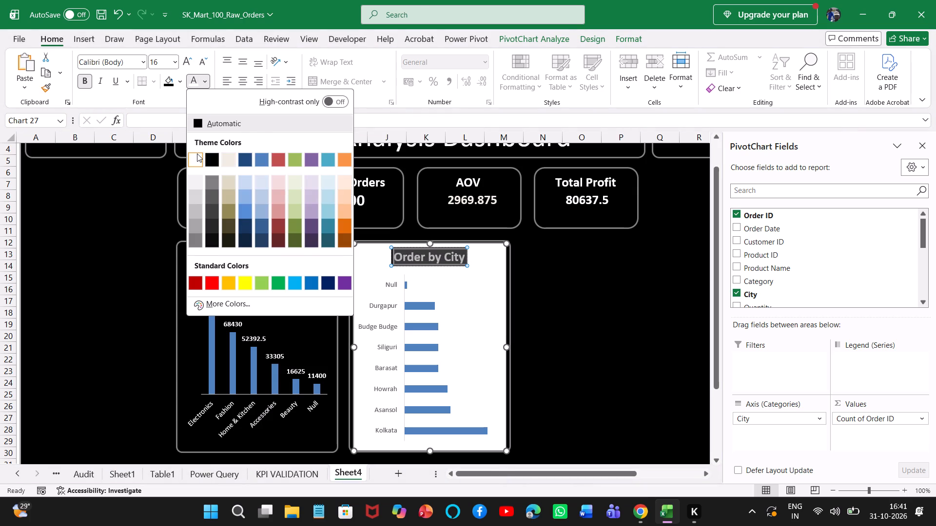
{"action": "left_click", "coordinate": [429, 273]}
{"action": "left_click", "coordinate": [418, 252]}
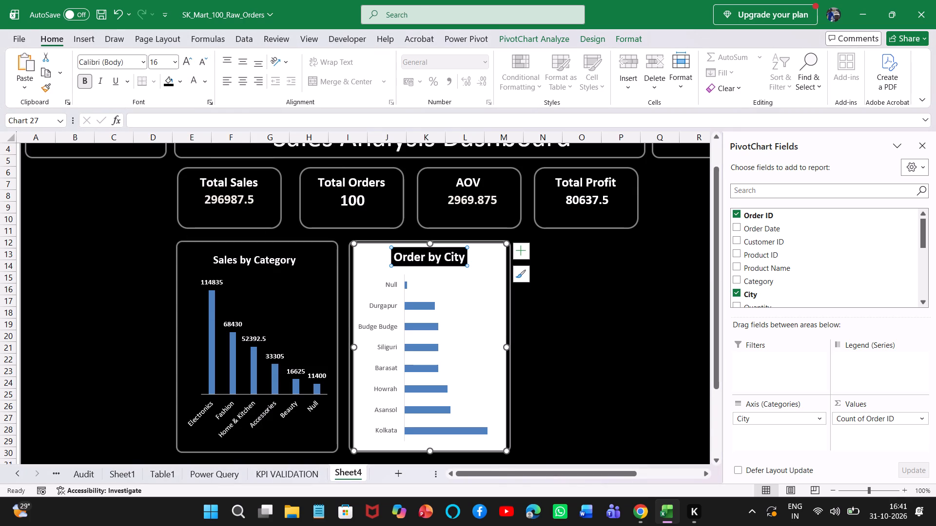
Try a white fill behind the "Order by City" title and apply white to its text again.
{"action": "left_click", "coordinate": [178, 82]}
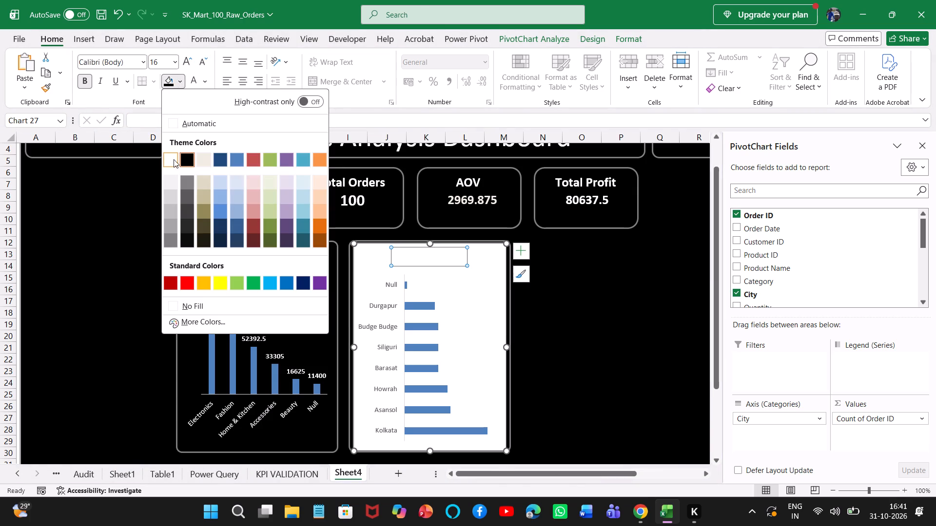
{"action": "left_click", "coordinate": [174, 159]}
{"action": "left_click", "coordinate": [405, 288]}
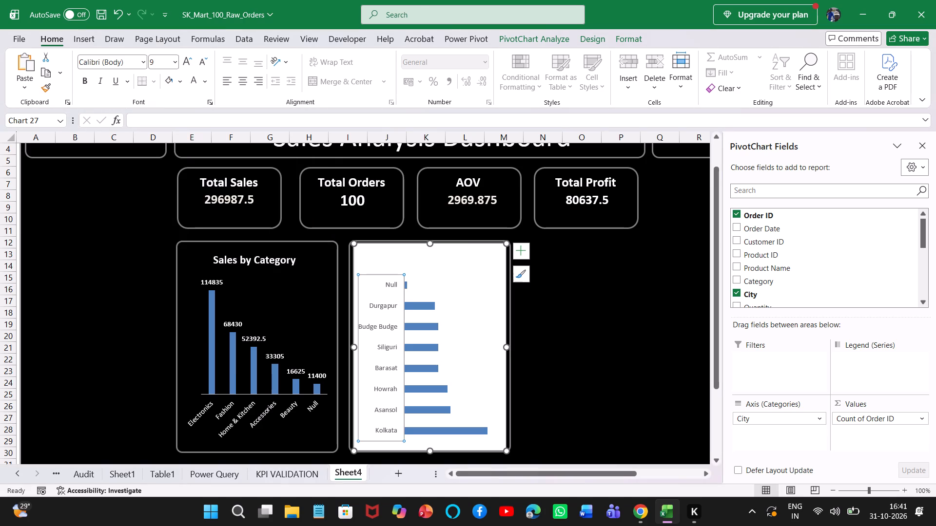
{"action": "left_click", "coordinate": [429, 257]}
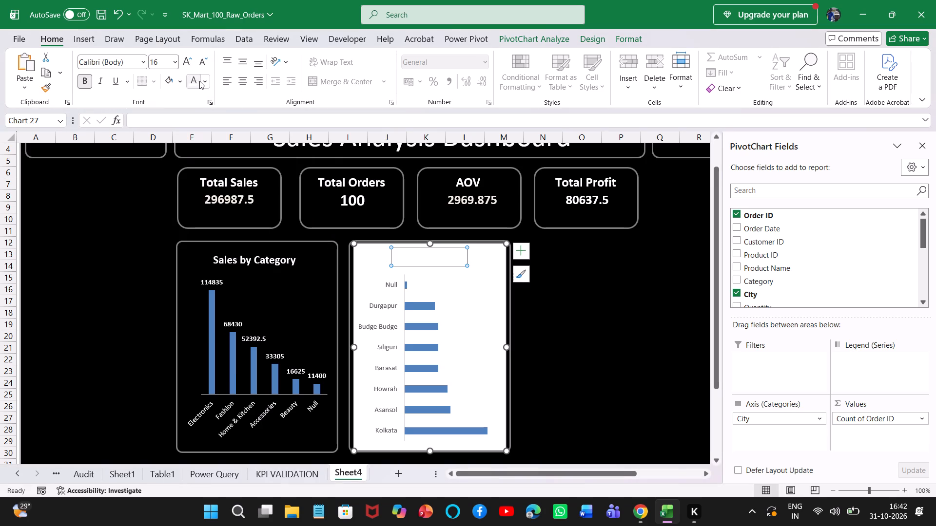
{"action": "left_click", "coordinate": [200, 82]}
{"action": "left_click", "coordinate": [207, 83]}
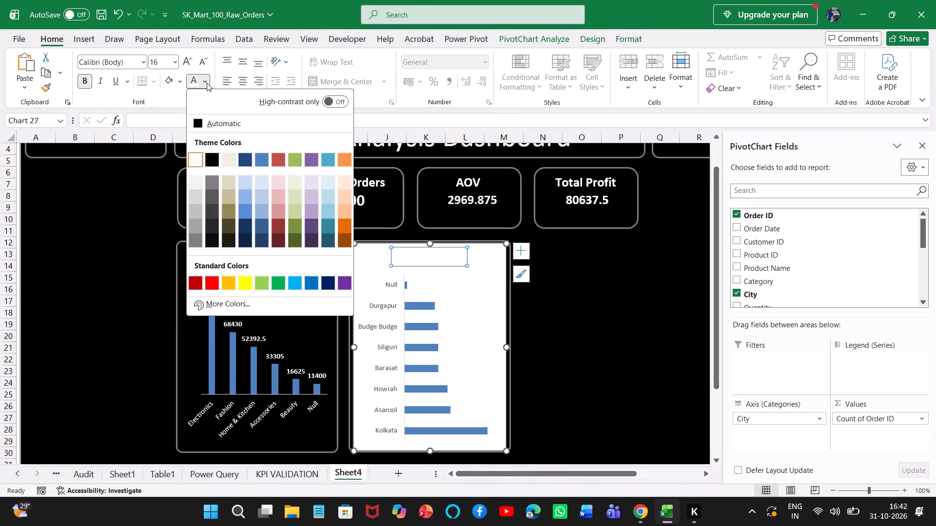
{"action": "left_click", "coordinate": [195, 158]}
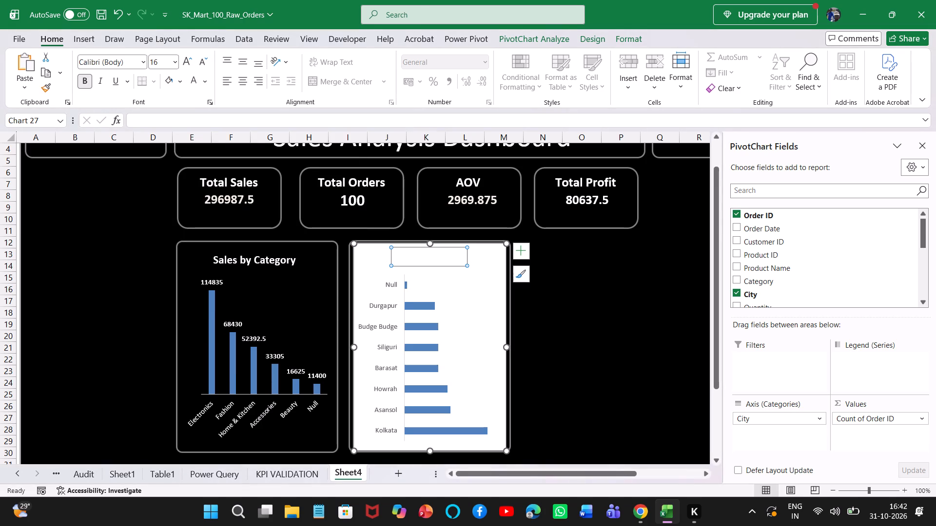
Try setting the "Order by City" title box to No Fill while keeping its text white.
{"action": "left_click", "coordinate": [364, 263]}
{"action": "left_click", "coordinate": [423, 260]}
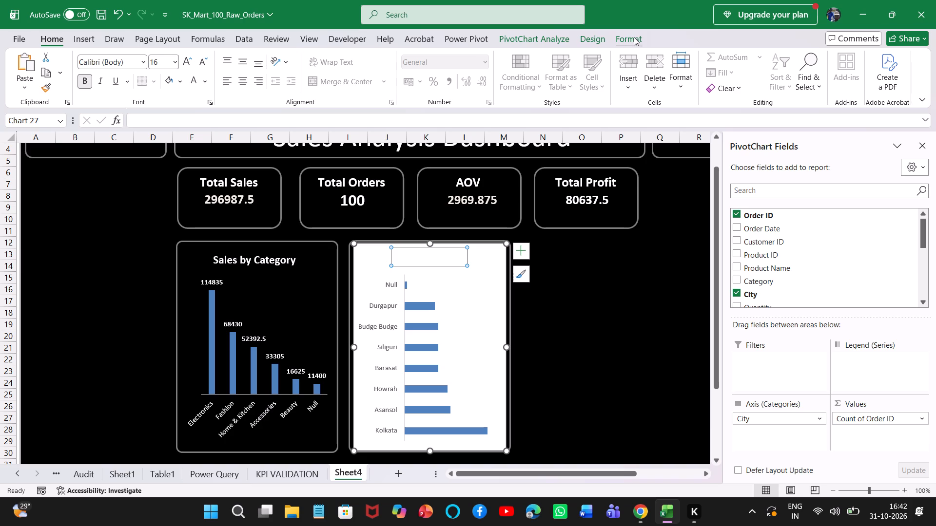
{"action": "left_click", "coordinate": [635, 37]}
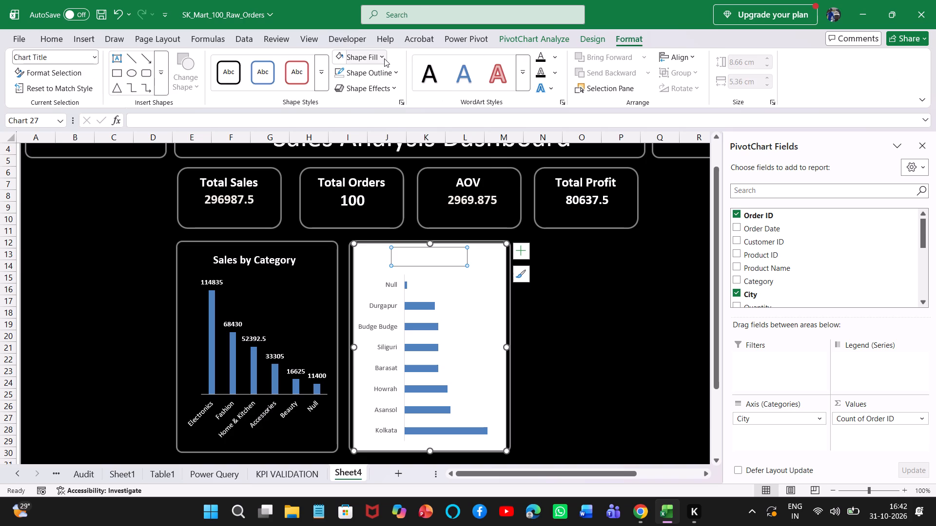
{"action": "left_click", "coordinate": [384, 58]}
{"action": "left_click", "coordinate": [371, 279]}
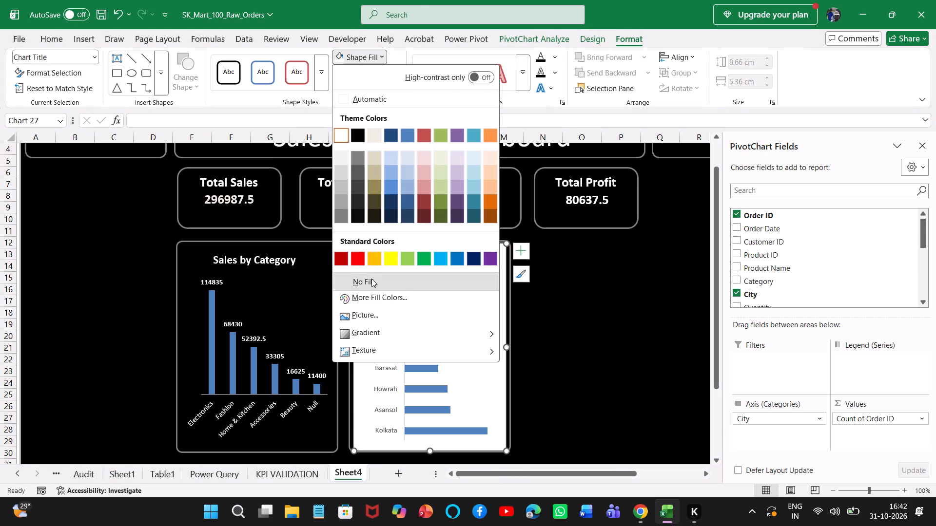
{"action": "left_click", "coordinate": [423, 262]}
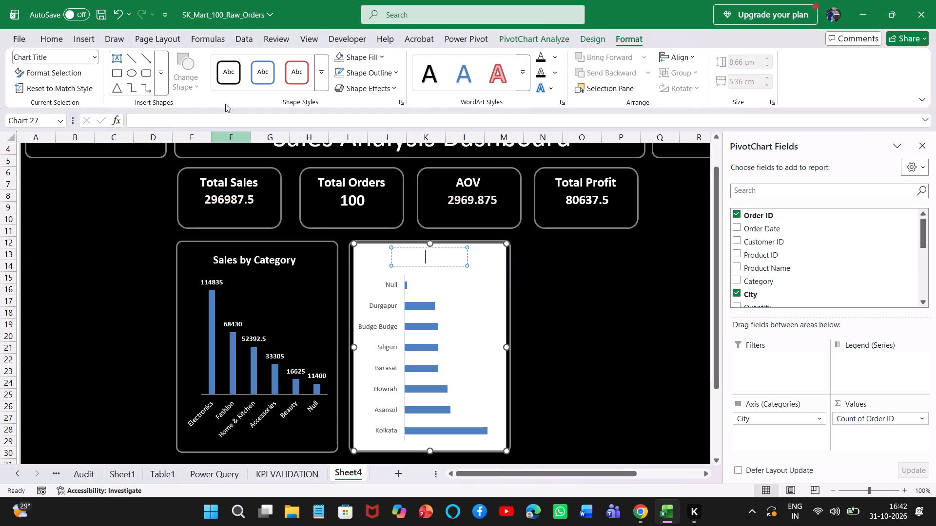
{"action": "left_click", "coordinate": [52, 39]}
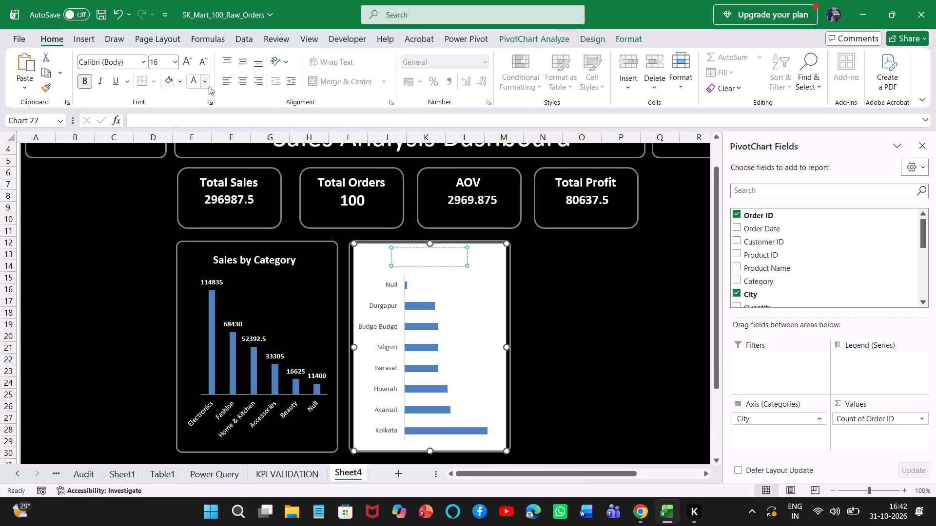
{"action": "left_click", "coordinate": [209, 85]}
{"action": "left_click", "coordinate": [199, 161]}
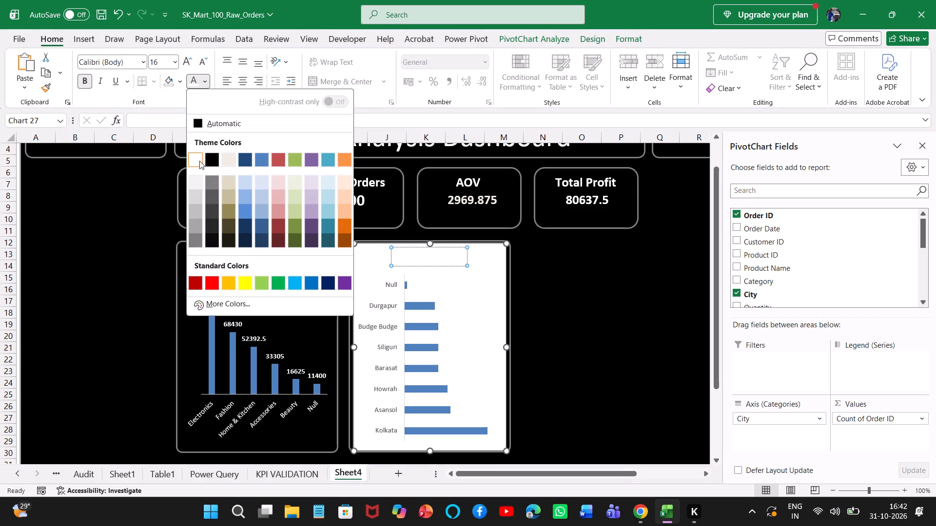
Set the "Order by City" title's fill to black.
{"action": "left_click", "coordinate": [181, 83]}
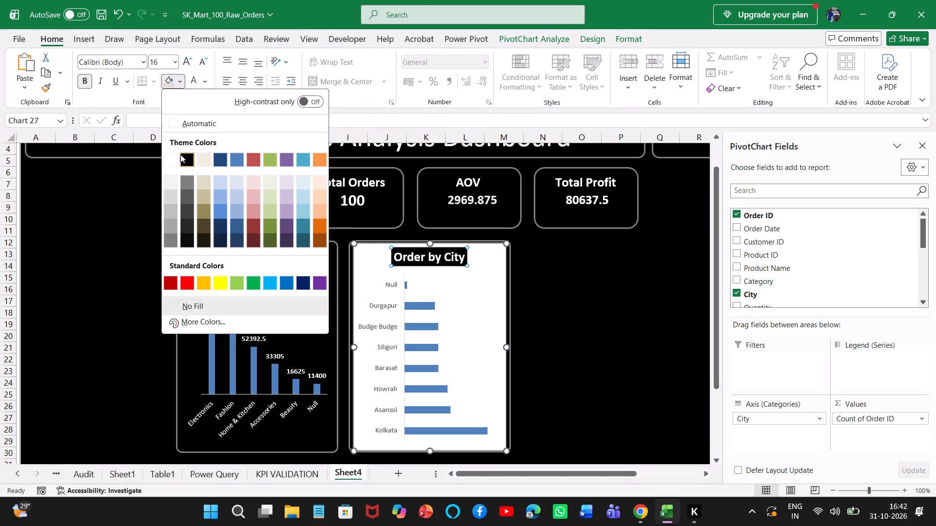
{"action": "left_click", "coordinate": [187, 160]}
{"action": "left_click", "coordinate": [499, 333]}
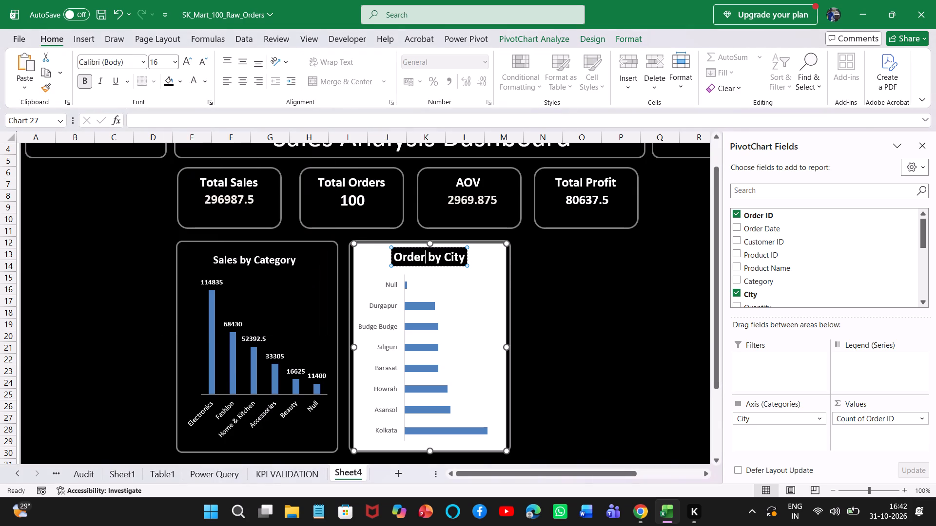
Set the Order by City chart area to No Fill and deselect the chart.
{"action": "left_click", "coordinate": [483, 325]}
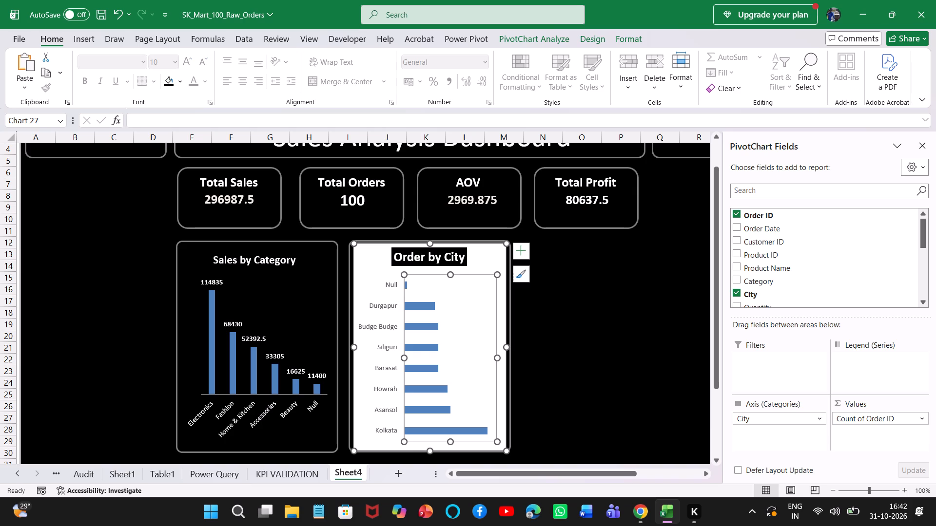
{"action": "left_click", "coordinate": [373, 250]}
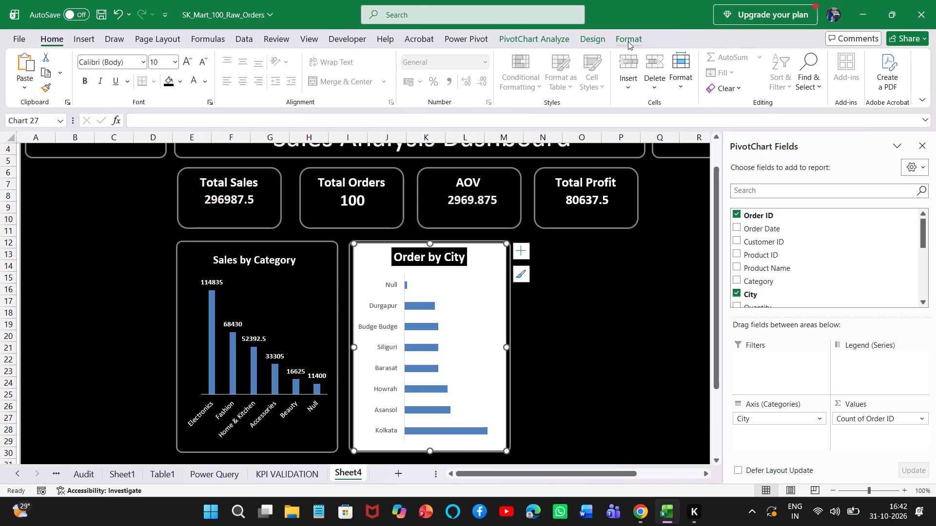
{"action": "left_click", "coordinate": [628, 41]}
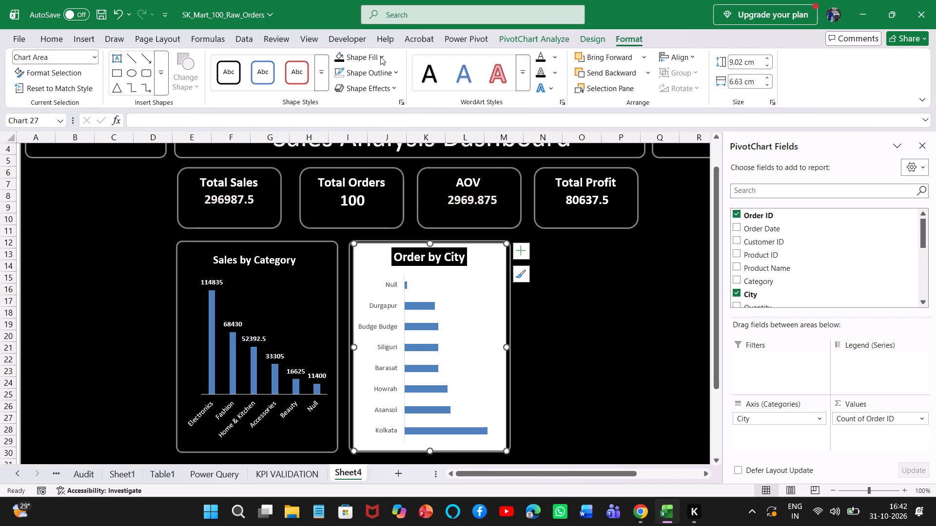
{"action": "left_click", "coordinate": [381, 56]}
{"action": "left_click", "coordinate": [391, 275]}
{"action": "left_click", "coordinate": [566, 335]}
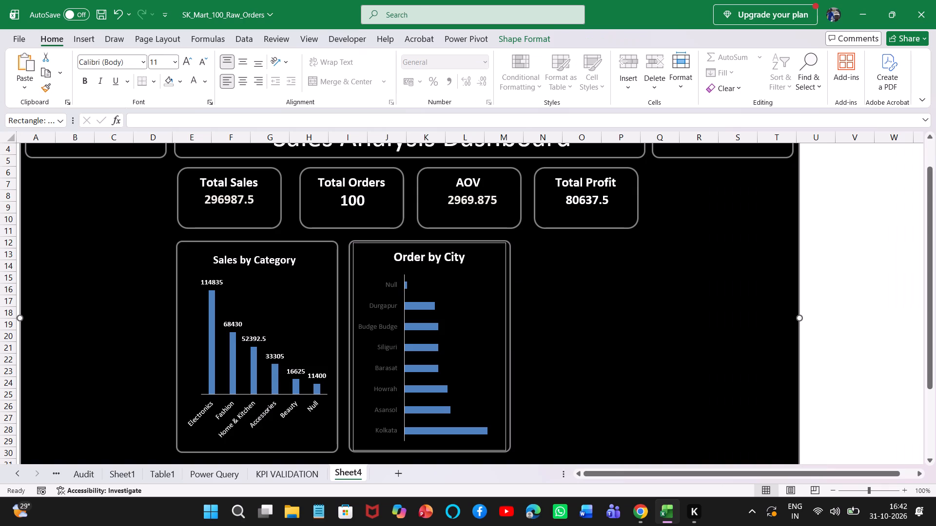
Make the city axis labels of the Order by City chart bold and white.
{"action": "left_click", "coordinate": [389, 287]}
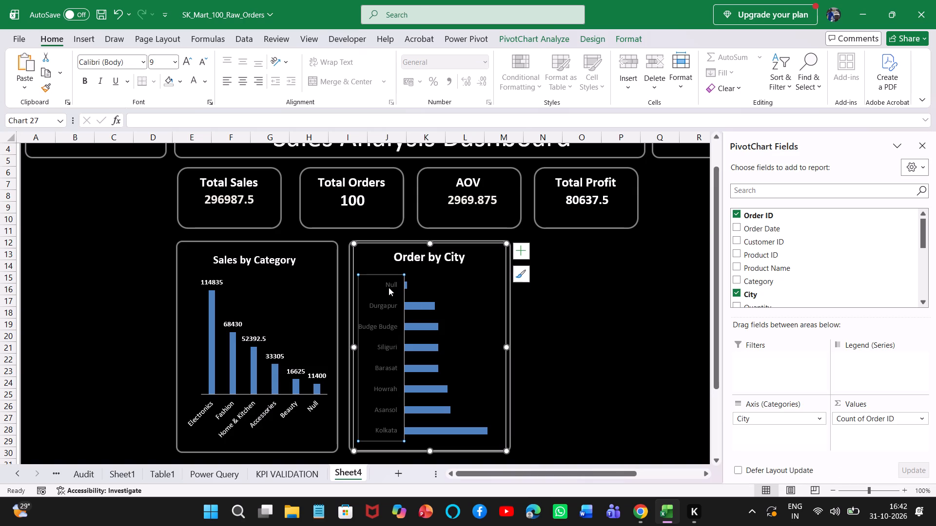
{"action": "left_click", "coordinate": [84, 78]}
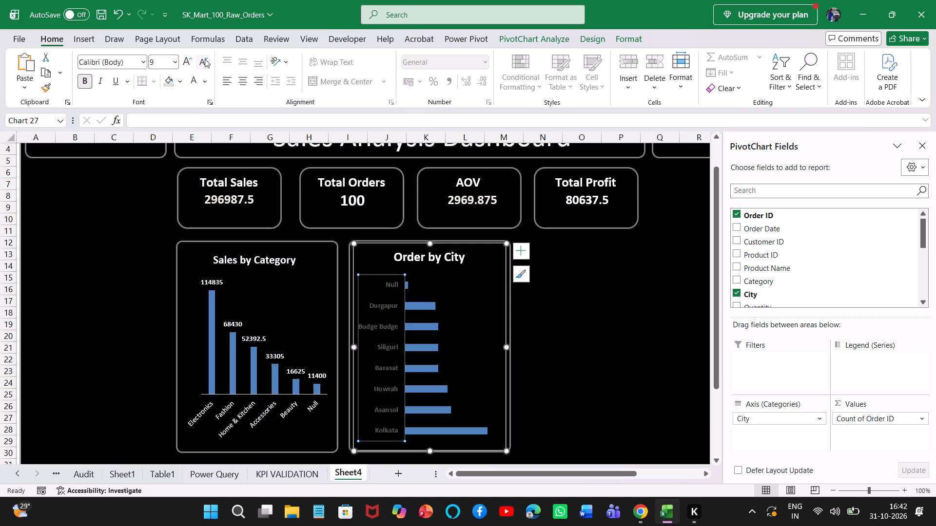
{"action": "left_click", "coordinate": [207, 85]}
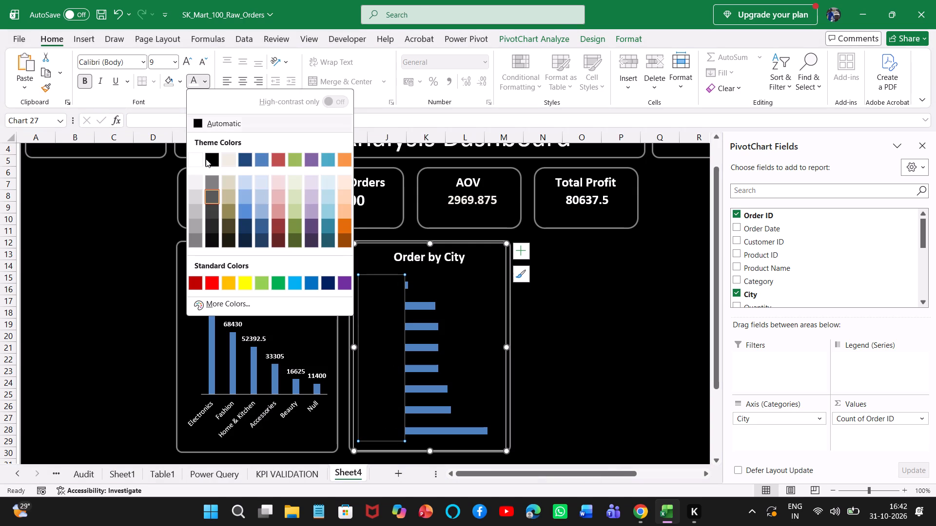
{"action": "left_click", "coordinate": [197, 160]}
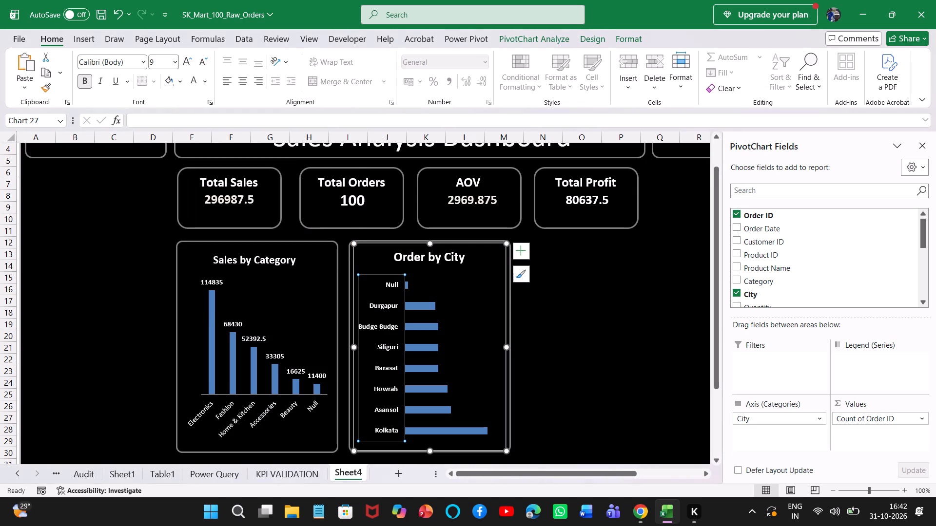
Add data labels to the bars of the Order by City chart.
{"action": "left_click", "coordinate": [450, 301]}
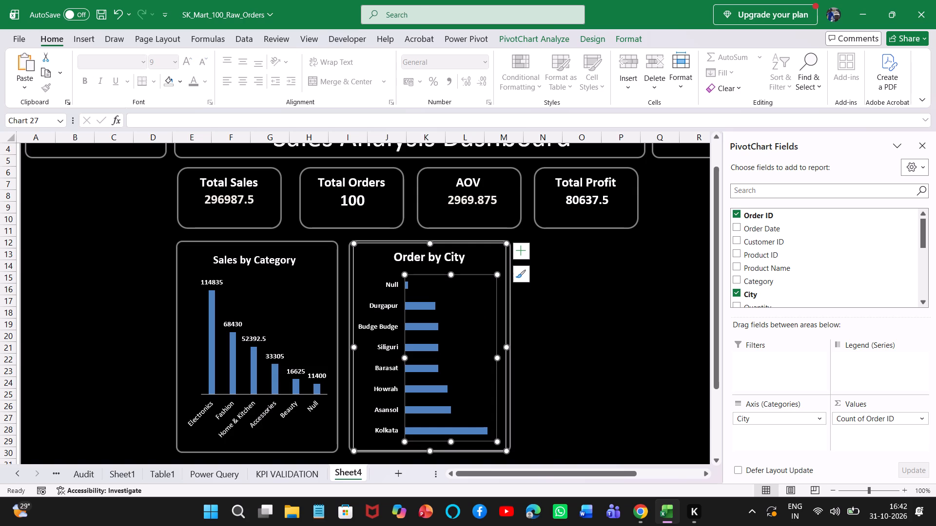
{"action": "right_click", "coordinate": [410, 302]}
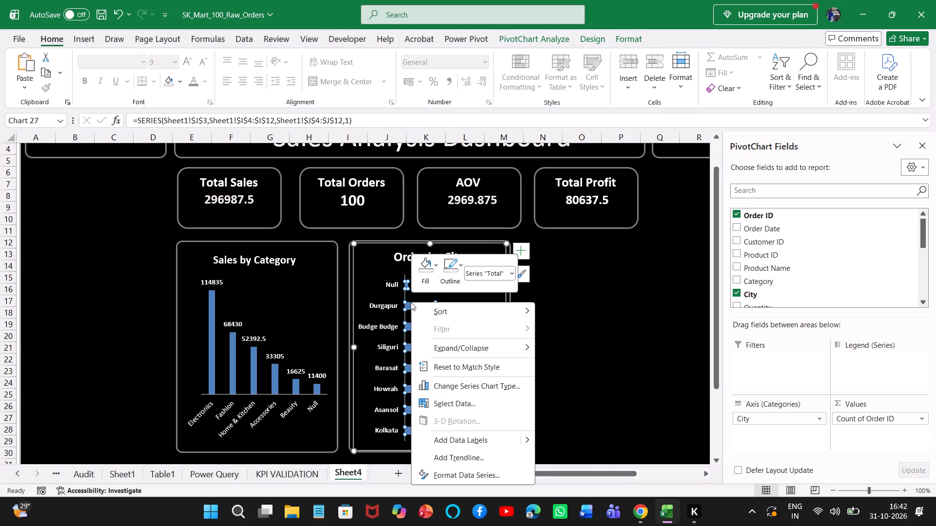
{"action": "left_click", "coordinate": [587, 403]}
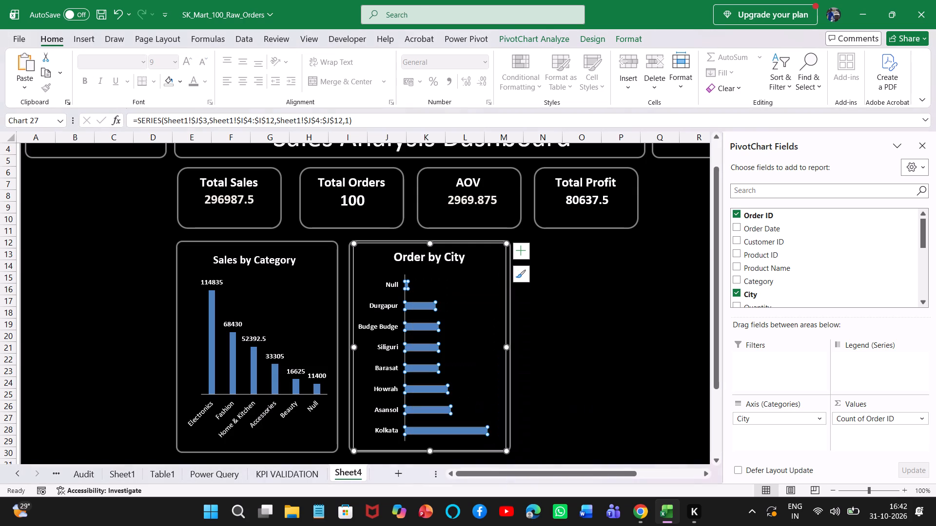
{"action": "left_click", "coordinate": [495, 367]}
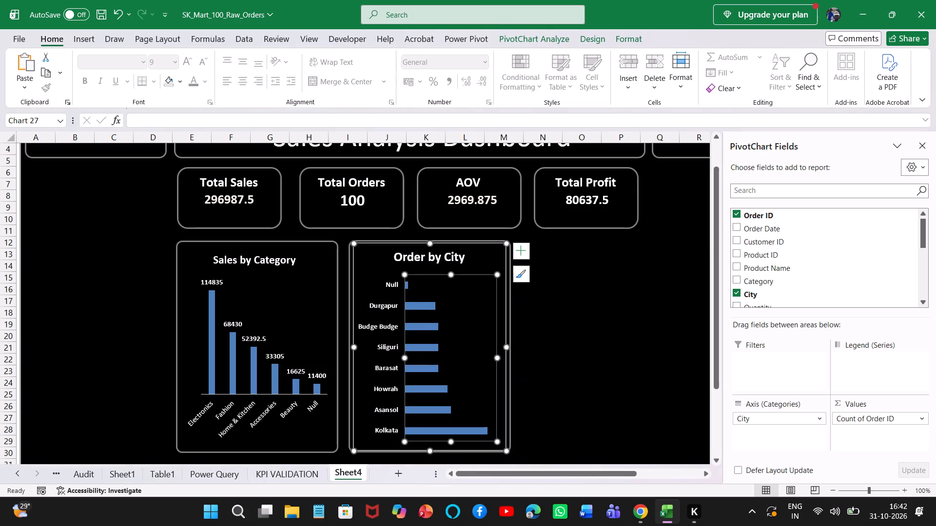
{"action": "left_click", "coordinate": [413, 306]}
{"action": "right_click", "coordinate": [413, 306]}
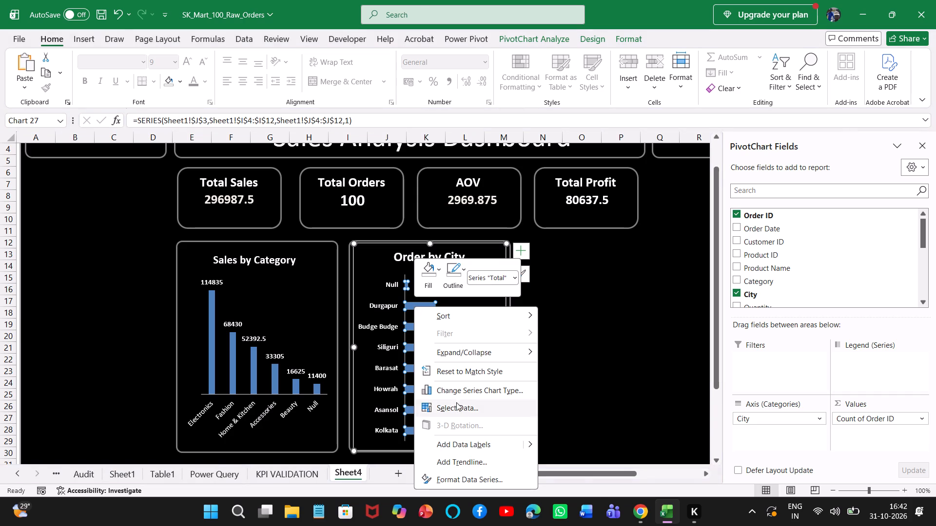
{"action": "left_click", "coordinate": [473, 442]}
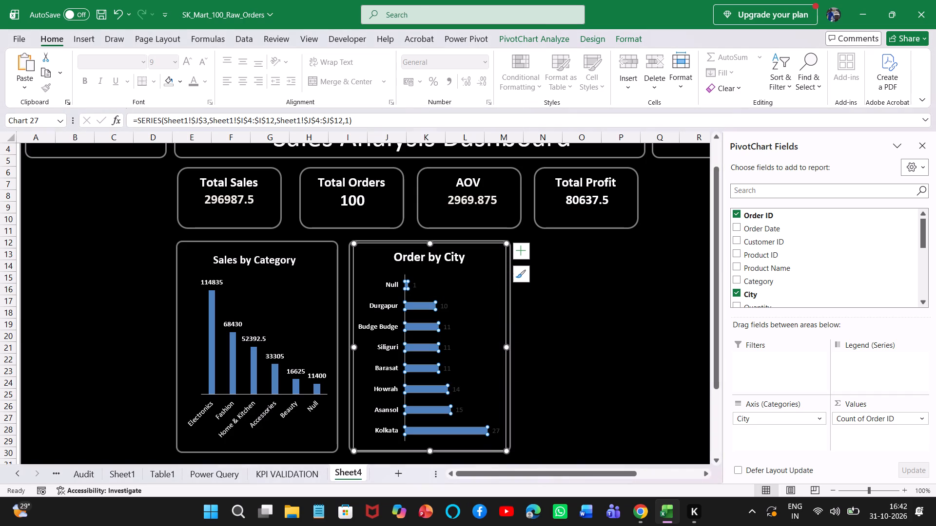
Format the Order by City data labels as bold, size 10 and white, and deselect the chart.
{"action": "left_click", "coordinate": [446, 368]}
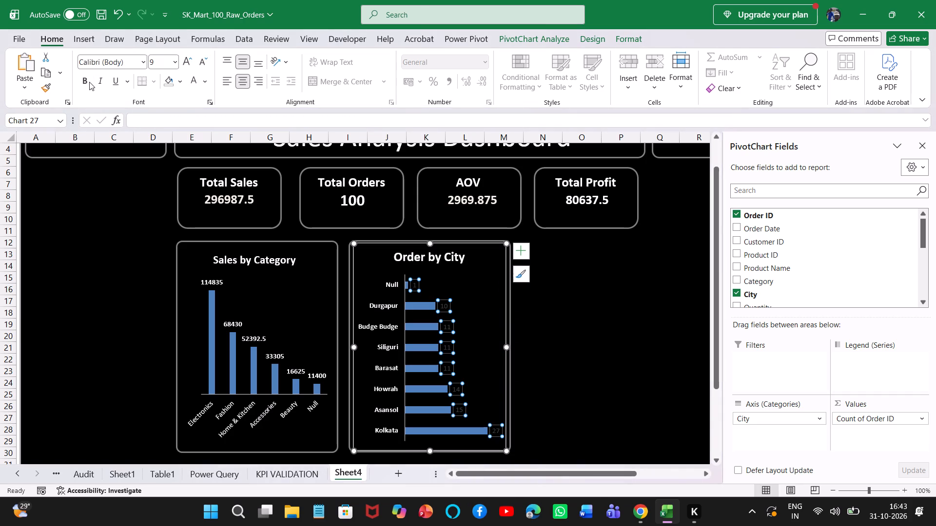
{"action": "left_click", "coordinate": [86, 82]}
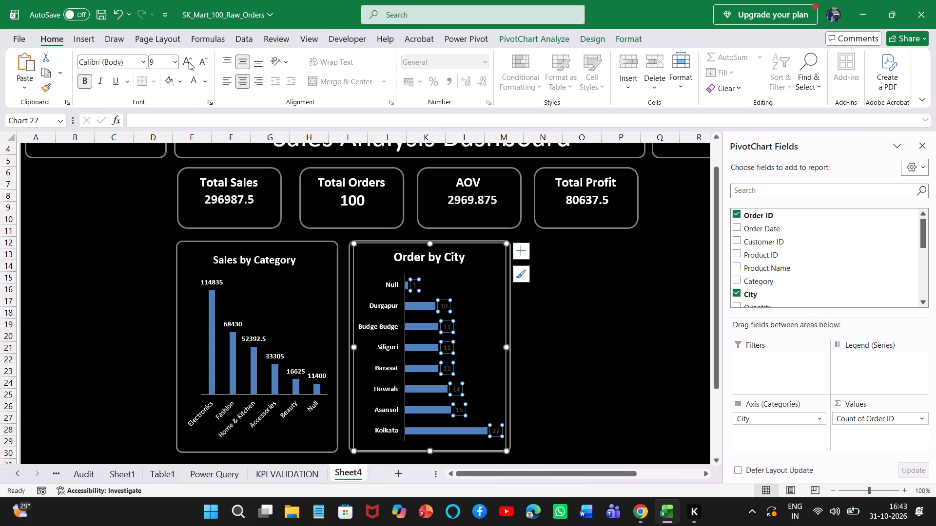
{"action": "left_click", "coordinate": [188, 62]}
{"action": "left_click", "coordinate": [202, 79]}
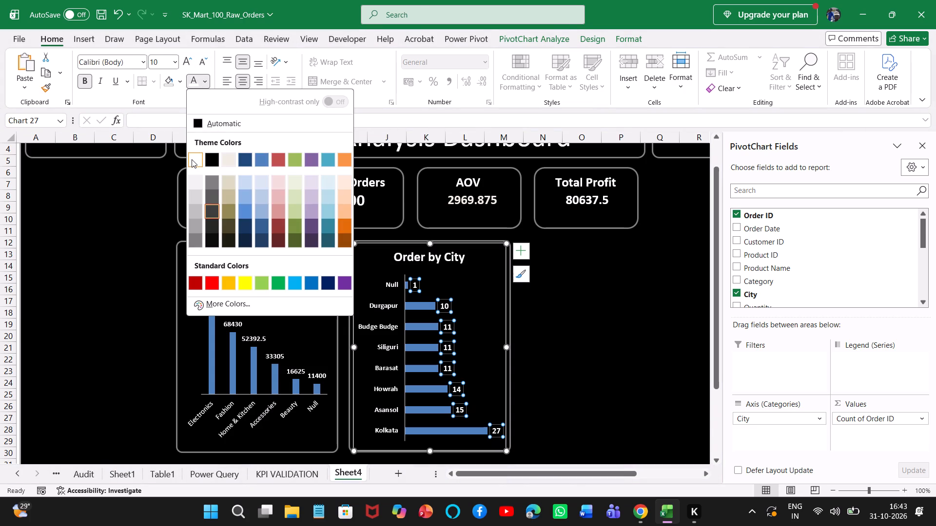
{"action": "left_click", "coordinate": [192, 160]}
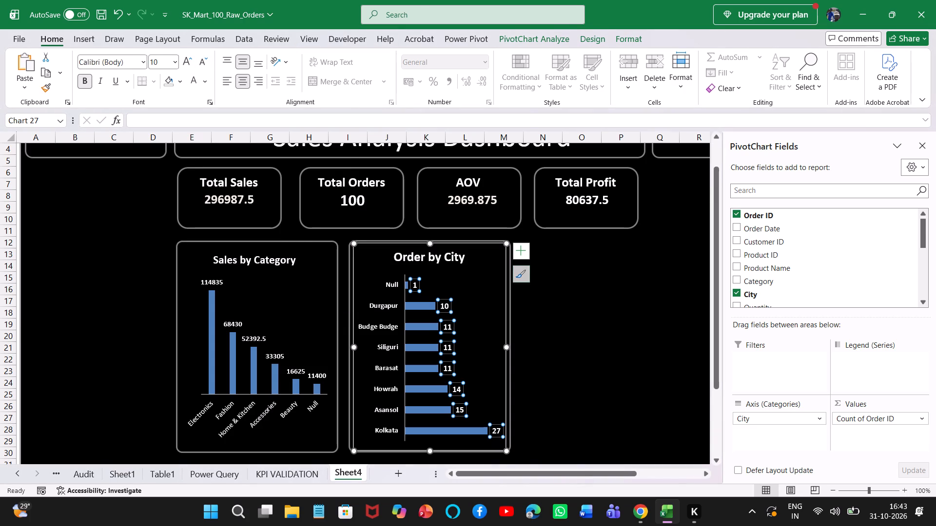
{"action": "left_click", "coordinate": [581, 335]}
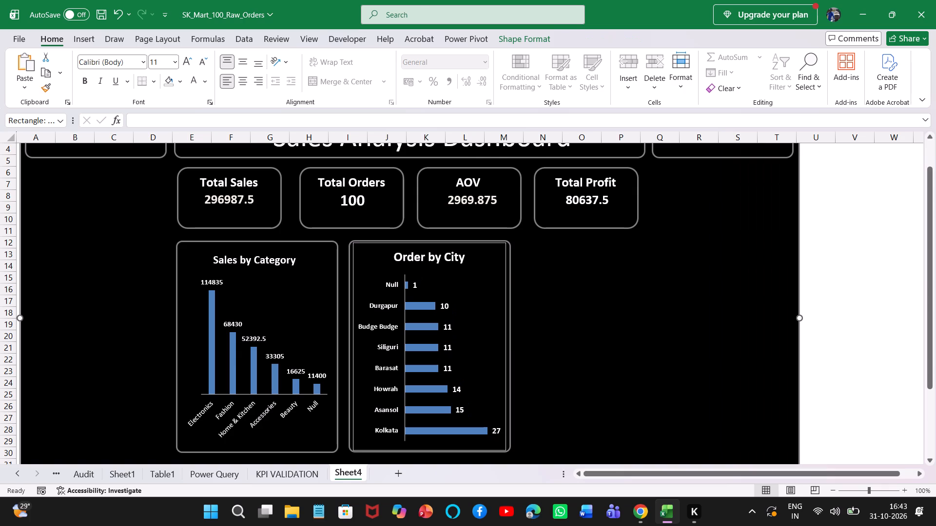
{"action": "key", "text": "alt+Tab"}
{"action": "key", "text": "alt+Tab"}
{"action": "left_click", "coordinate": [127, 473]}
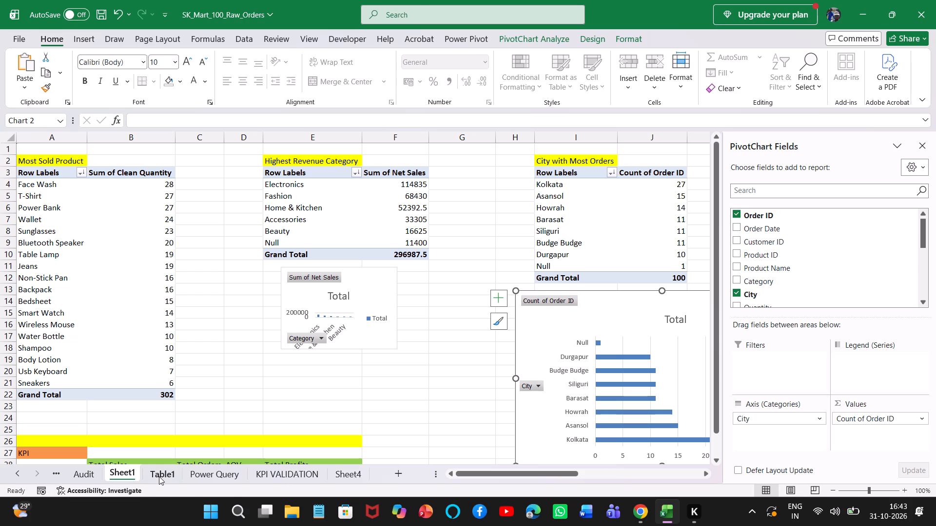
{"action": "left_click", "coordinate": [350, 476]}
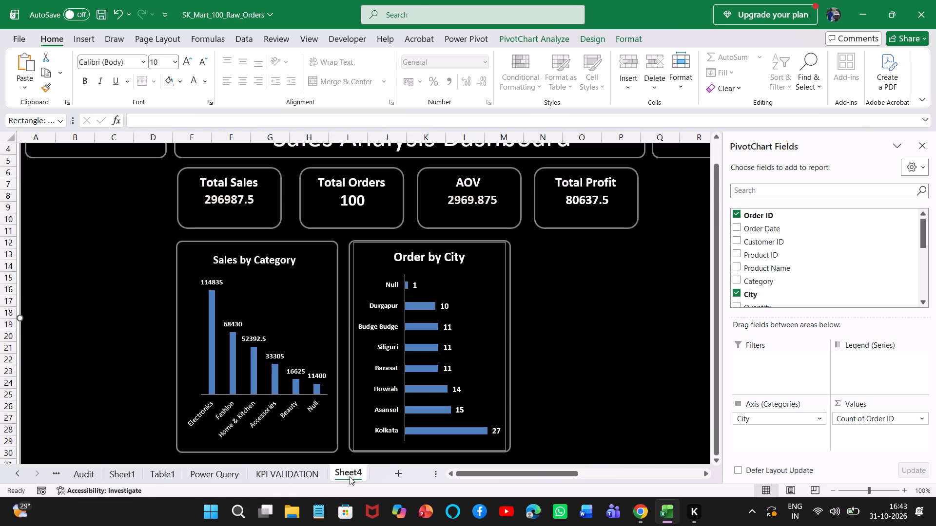
Search the City column's filter values on the Power Query sheet for "null", and clear the search.
{"action": "left_click", "coordinate": [206, 472]}
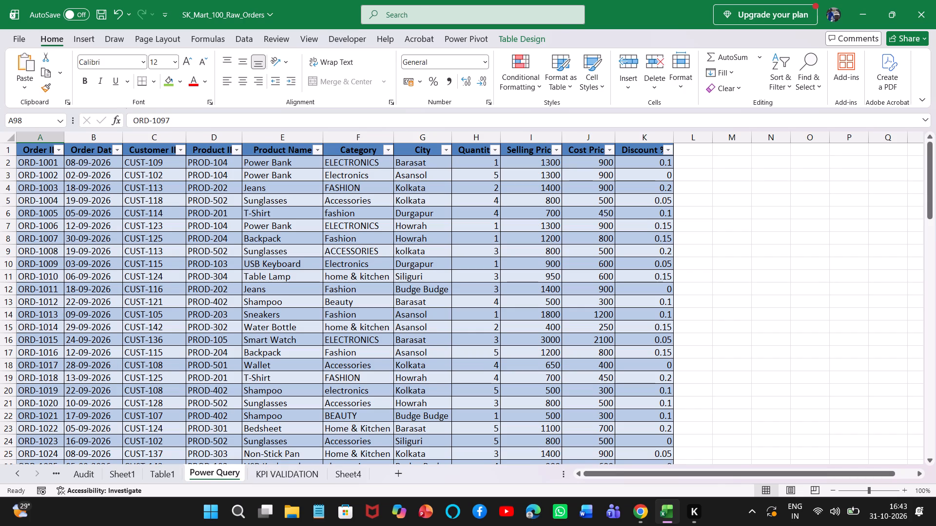
{"action": "left_click", "coordinate": [446, 150]}
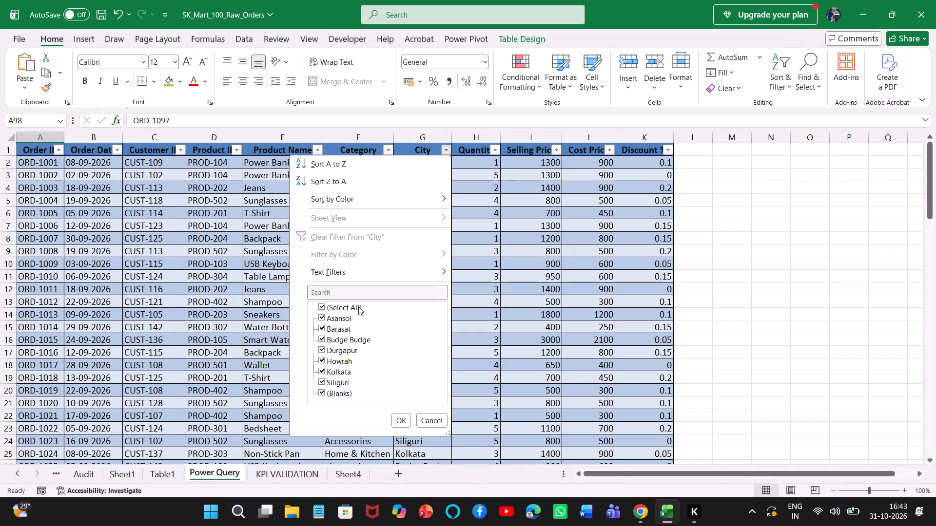
{"action": "left_click", "coordinate": [344, 294]}
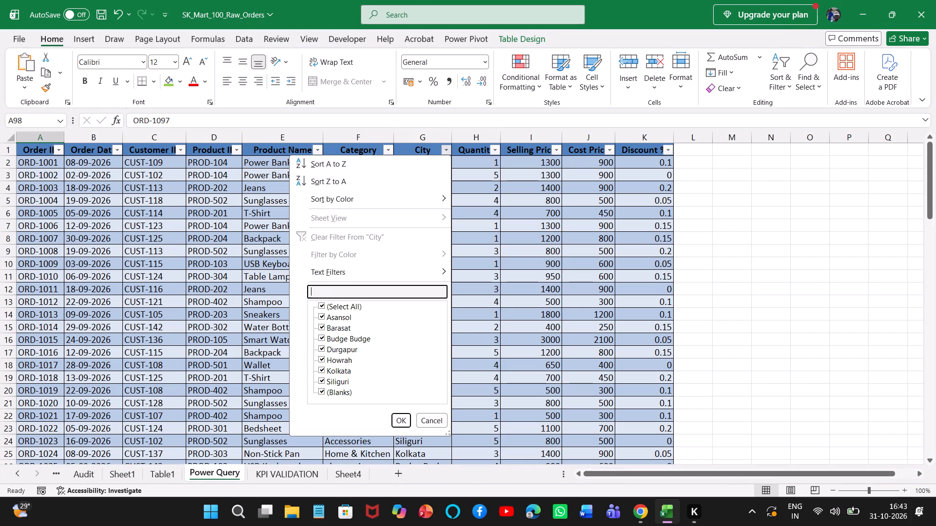
{"action": "type", "text": "nukl"}
{"action": "key", "text": "BackSpace"}
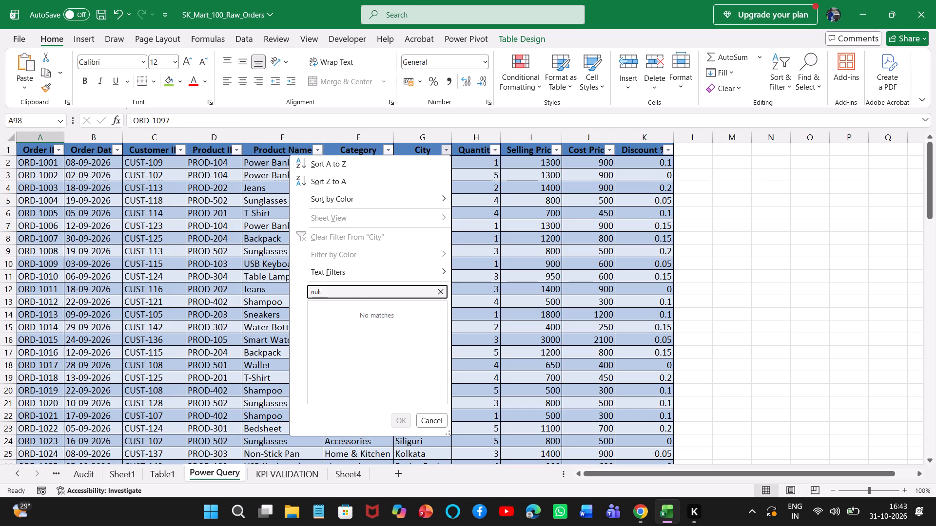
{"action": "key", "text": "BackSpace"}
{"action": "type", "text": "ll"}
{"action": "left_click", "coordinate": [441, 291]}
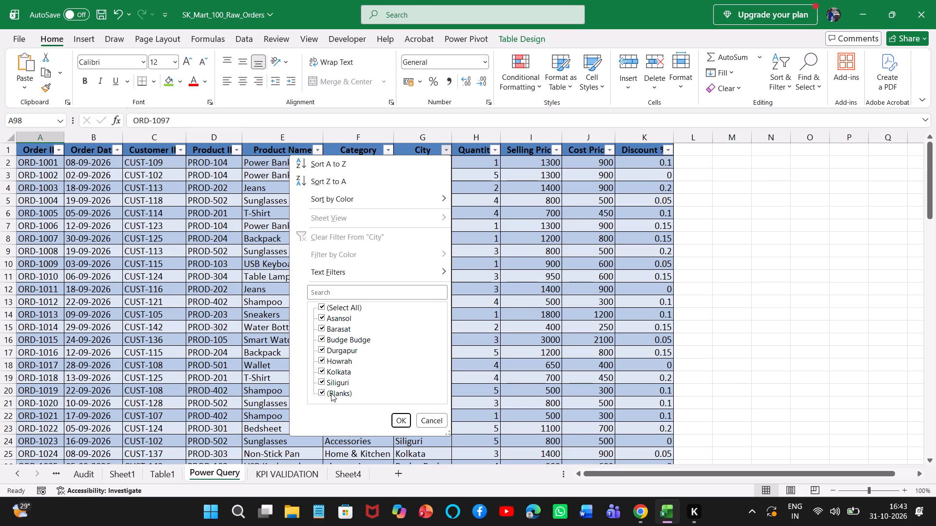
{"action": "left_click", "coordinate": [320, 308]}
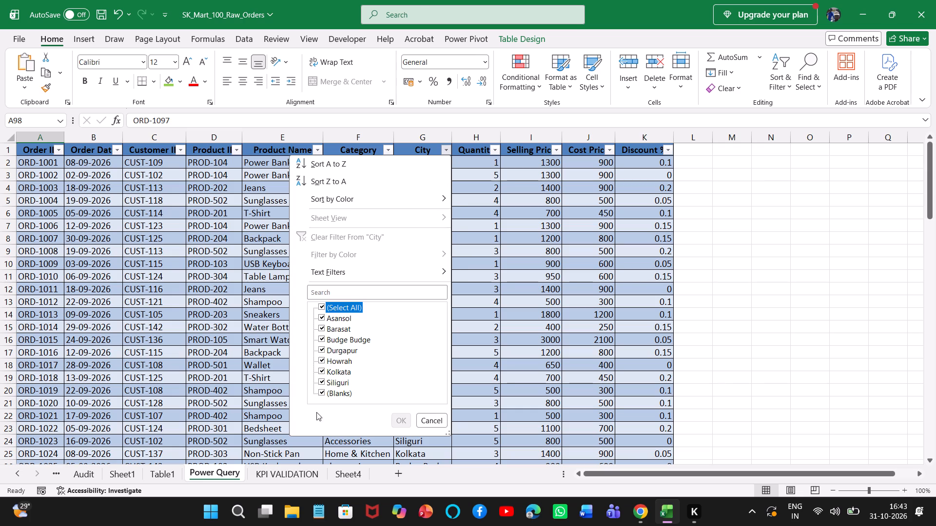
{"action": "left_click", "coordinate": [322, 391]}
{"action": "left_click", "coordinate": [400, 417]}
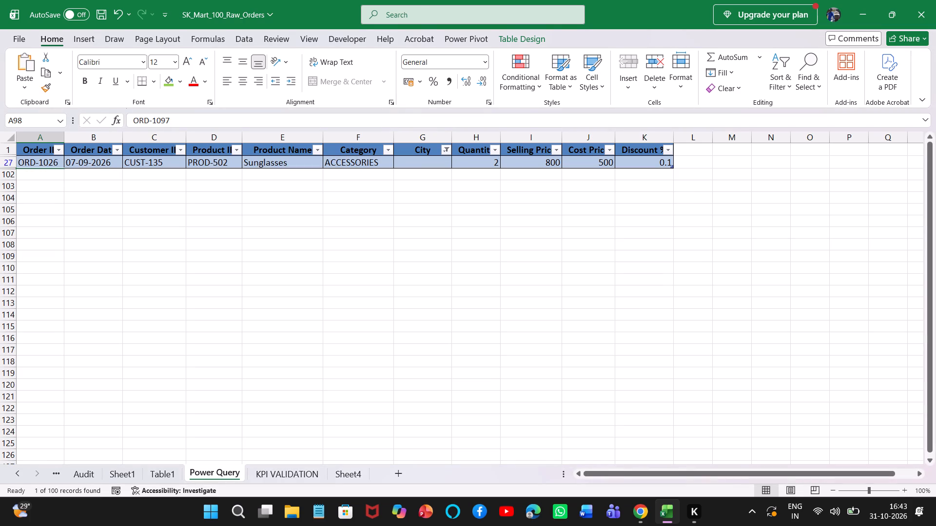
{"action": "left_click", "coordinate": [434, 167]}
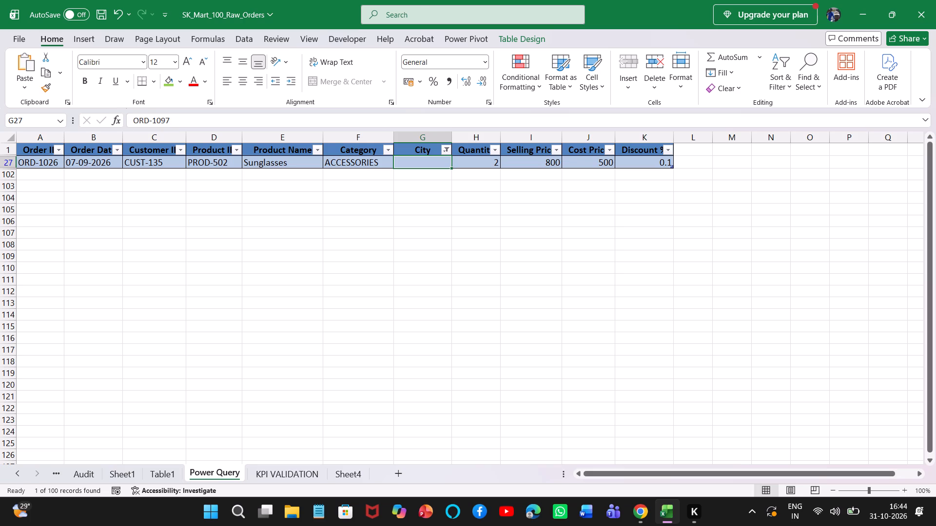
{"action": "left_click", "coordinate": [124, 479]}
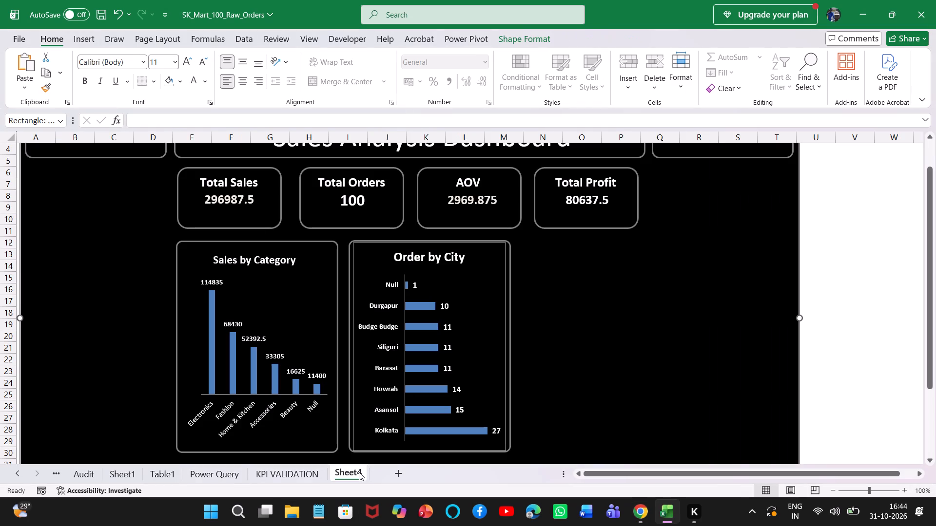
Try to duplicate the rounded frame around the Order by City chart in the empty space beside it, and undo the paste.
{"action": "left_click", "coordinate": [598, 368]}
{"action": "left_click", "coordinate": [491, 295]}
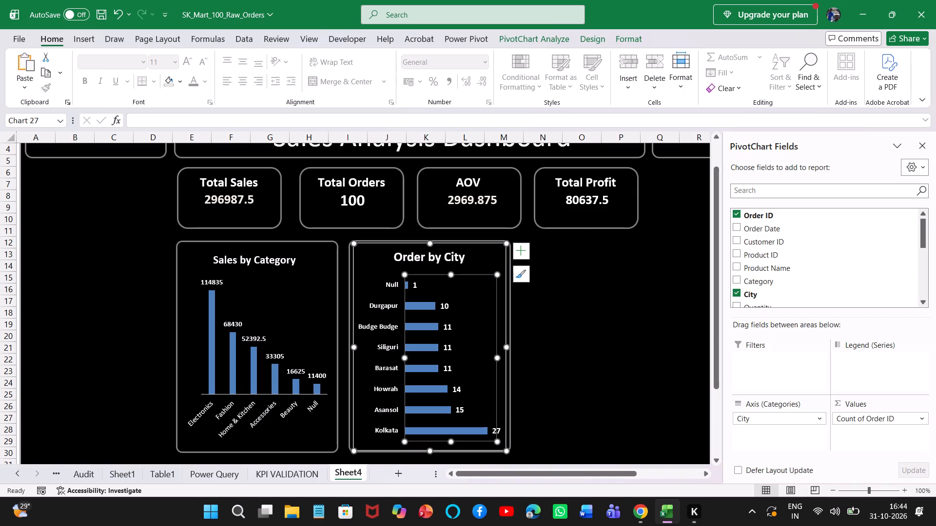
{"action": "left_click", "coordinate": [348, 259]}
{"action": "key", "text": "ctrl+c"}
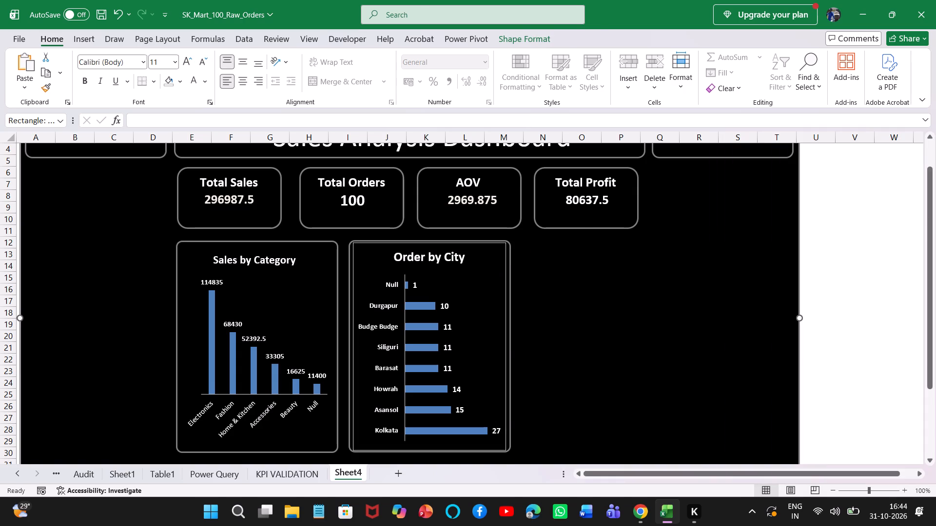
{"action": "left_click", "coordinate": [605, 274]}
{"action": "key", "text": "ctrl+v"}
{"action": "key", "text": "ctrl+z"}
Enlarge the Order by City chart slightly toward its frame's left edge, to about 9.06 cm high and 6.77 cm wide.
{"action": "left_click", "coordinate": [367, 256]}
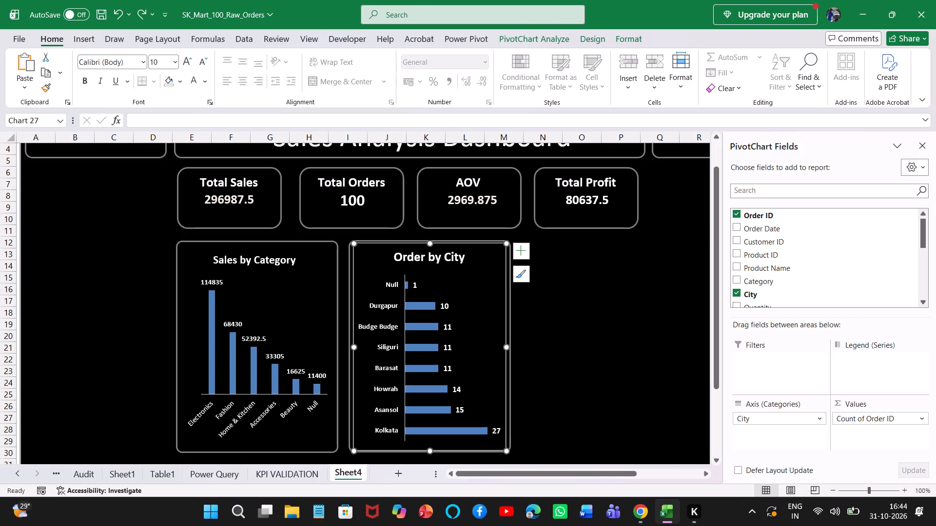
{"action": "left_click", "coordinate": [354, 348]}
{"action": "left_click", "coordinate": [353, 452]}
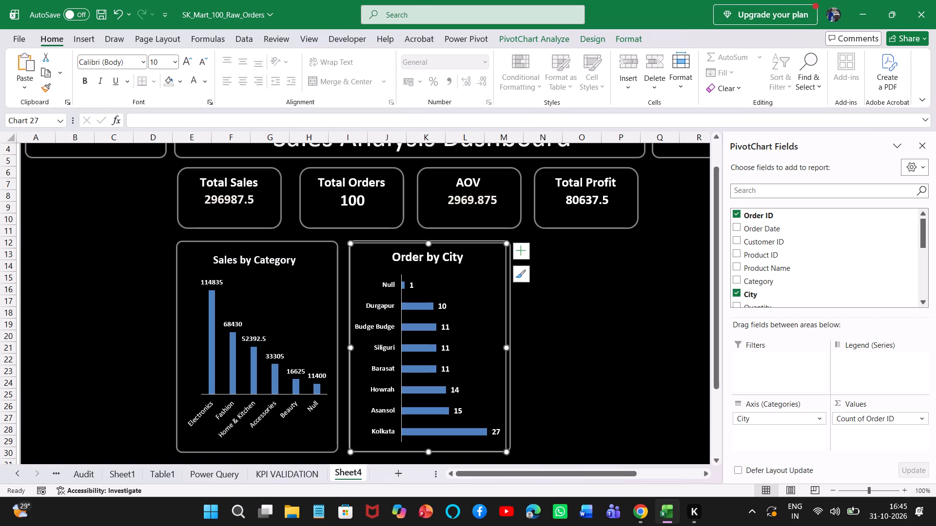
{"action": "left_click", "coordinate": [546, 444]}
Set the Order by City chart area's shape fill to No Fill and deselect the chart.
{"action": "left_click", "coordinate": [487, 352]}
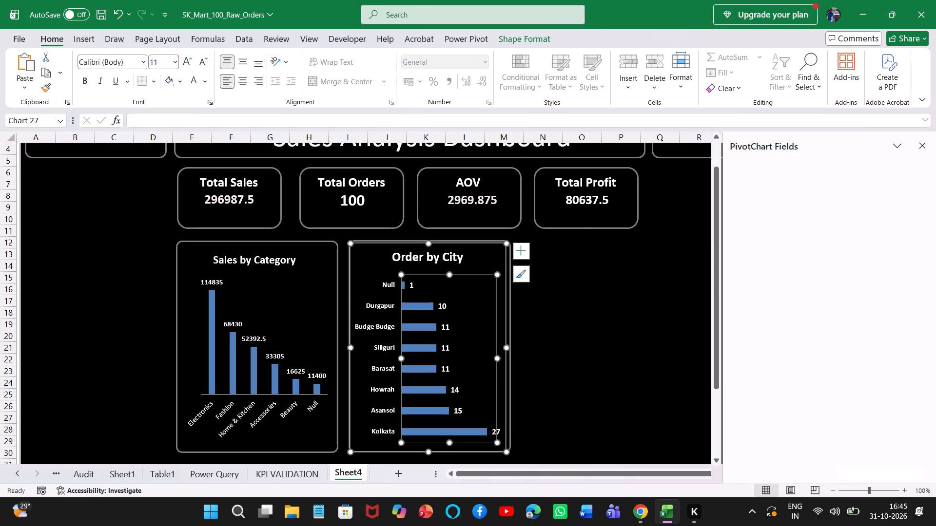
{"action": "left_click", "coordinate": [370, 263]}
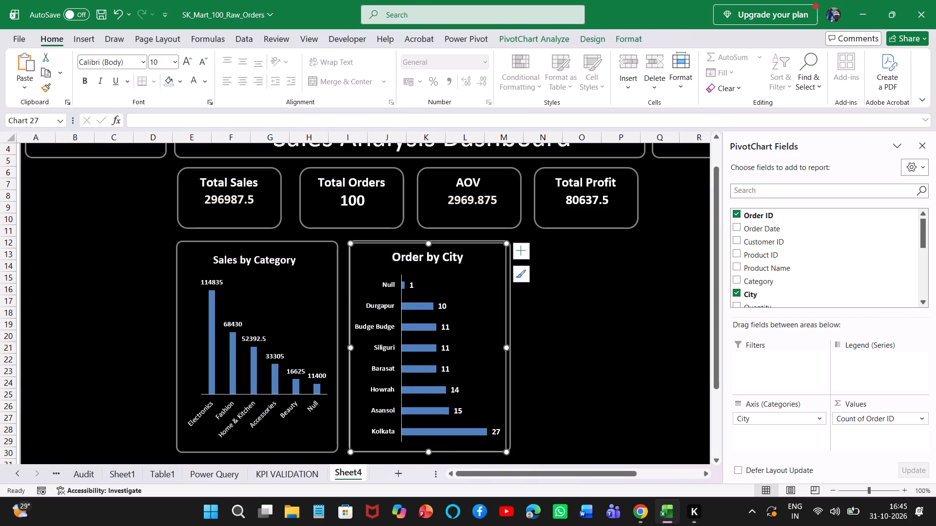
{"action": "left_click", "coordinate": [624, 36]}
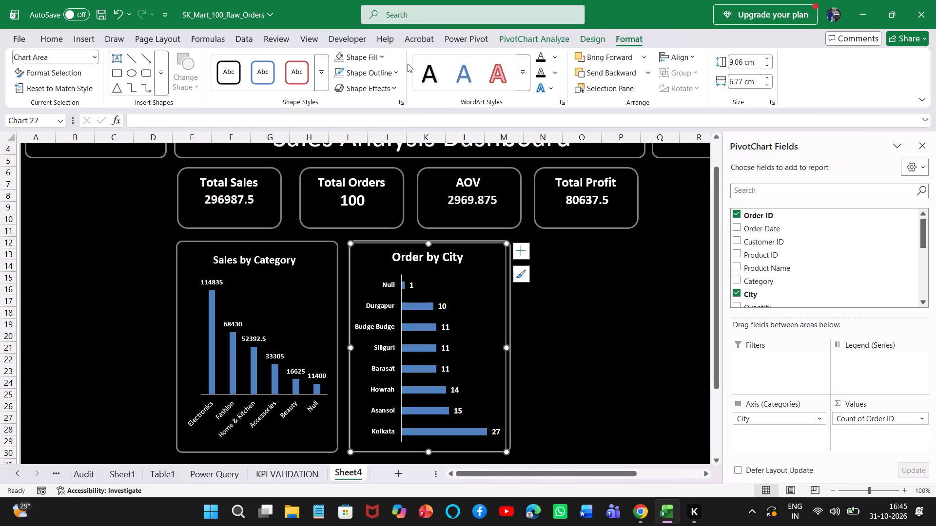
{"action": "left_click", "coordinate": [383, 57]}
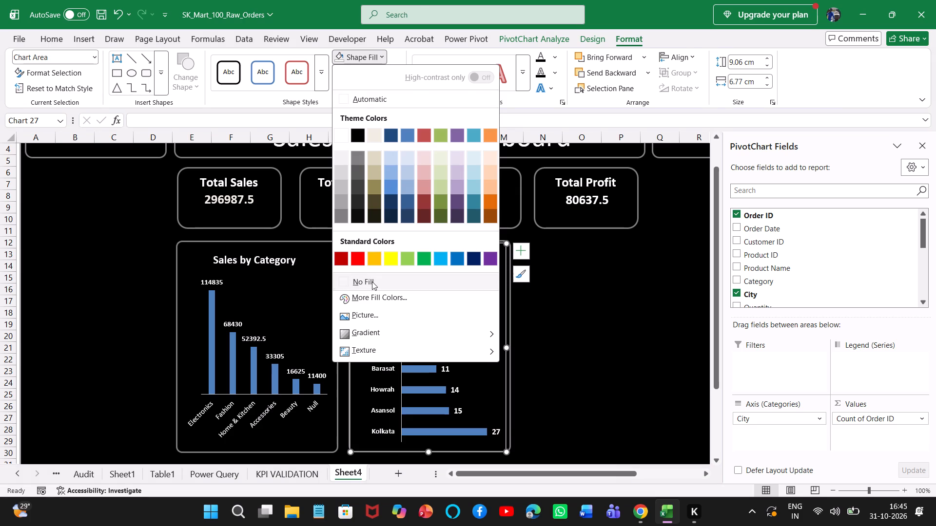
{"action": "left_click", "coordinate": [372, 282]}
{"action": "left_click", "coordinate": [663, 407]}
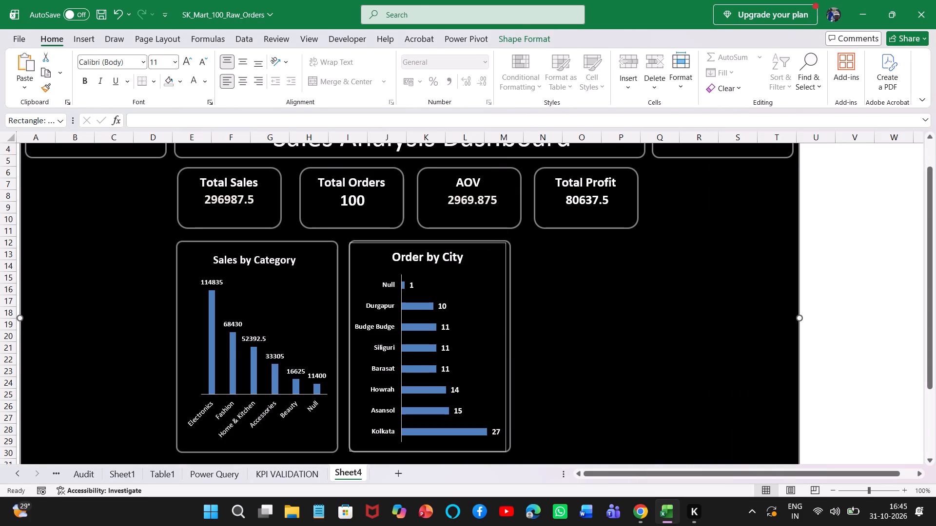
Set the Order by City chart area's shape outline to No Outline and deselect the chart.
{"action": "left_click", "coordinate": [495, 305]}
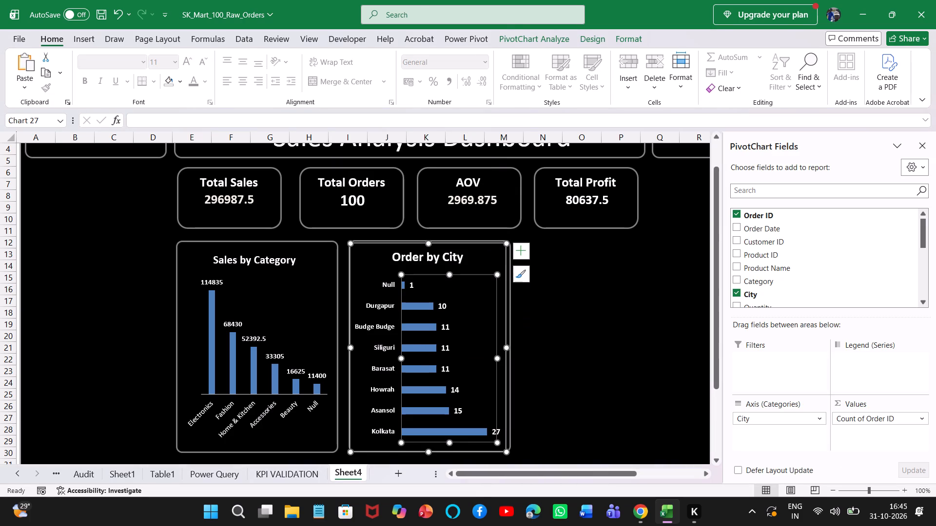
{"action": "left_click", "coordinate": [374, 249]}
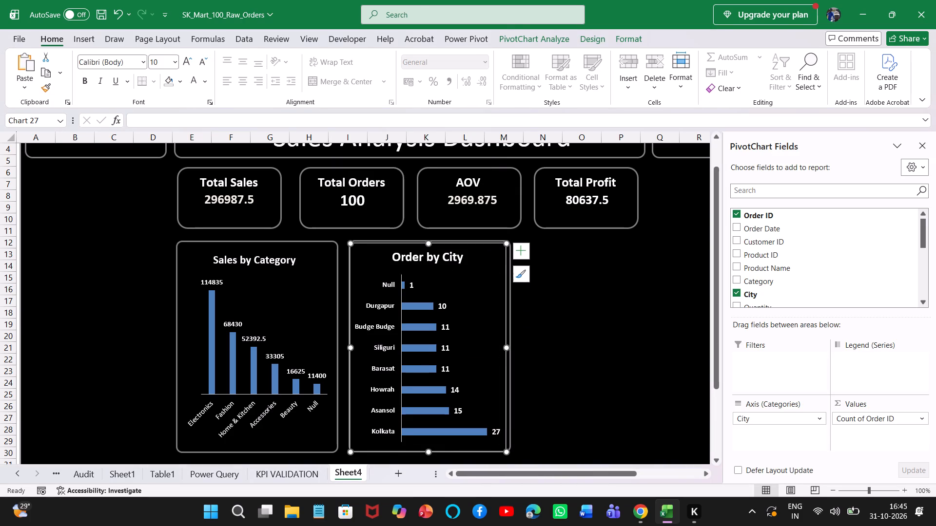
{"action": "left_click", "coordinate": [623, 340]}
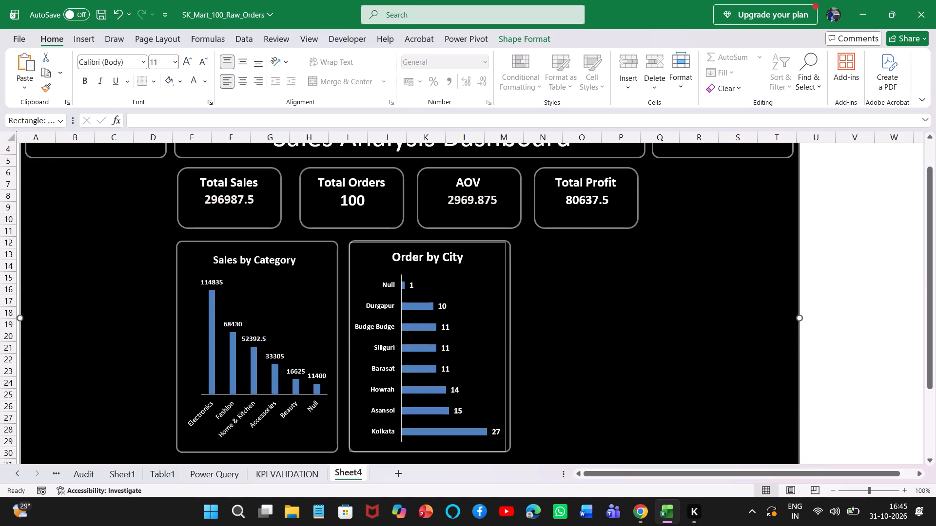
{"action": "left_click", "coordinate": [493, 254]}
{"action": "left_click", "coordinate": [624, 38]}
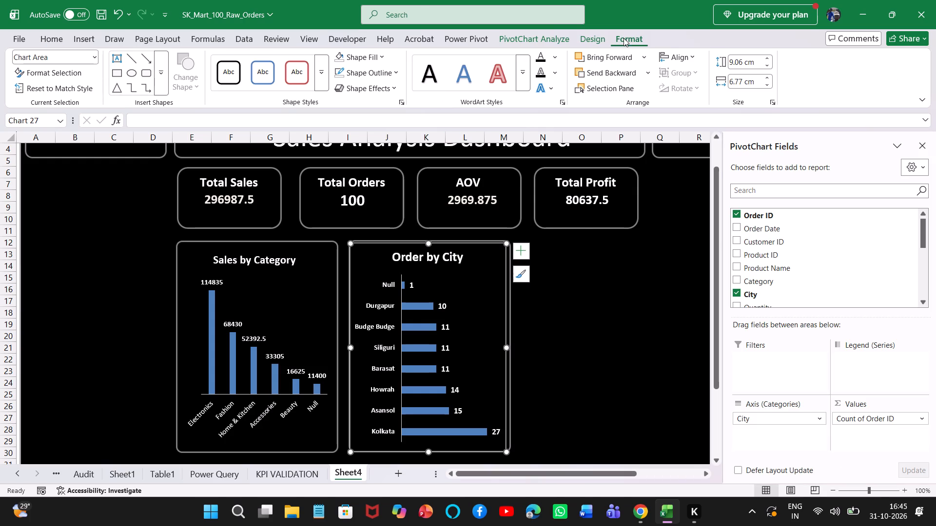
{"action": "left_click", "coordinate": [394, 74]}
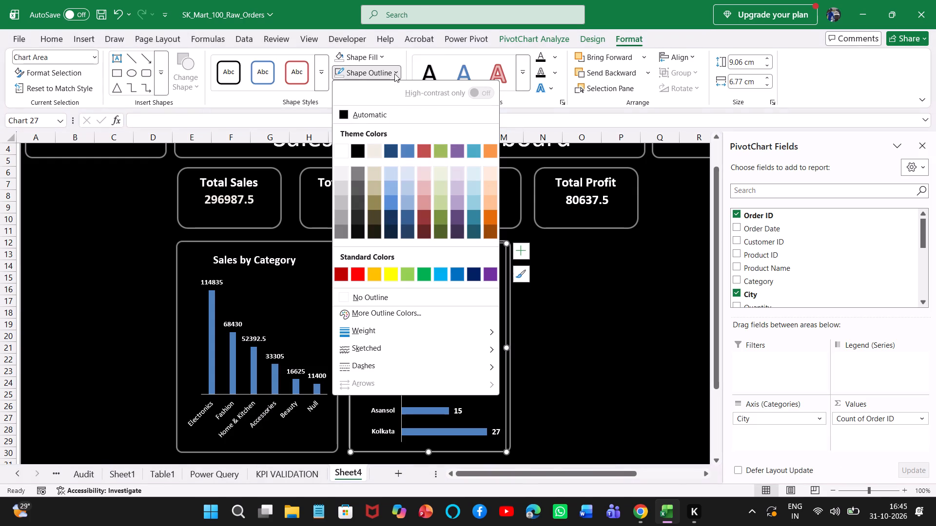
{"action": "left_click", "coordinate": [376, 292]}
{"action": "left_click", "coordinate": [712, 394]}
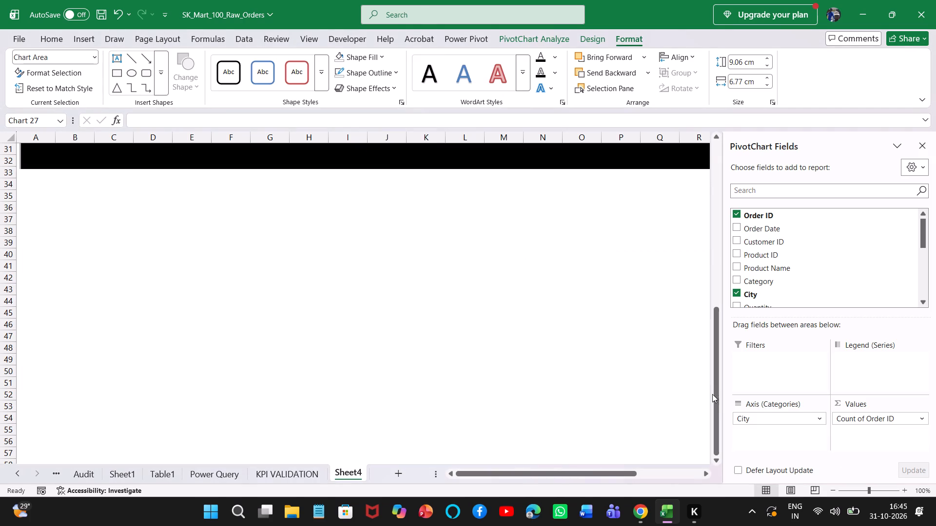
{"action": "left_click_drag", "start_coordinate": [717, 396], "coordinate": [710, 211]}
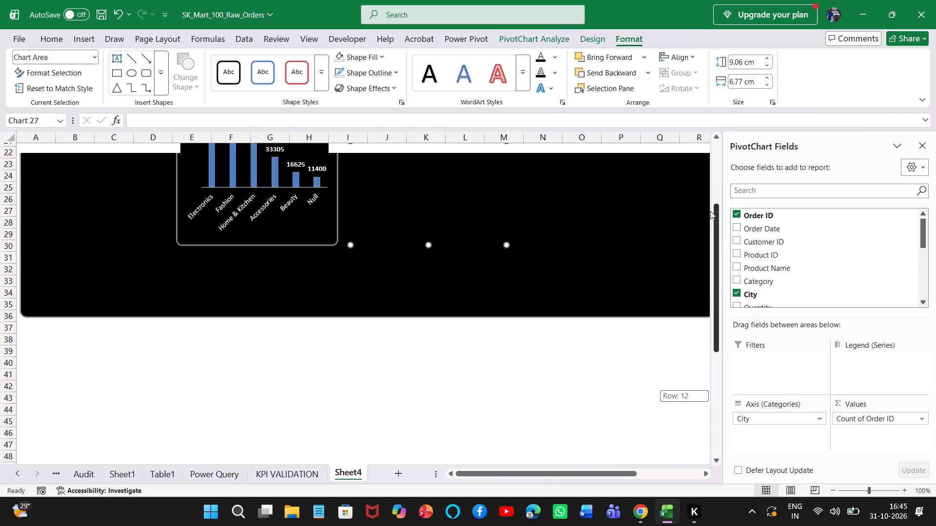
{"action": "left_click_drag", "start_coordinate": [710, 211], "coordinate": [707, 196]}
{"action": "left_click", "coordinate": [589, 301]}
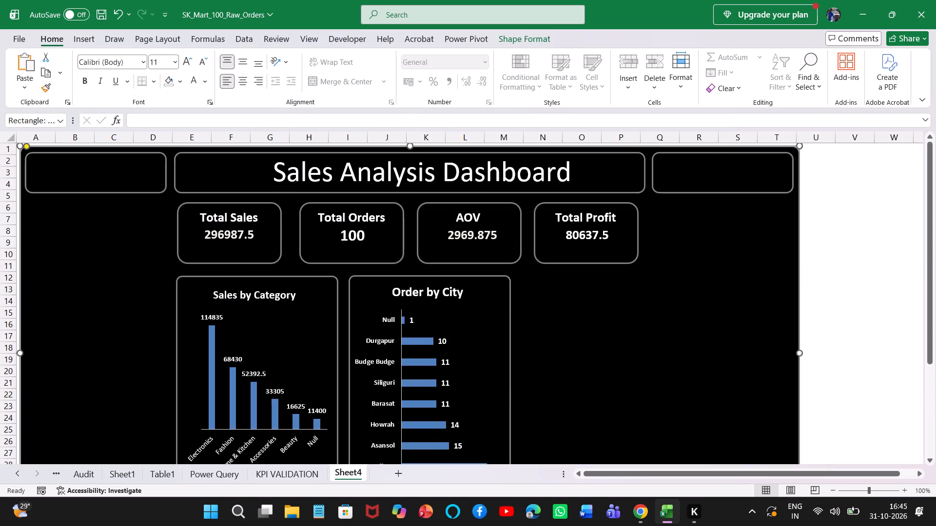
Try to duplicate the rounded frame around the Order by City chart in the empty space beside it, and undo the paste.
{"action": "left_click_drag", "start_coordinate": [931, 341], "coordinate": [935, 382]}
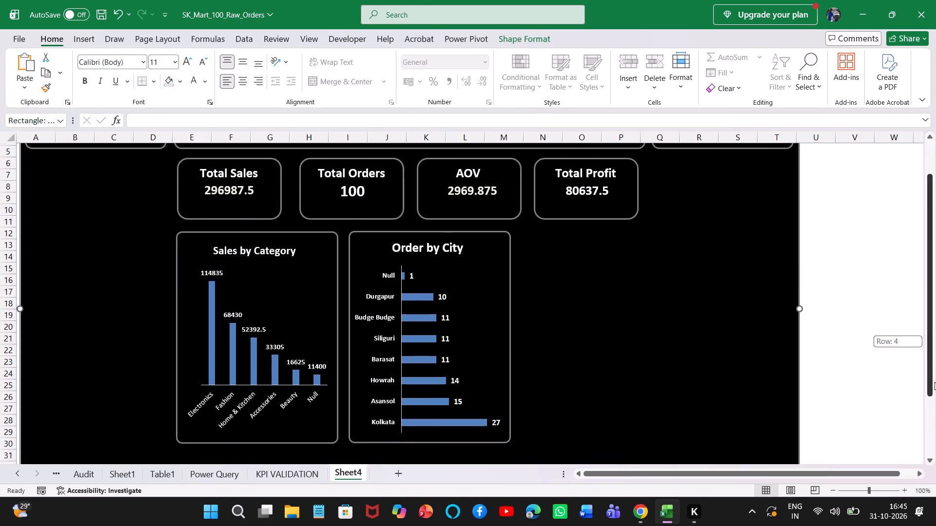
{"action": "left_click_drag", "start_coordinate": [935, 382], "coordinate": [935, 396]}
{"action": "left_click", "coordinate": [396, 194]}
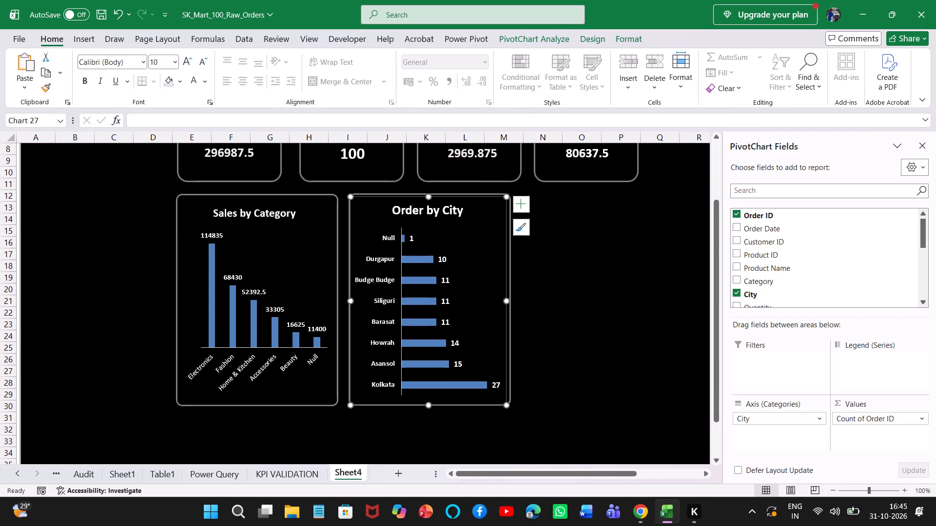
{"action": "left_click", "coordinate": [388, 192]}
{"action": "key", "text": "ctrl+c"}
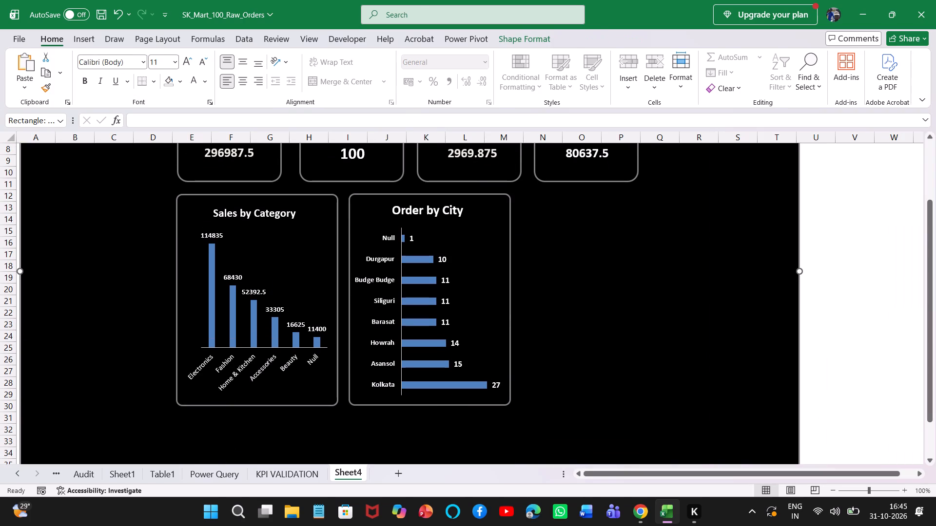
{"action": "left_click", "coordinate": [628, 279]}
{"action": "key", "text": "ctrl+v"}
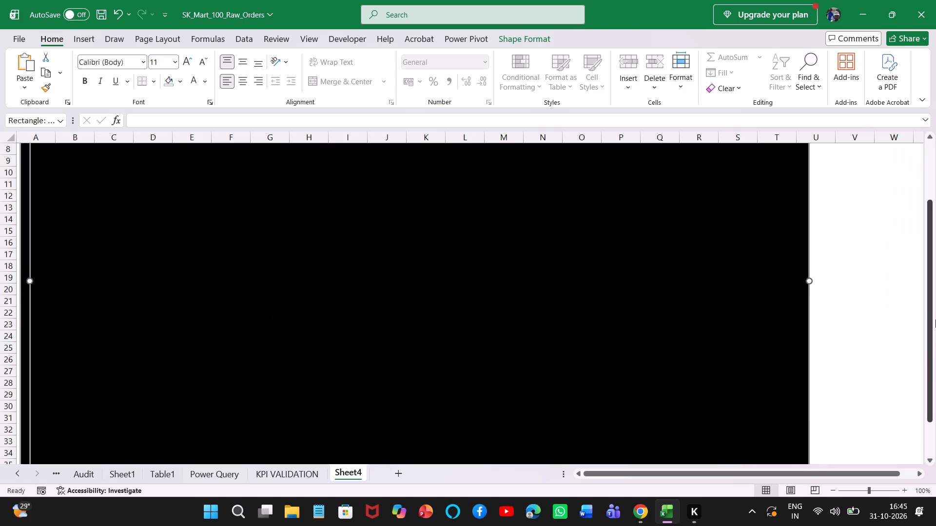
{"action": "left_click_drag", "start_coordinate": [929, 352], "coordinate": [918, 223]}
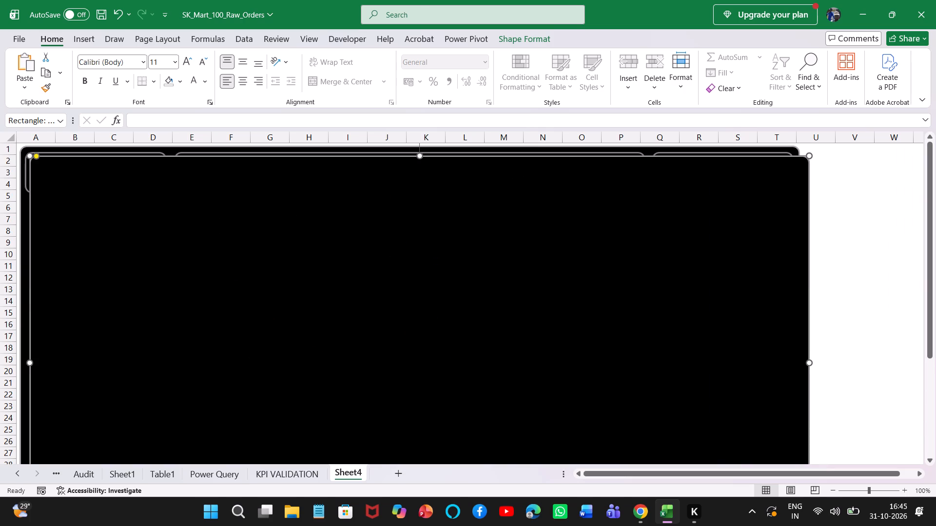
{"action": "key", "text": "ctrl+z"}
Duplicate the rounded frame around the Sales by Category chart and place the copy beside the Order by City frame, aligned with its top edge.
{"action": "left_click", "coordinate": [251, 301]}
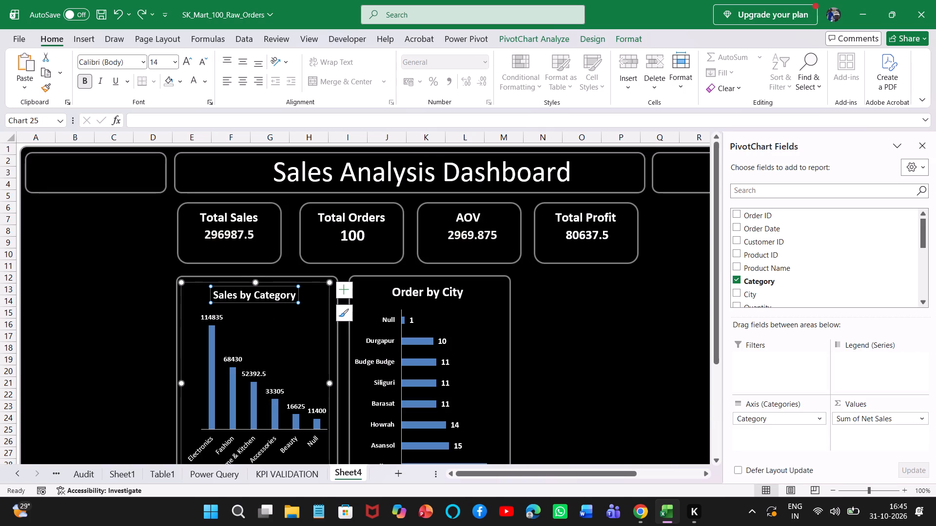
{"action": "left_click", "coordinate": [191, 276]}
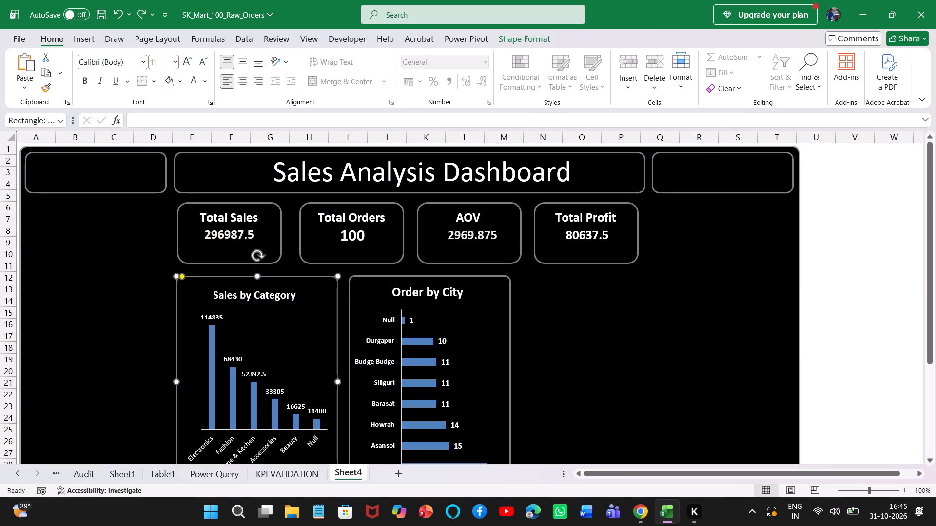
{"action": "key", "text": "ctrl+c"}
{"action": "left_click", "coordinate": [583, 336]}
{"action": "key", "text": "ctrl+v"}
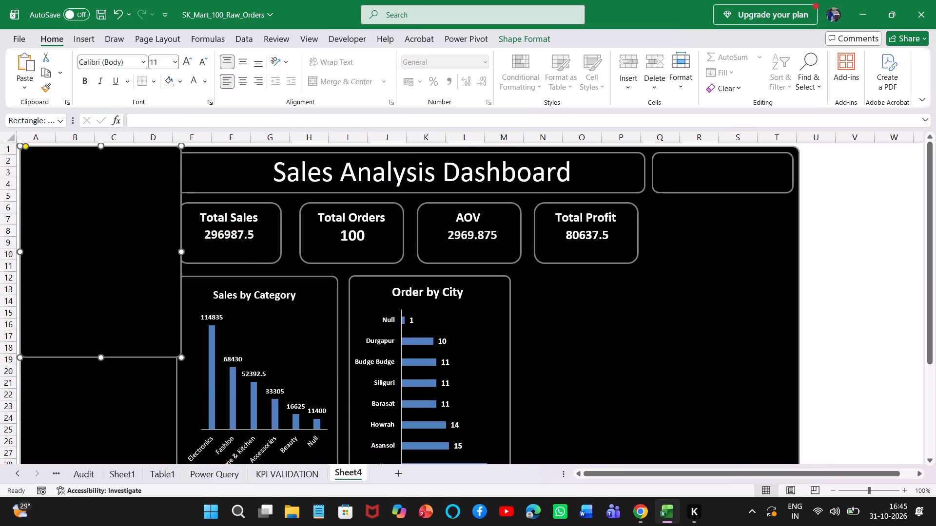
{"action": "left_click_drag", "start_coordinate": [128, 273], "coordinate": [632, 401]}
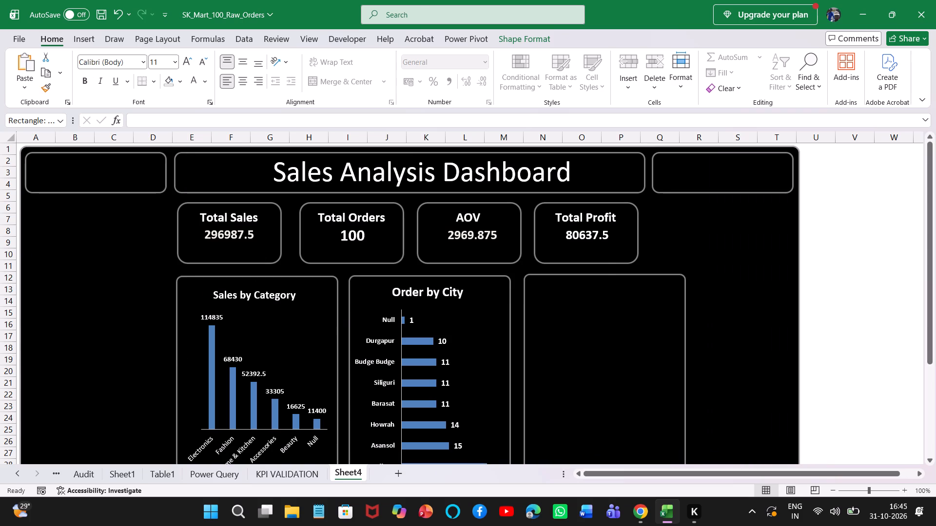
{"action": "left_click_drag", "start_coordinate": [632, 401], "coordinate": [633, 402]}
{"action": "left_click_drag", "start_coordinate": [932, 359], "coordinate": [935, 375]}
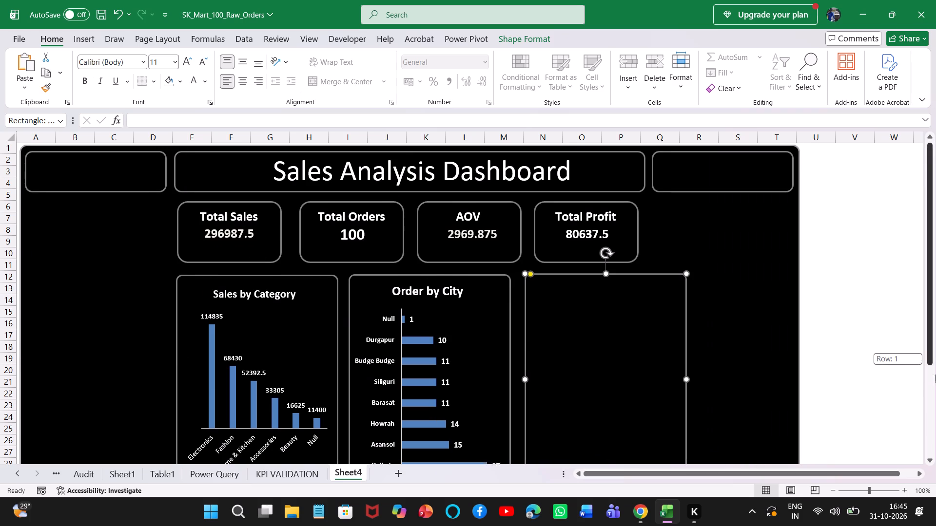
{"action": "left_click_drag", "start_coordinate": [935, 375], "coordinate": [935, 397]}
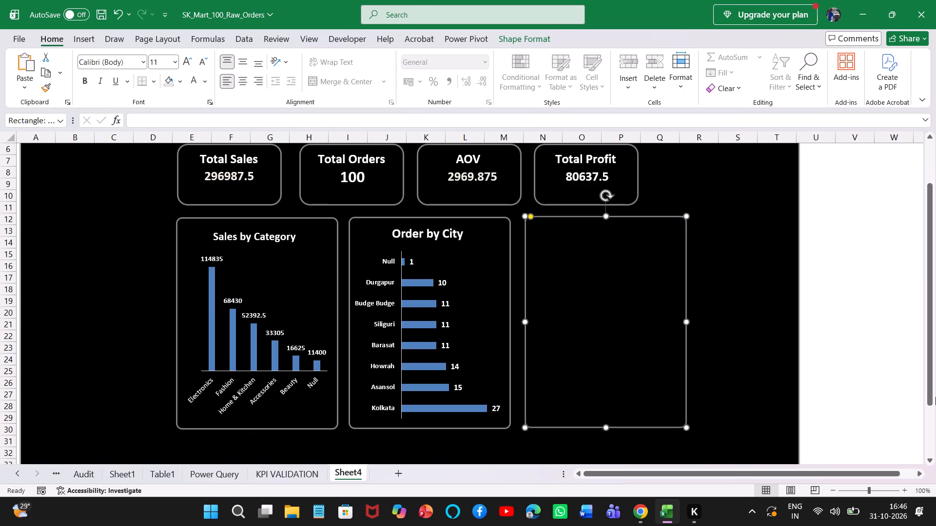
Check the chart layout suggested in ChatGPT and look through Sheet1's pivot tables for the source of the next chart.
{"action": "key", "text": "Tab"}
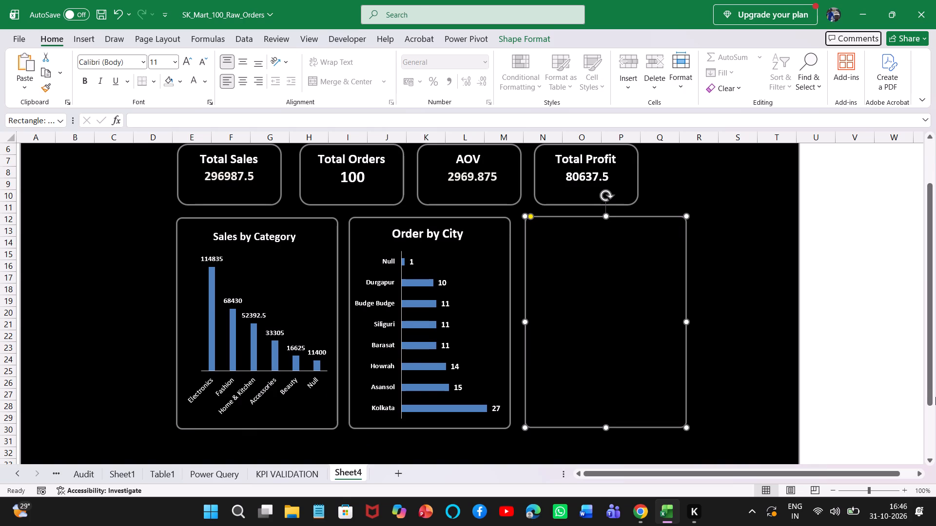
{"action": "key", "text": "alt+Tab"}
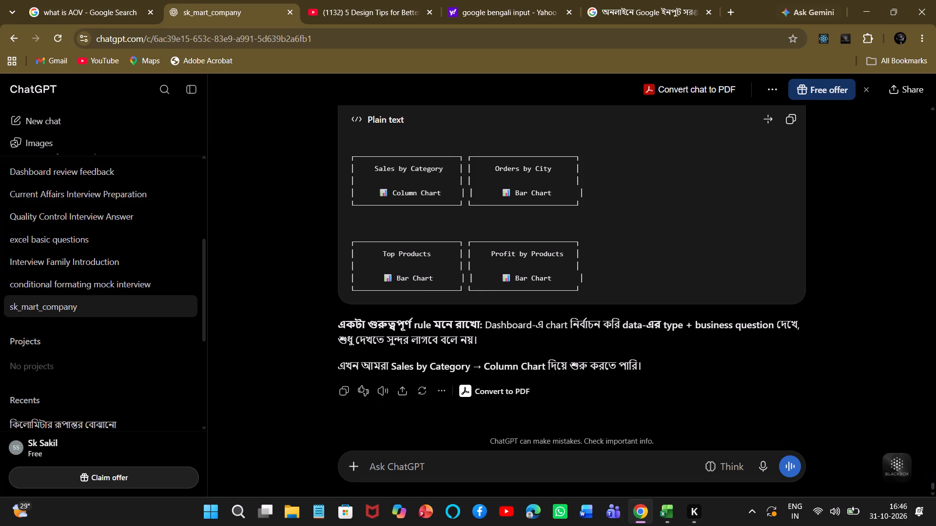
{"action": "key", "text": "alt+Tab"}
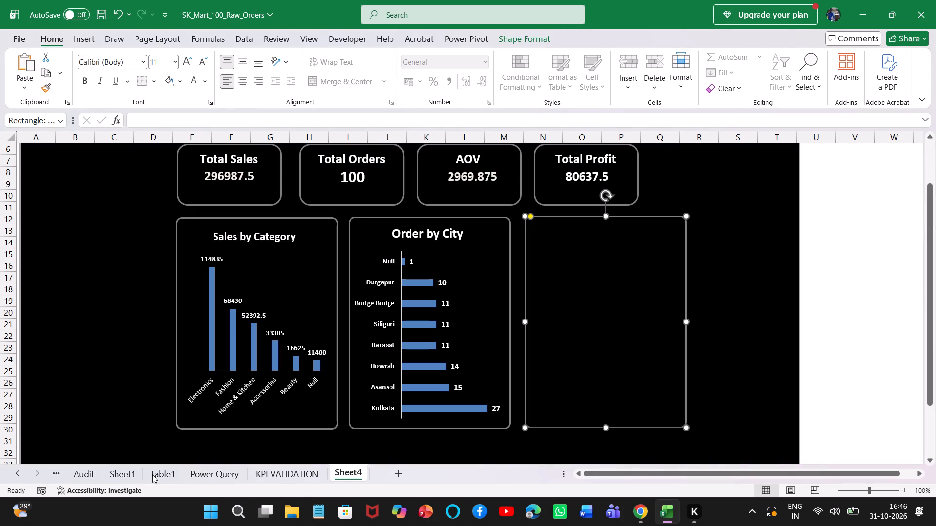
{"action": "left_click", "coordinate": [128, 469]}
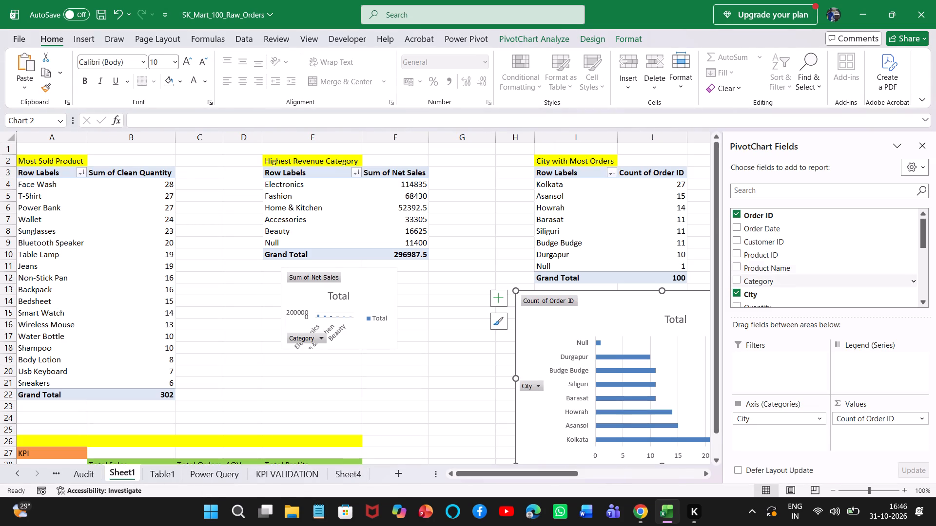
{"action": "left_click", "coordinate": [425, 428]}
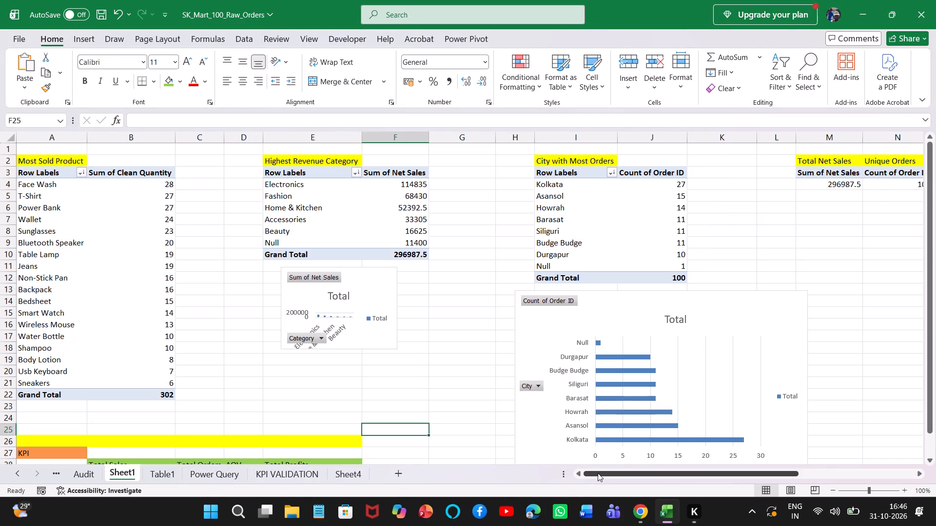
{"action": "left_click_drag", "start_coordinate": [598, 473], "coordinate": [676, 474]}
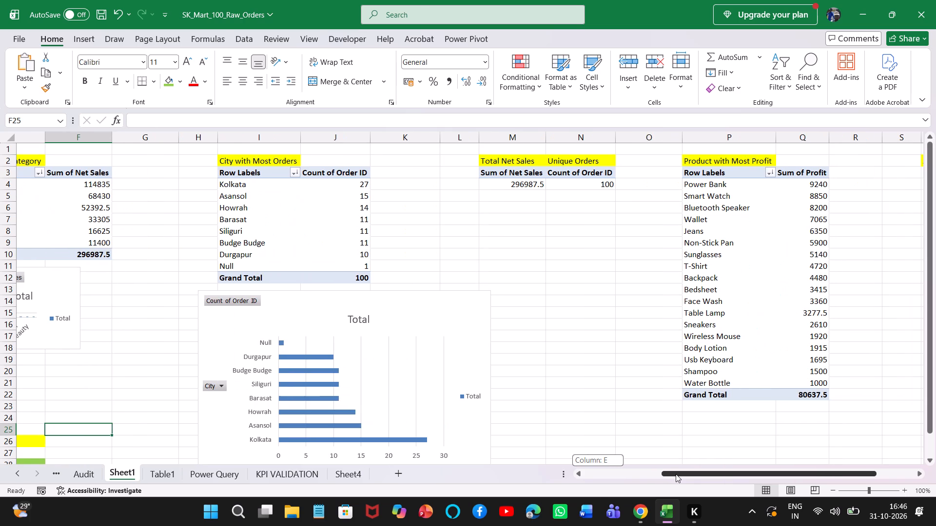
{"action": "left_click_drag", "start_coordinate": [676, 474], "coordinate": [701, 473]}
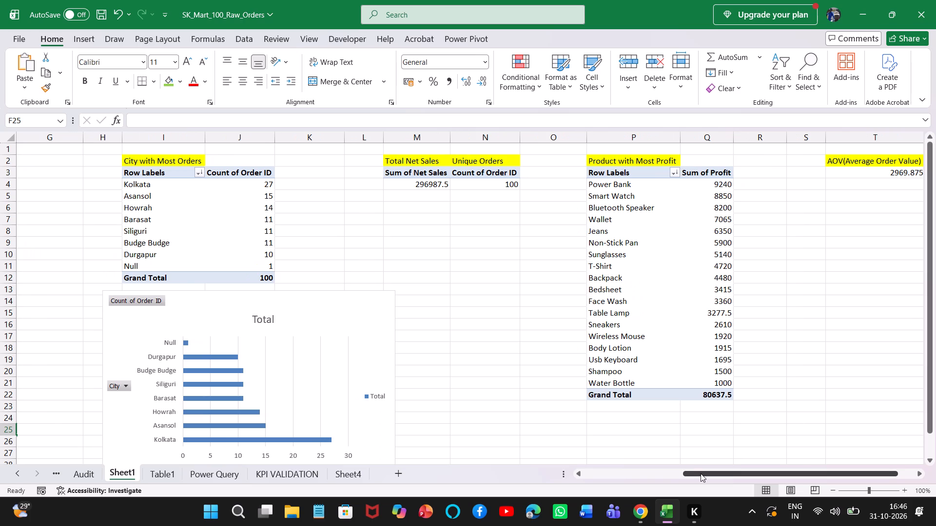
{"action": "key", "text": "alt+Tab"}
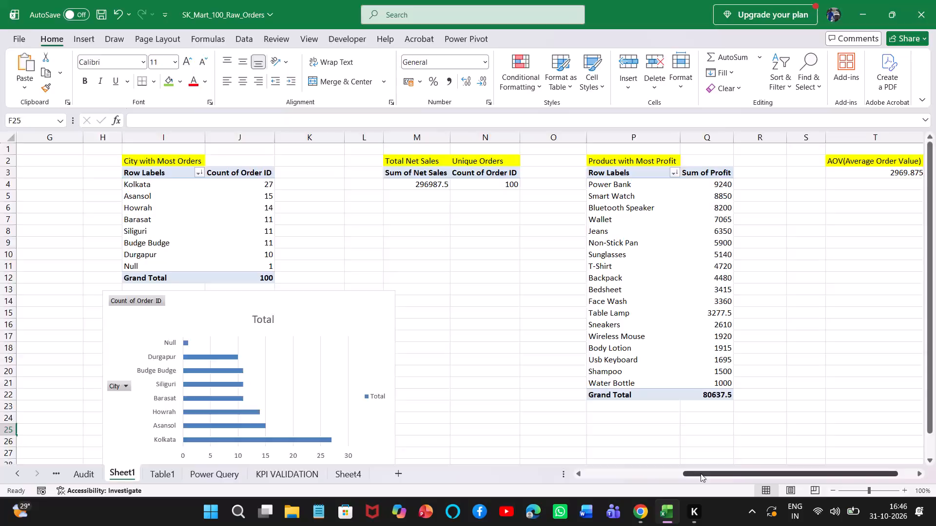
{"action": "key", "text": "alt+Tab"}
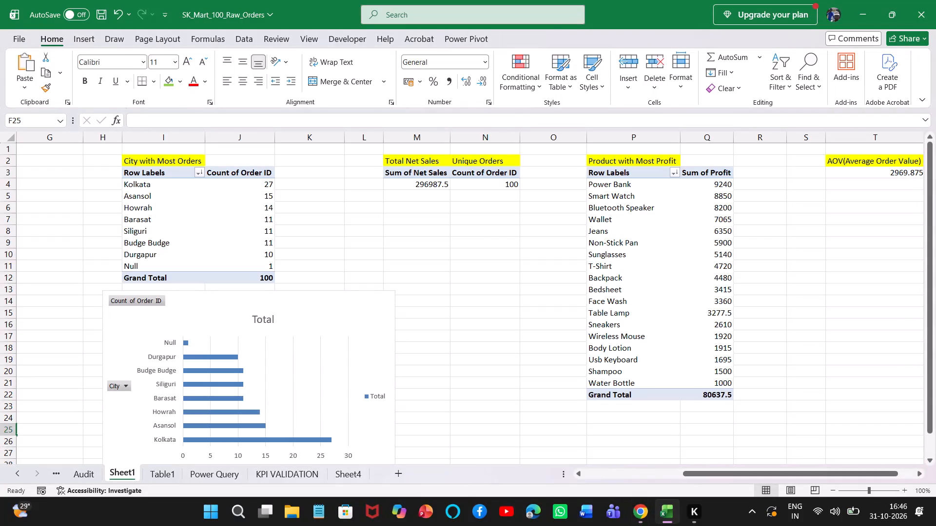
Insert a Clustered Bar PivotChart from Sheet1's Product with Most Profit pivot table and move it closer to that table.
{"action": "left_click", "coordinate": [662, 229]}
{"action": "left_click", "coordinate": [701, 222]}
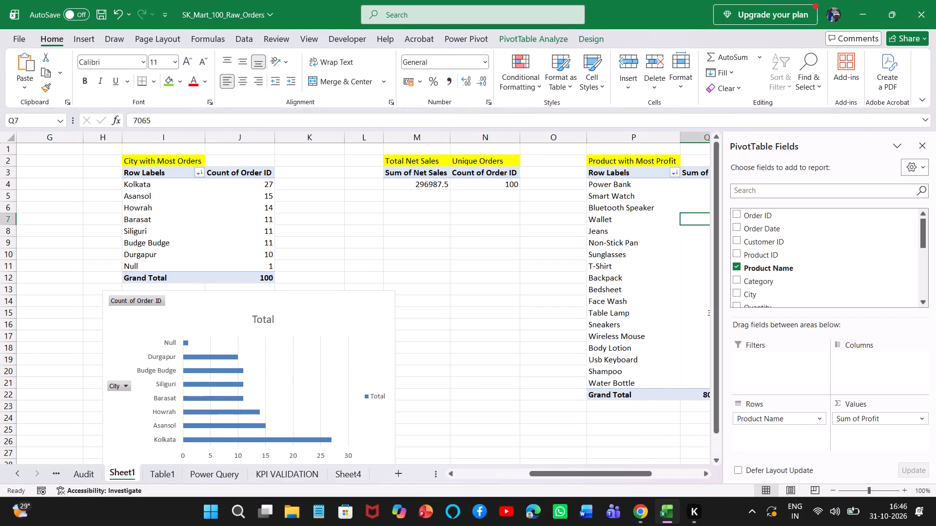
{"action": "left_click", "coordinate": [696, 184]}
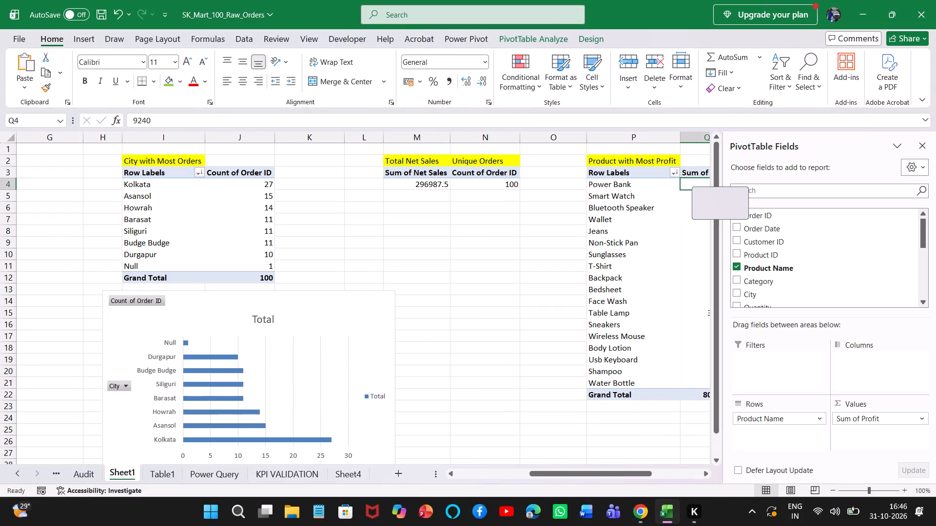
{"action": "left_click", "coordinate": [89, 38]}
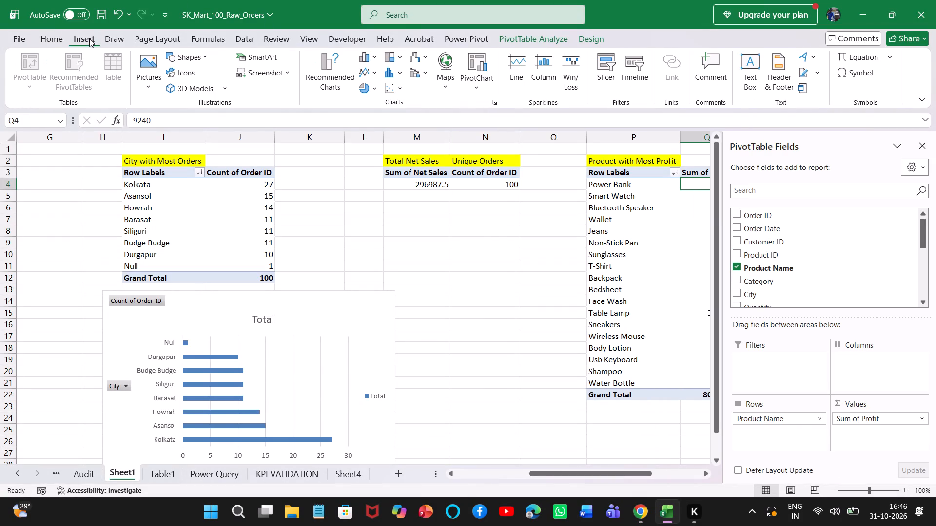
{"action": "left_click", "coordinate": [322, 72]}
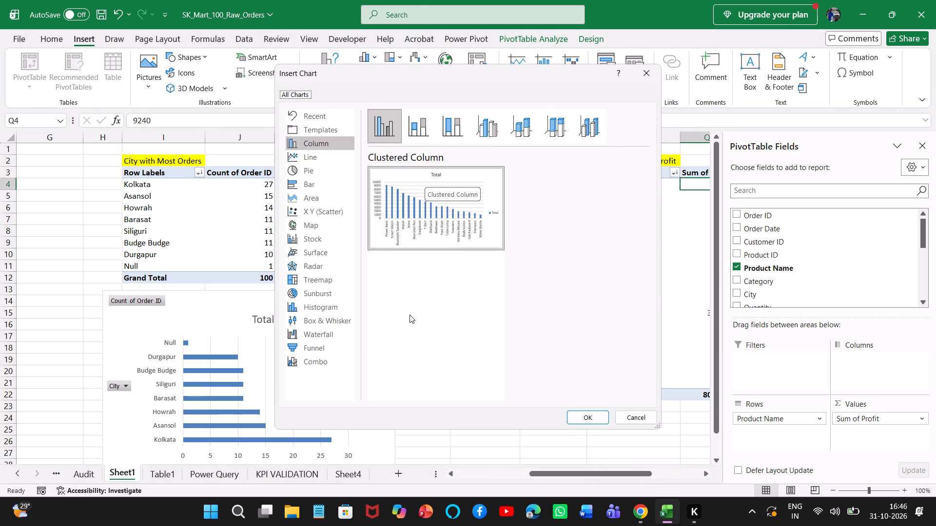
{"action": "left_click", "coordinate": [311, 188]}
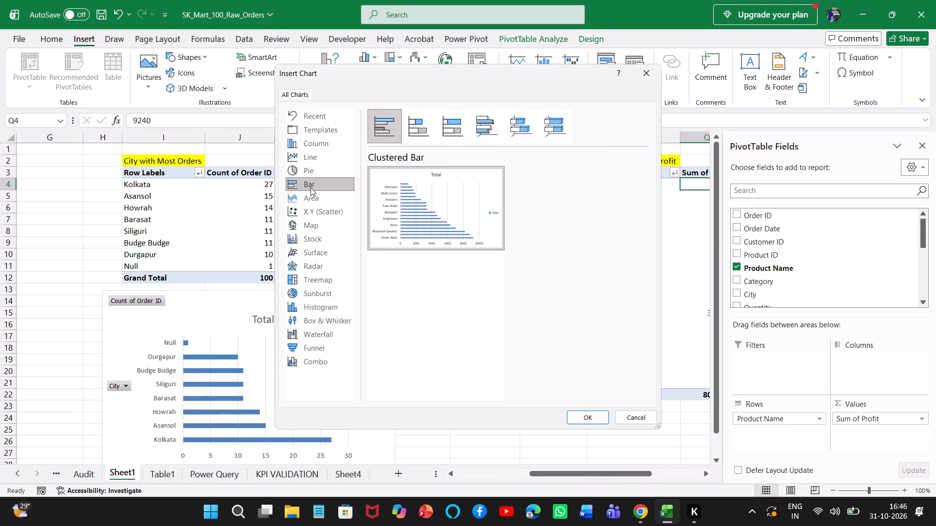
{"action": "left_click", "coordinate": [587, 419]}
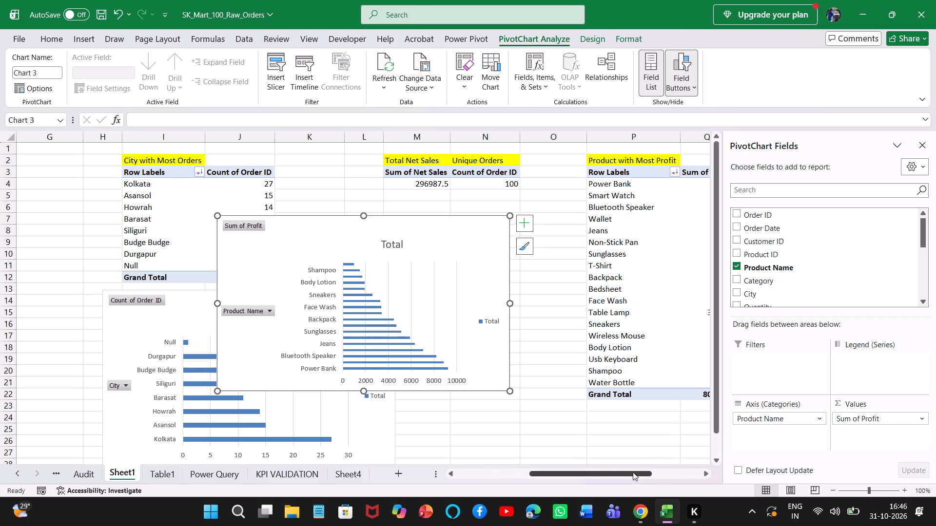
{"action": "left_click_drag", "start_coordinate": [441, 225], "coordinate": [562, 192]}
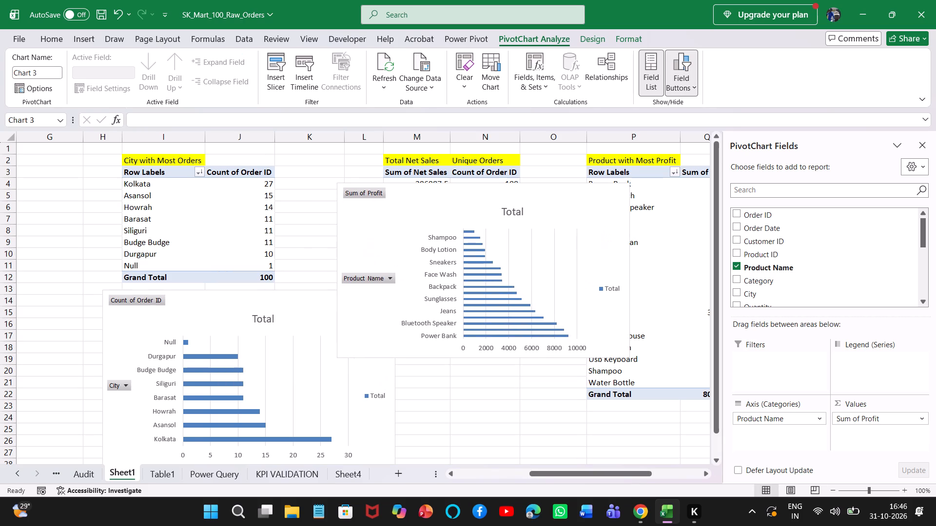
{"action": "left_click_drag", "start_coordinate": [562, 192], "coordinate": [562, 192]}
Shrink Sheet1's Count of Order ID by City chart to a small thumbnail and place it just below the City with Most Orders table.
{"action": "left_click", "coordinate": [221, 316]}
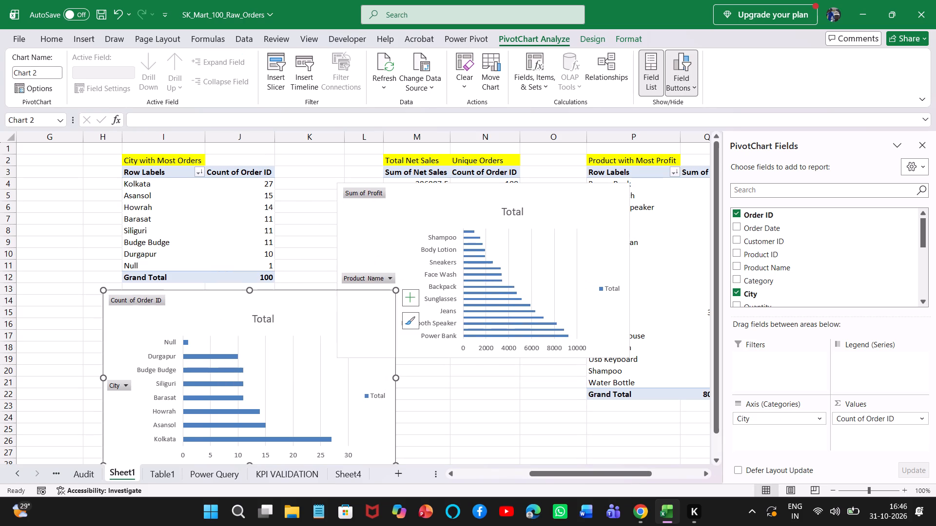
{"action": "left_click_drag", "start_coordinate": [396, 378], "coordinate": [263, 330]}
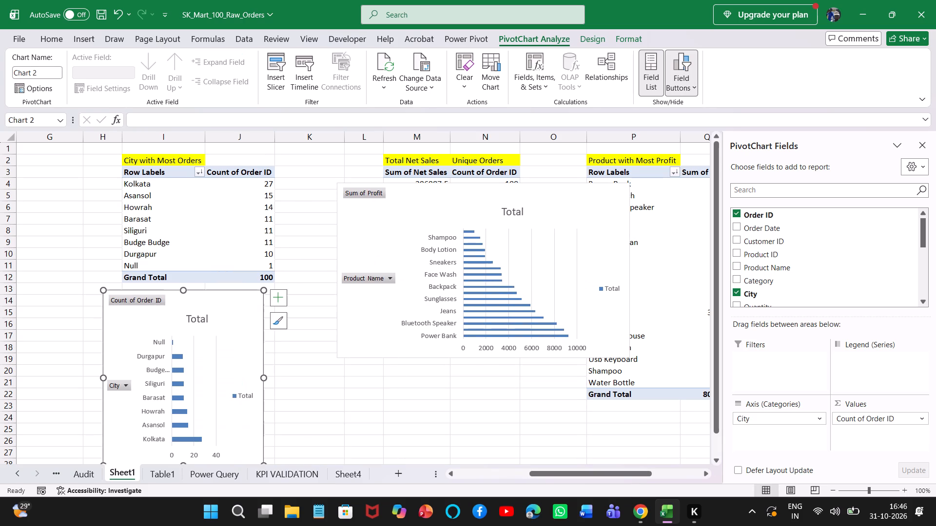
{"action": "left_click_drag", "start_coordinate": [716, 427], "coordinate": [722, 452]}
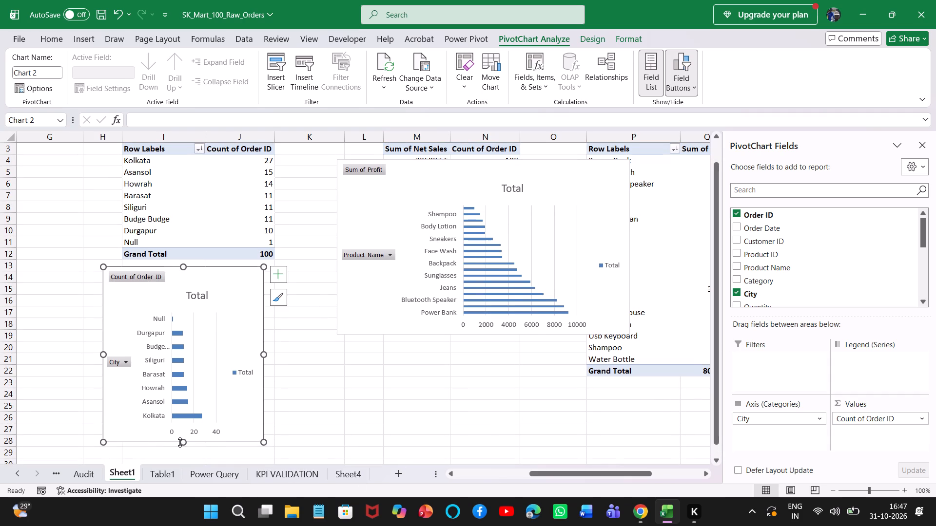
{"action": "left_click_drag", "start_coordinate": [184, 443], "coordinate": [179, 320]}
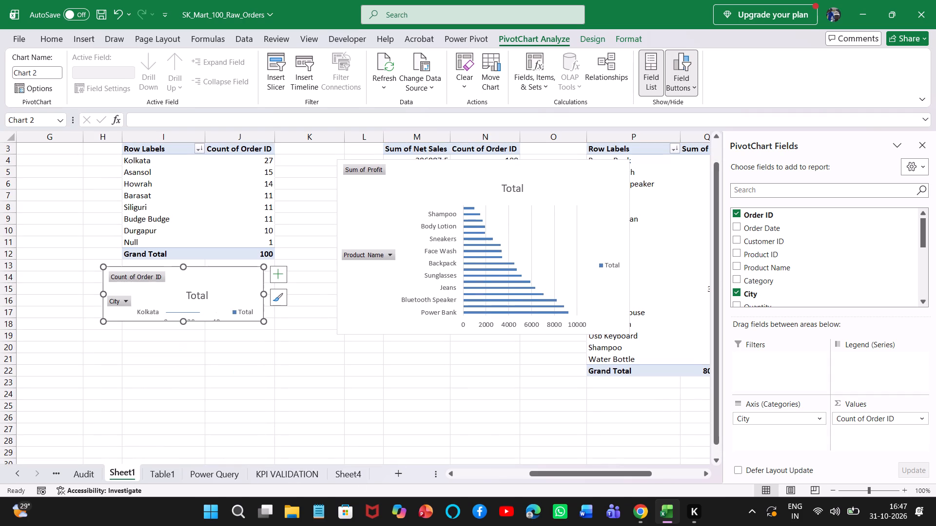
{"action": "left_click_drag", "start_coordinate": [179, 282], "coordinate": [202, 289]}
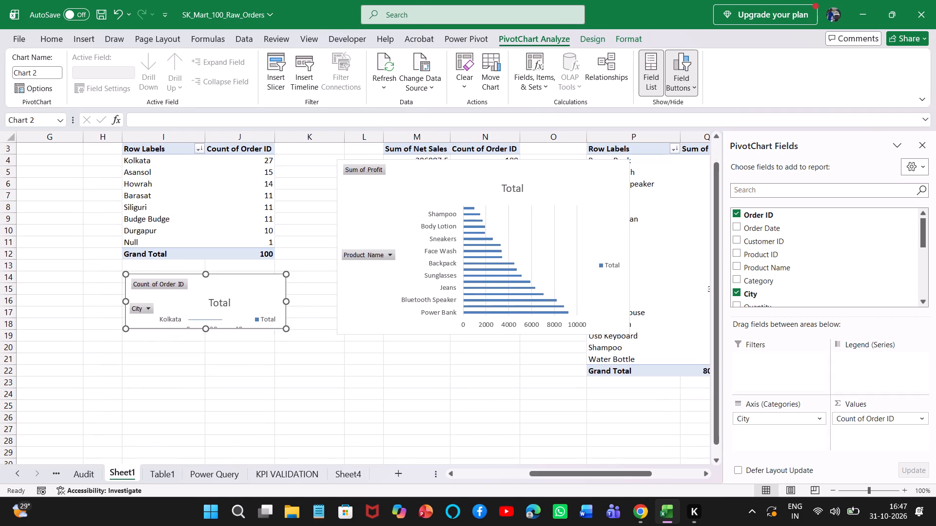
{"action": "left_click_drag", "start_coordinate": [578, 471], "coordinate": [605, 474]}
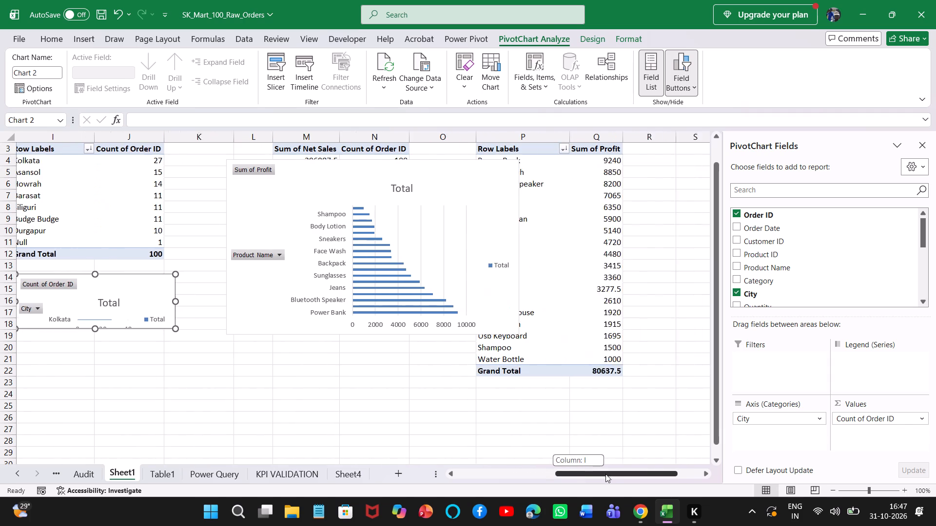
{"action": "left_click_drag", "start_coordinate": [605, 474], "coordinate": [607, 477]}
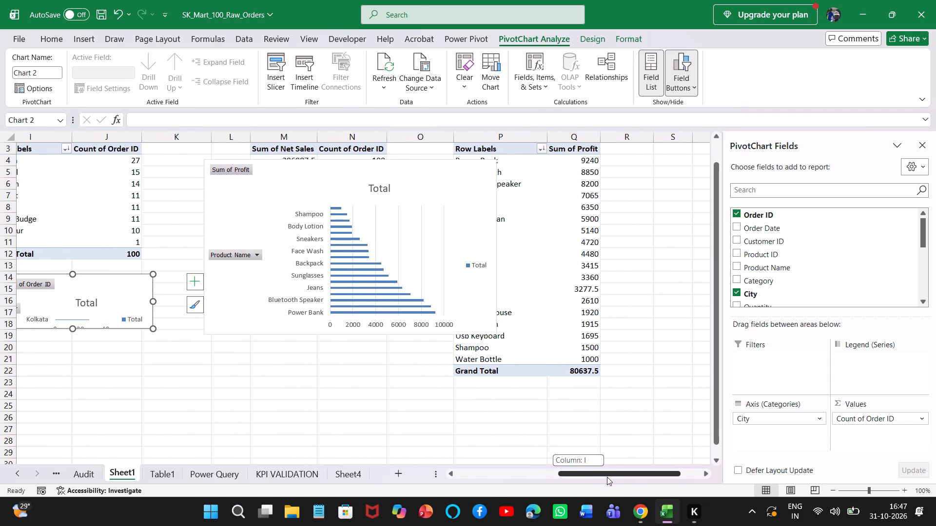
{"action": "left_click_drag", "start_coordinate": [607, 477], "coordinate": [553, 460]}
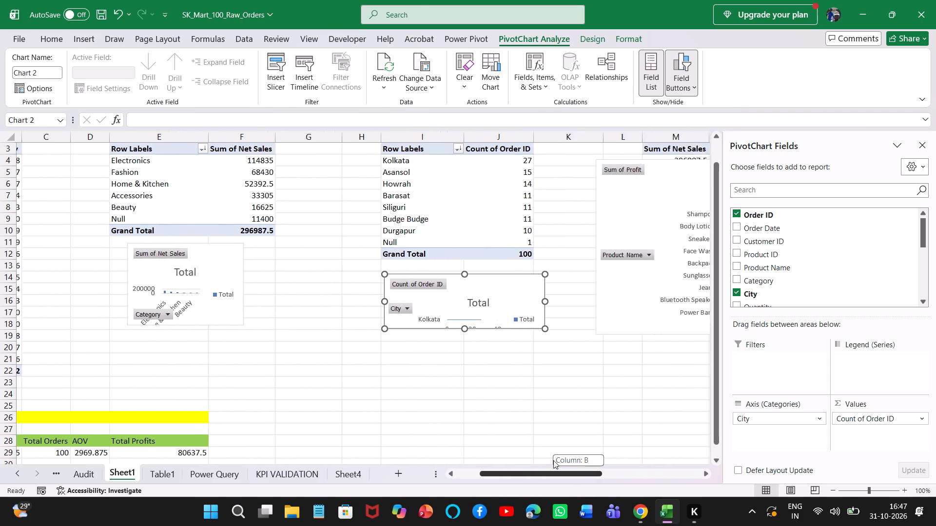
Move Sheet1's Sum of Profit bar chart clear of the tables, placing it just below the profit-by-product pivot table.
{"action": "left_click_drag", "start_coordinate": [553, 460], "coordinate": [580, 461]}
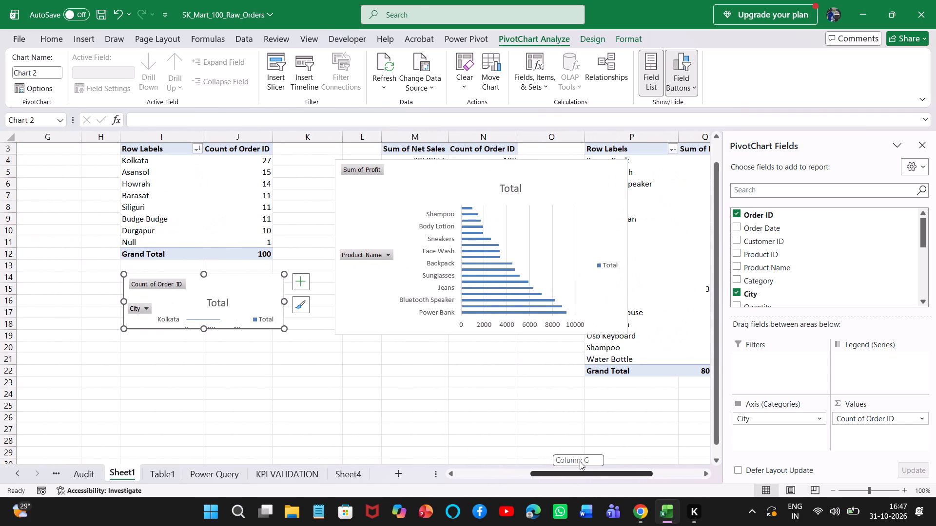
{"action": "left_click_drag", "start_coordinate": [580, 461], "coordinate": [473, 458]}
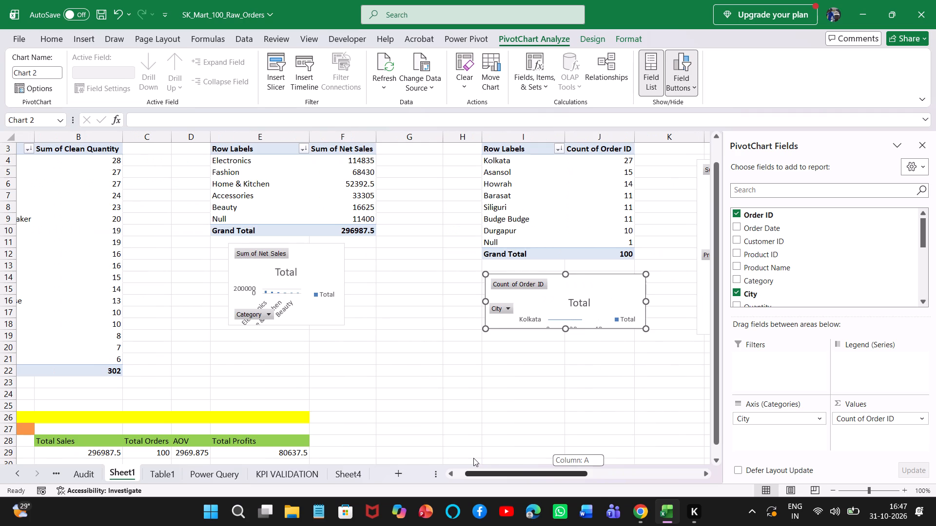
{"action": "left_click_drag", "start_coordinate": [473, 458], "coordinate": [531, 459]}
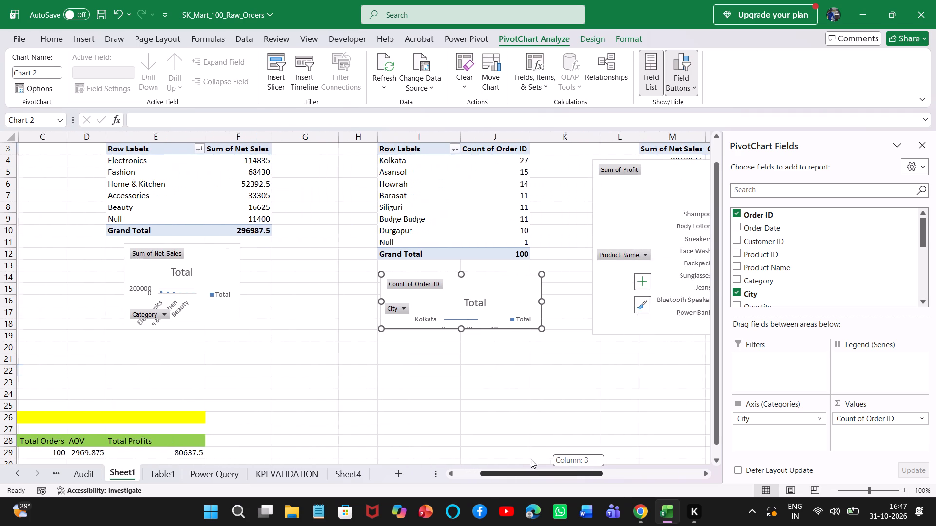
{"action": "left_click_drag", "start_coordinate": [531, 459], "coordinate": [591, 457]}
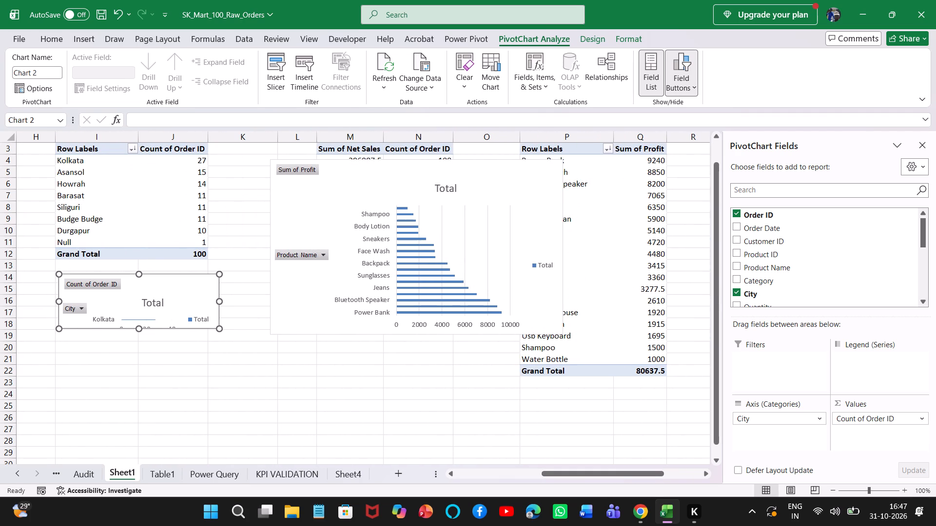
{"action": "left_click", "coordinate": [391, 176]}
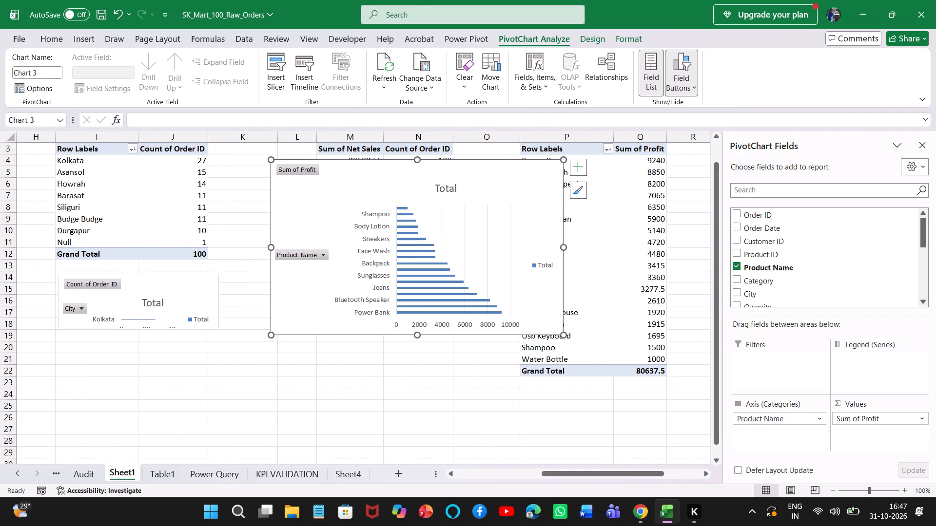
{"action": "left_click_drag", "start_coordinate": [391, 176], "coordinate": [549, 404]}
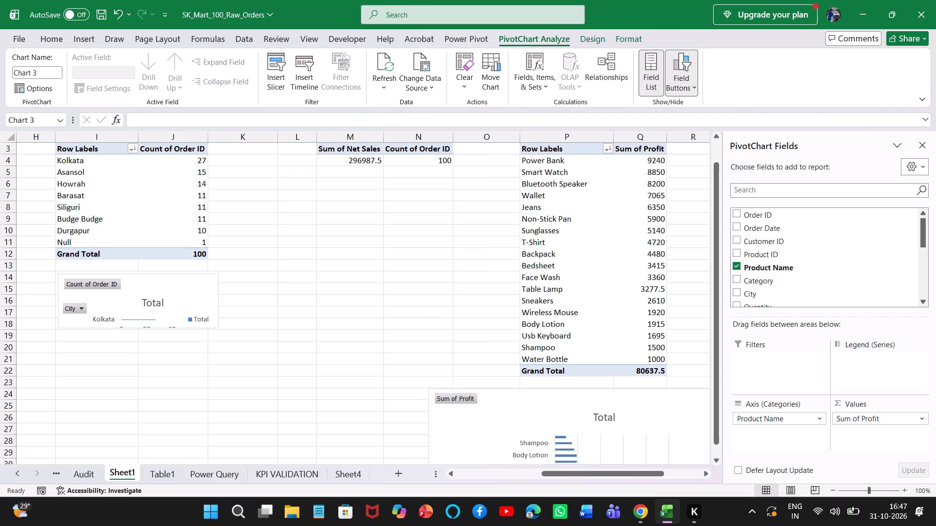
{"action": "left_click_drag", "start_coordinate": [549, 404], "coordinate": [548, 396]}
{"action": "left_click", "coordinate": [548, 396]}
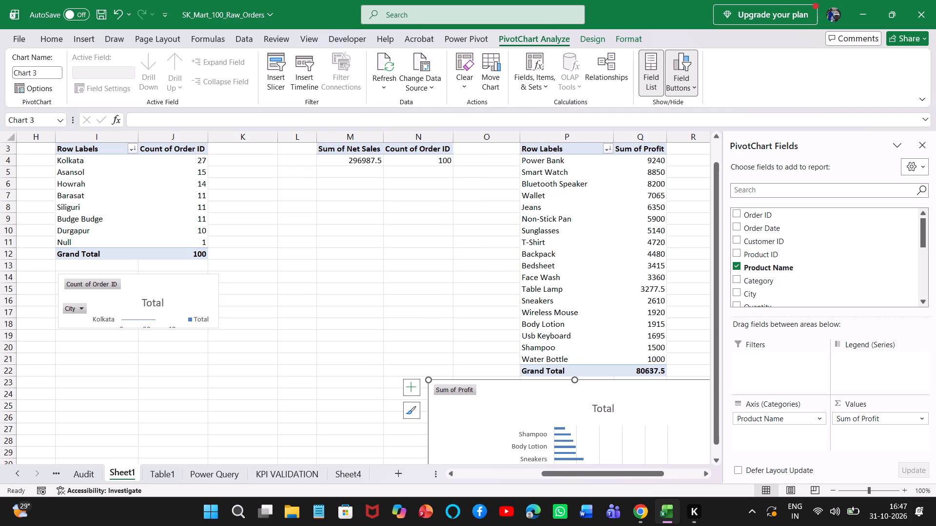
Copy the Sum of Profit bar chart into Sheet4's empty frame beside Order by City and close the PivotChart Fields pane.
{"action": "key", "text": "ctrl+c"}
{"action": "left_click", "coordinate": [342, 475]}
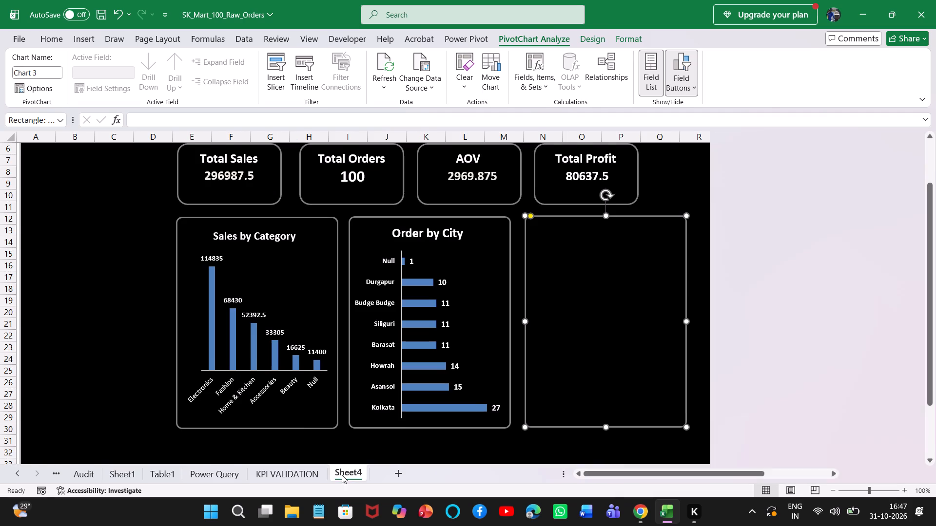
{"action": "left_click", "coordinate": [556, 328]}
{"action": "key", "text": "ctrl+v"}
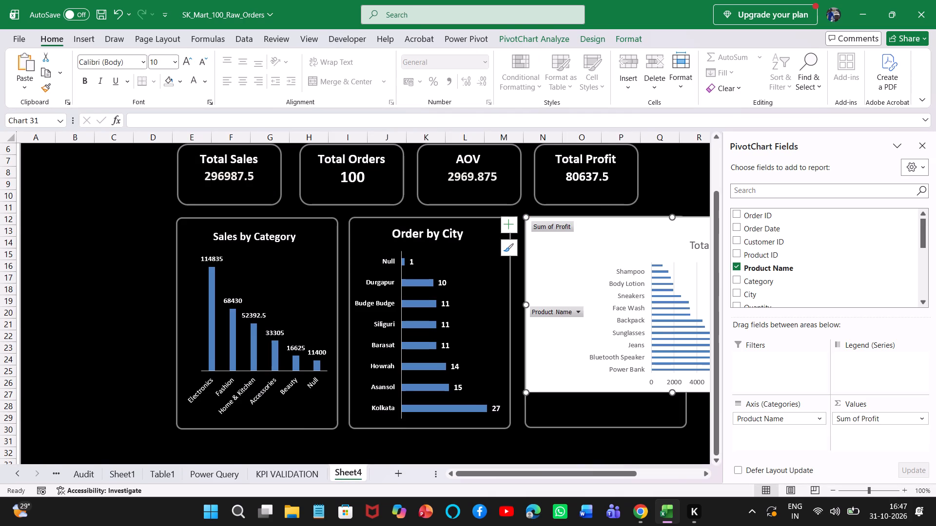
{"action": "left_click", "coordinate": [925, 146]}
{"action": "left_click", "coordinate": [760, 236]}
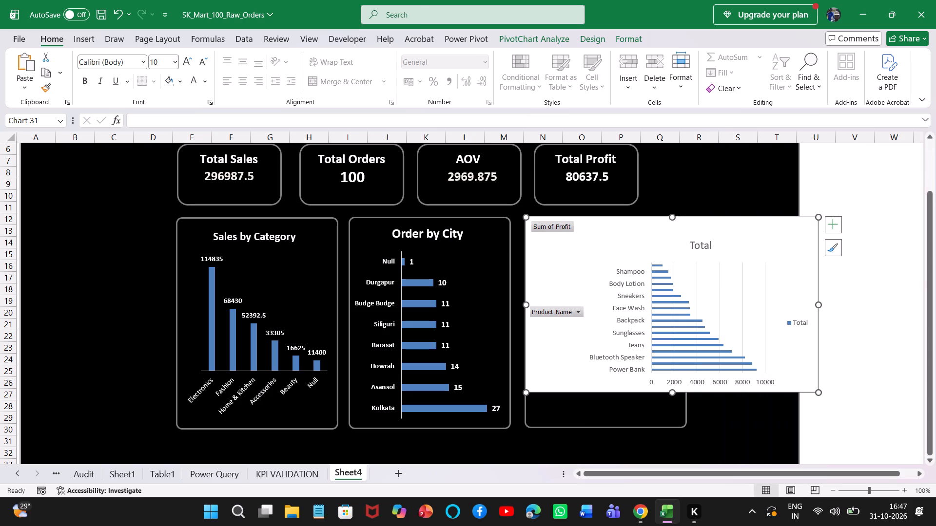
Hide all field buttons on the pasted profit chart and delete its legend, horizontal value axis and gridlines.
{"action": "left_click", "coordinate": [558, 225]}
{"action": "right_click", "coordinate": [558, 225]}
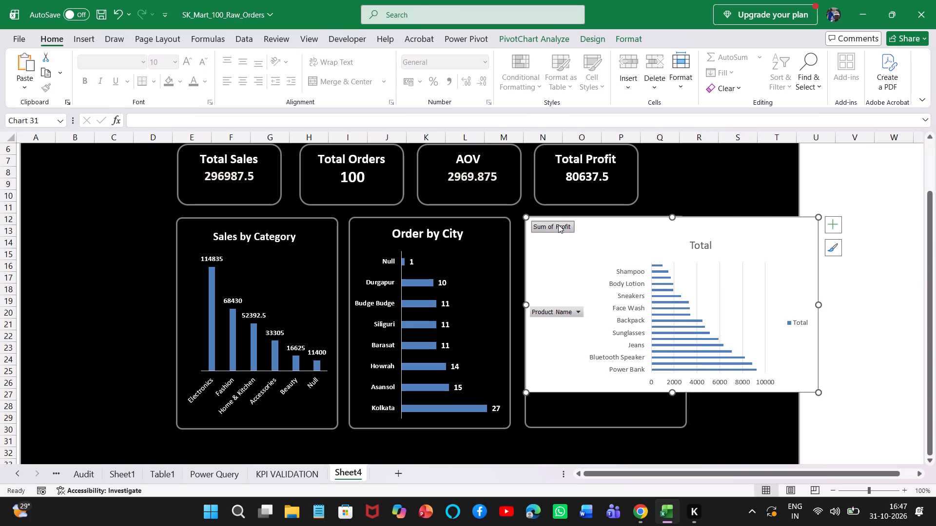
{"action": "left_click", "coordinate": [652, 364]}
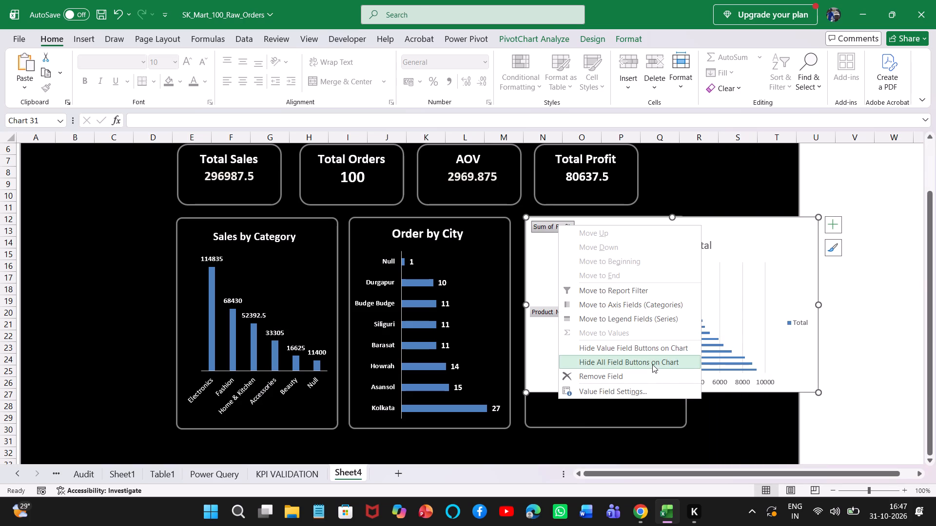
{"action": "left_click", "coordinate": [803, 313]}
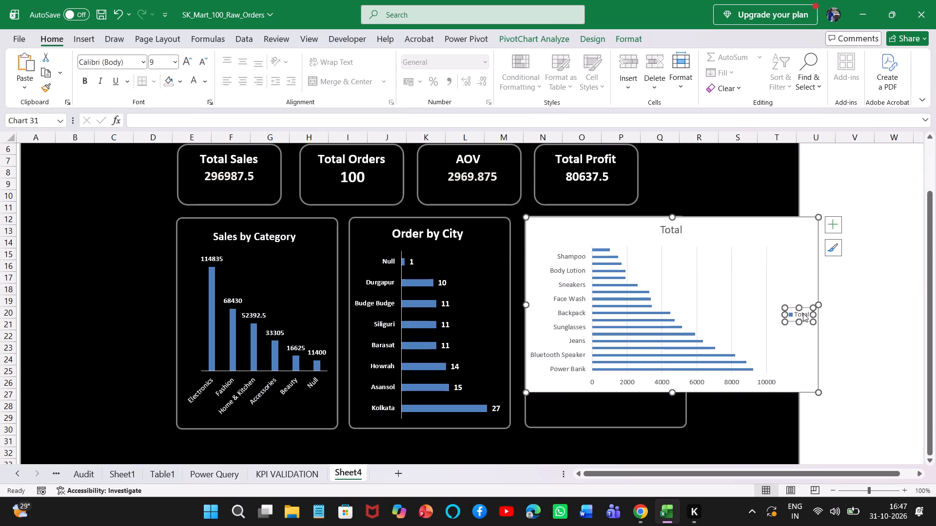
{"action": "key", "text": "BackSpace"}
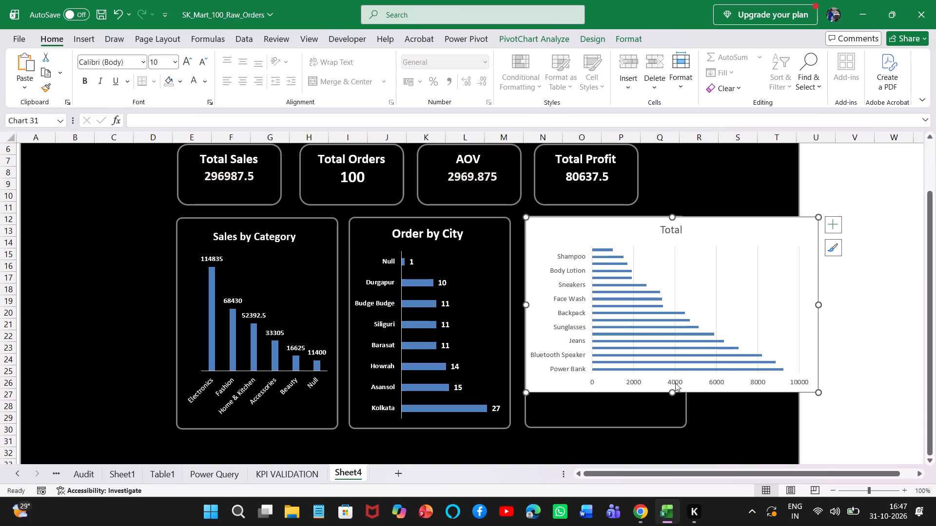
{"action": "left_click", "coordinate": [675, 382]}
{"action": "key", "text": "BackSpace"}
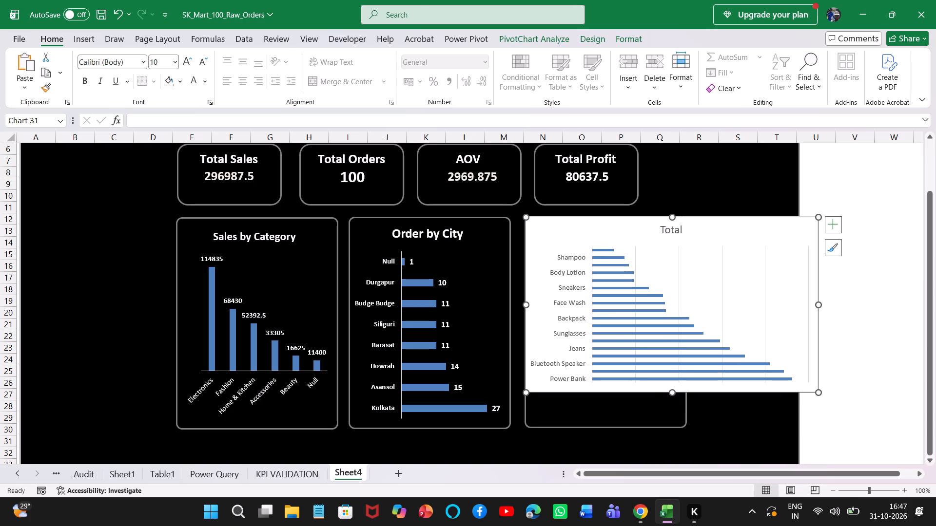
{"action": "left_click", "coordinate": [722, 287]}
{"action": "key", "text": "BackSpace"}
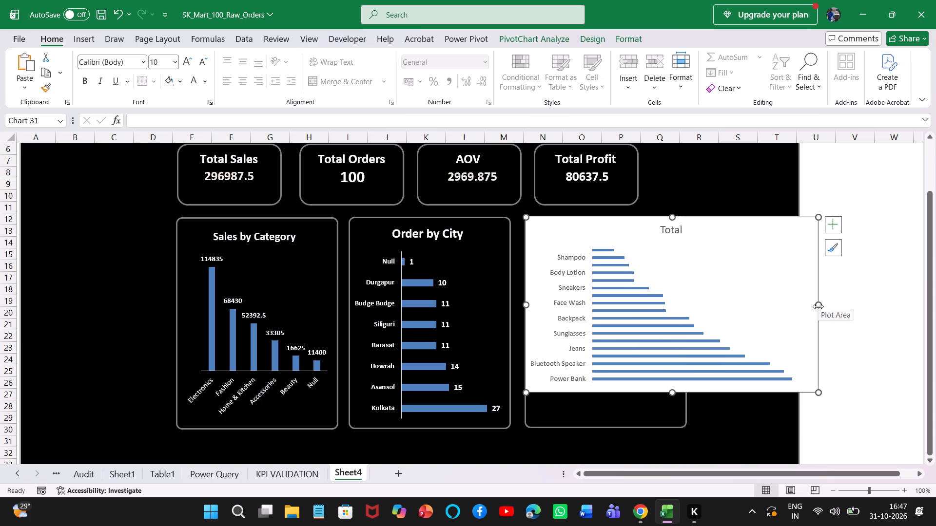
Narrow the pasted profit chart so it fits within the width of its rounded frame.
{"action": "left_click_drag", "start_coordinate": [818, 306], "coordinate": [715, 335]}
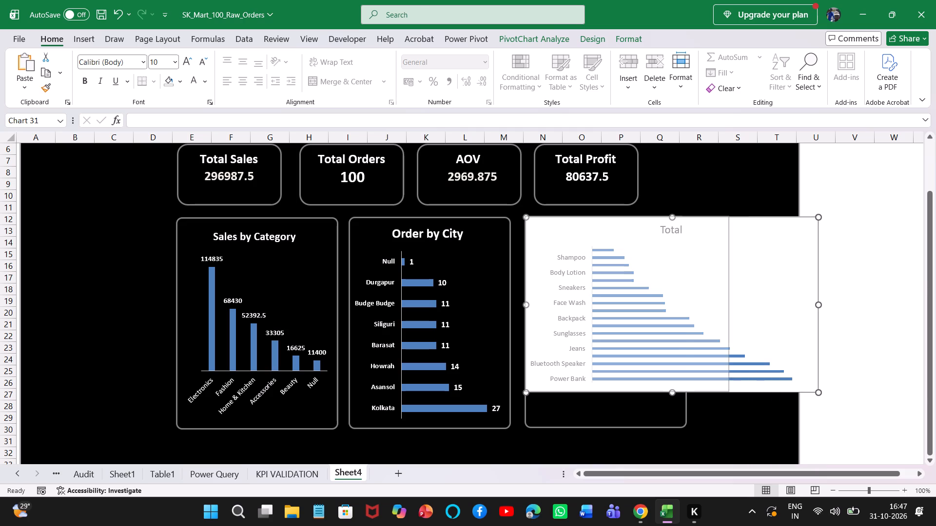
{"action": "left_click_drag", "start_coordinate": [715, 335], "coordinate": [679, 341]}
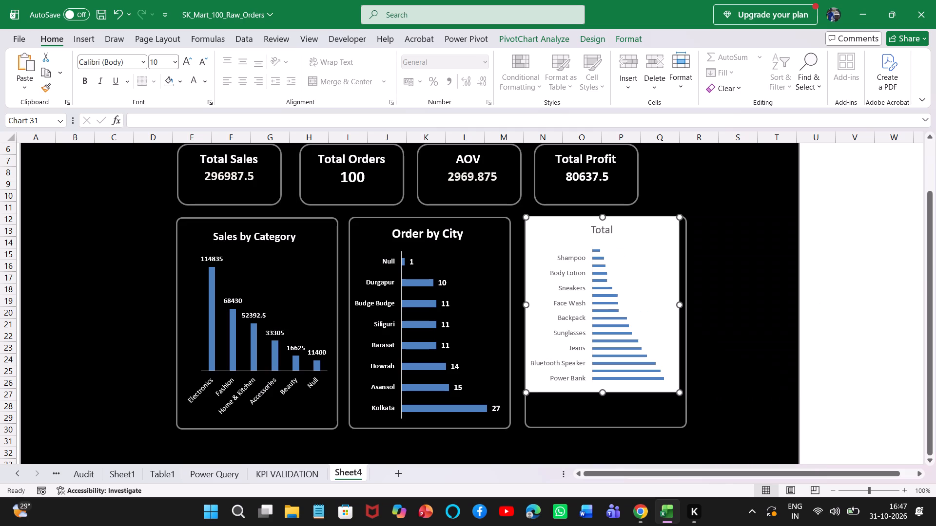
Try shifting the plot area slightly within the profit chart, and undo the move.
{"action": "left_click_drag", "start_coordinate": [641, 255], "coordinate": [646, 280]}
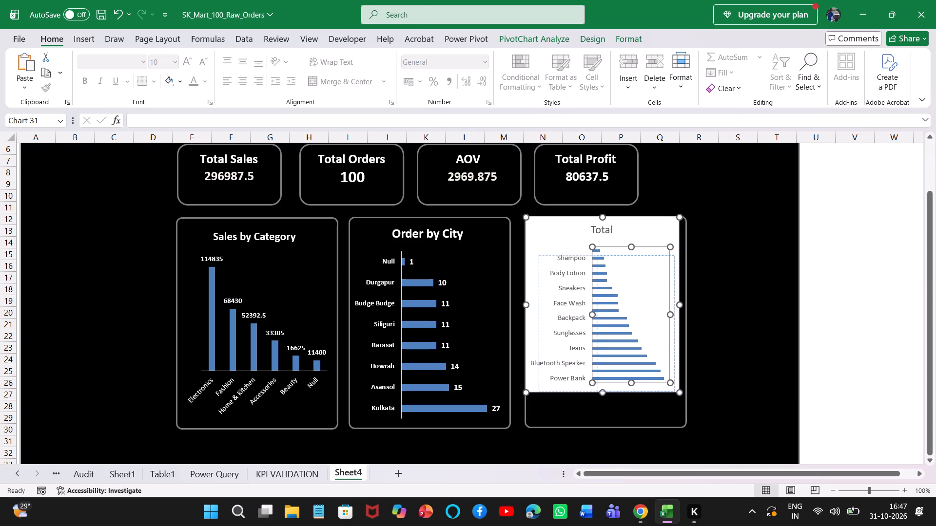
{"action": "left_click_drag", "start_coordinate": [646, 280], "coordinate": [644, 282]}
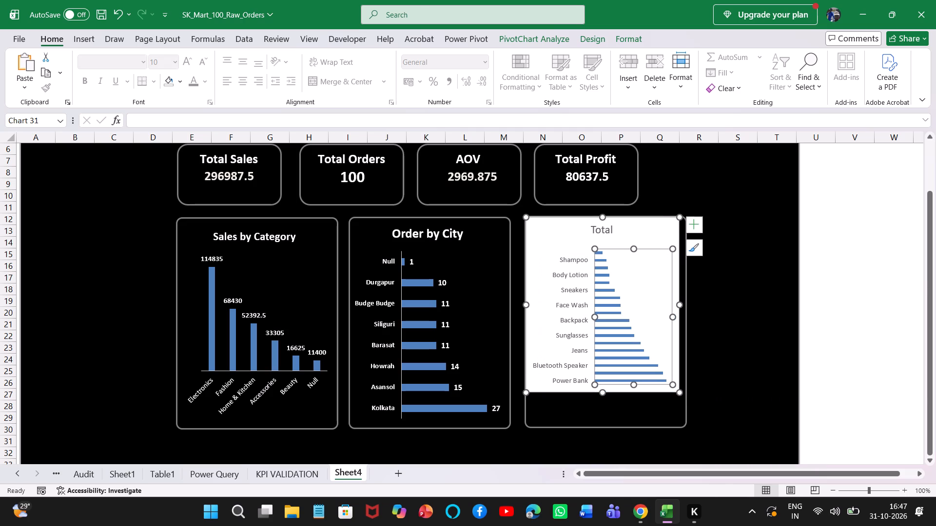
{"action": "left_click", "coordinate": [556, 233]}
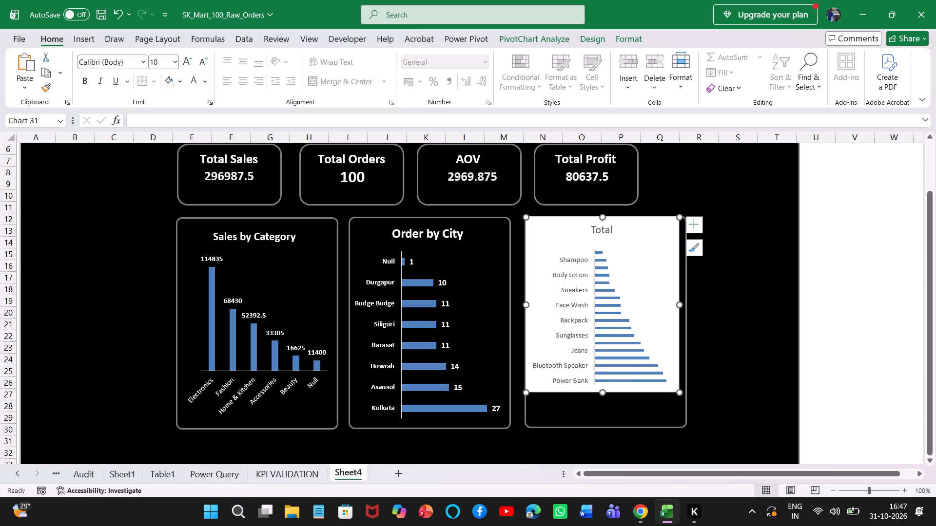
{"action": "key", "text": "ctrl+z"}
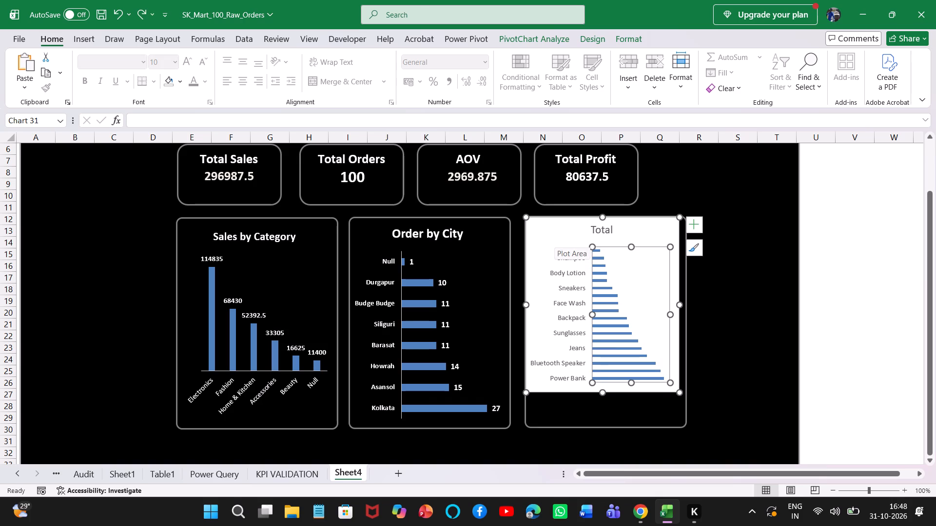
Extend the profit chart downward so it nearly fills the height of its rounded frame.
{"action": "left_click", "coordinate": [555, 238]}
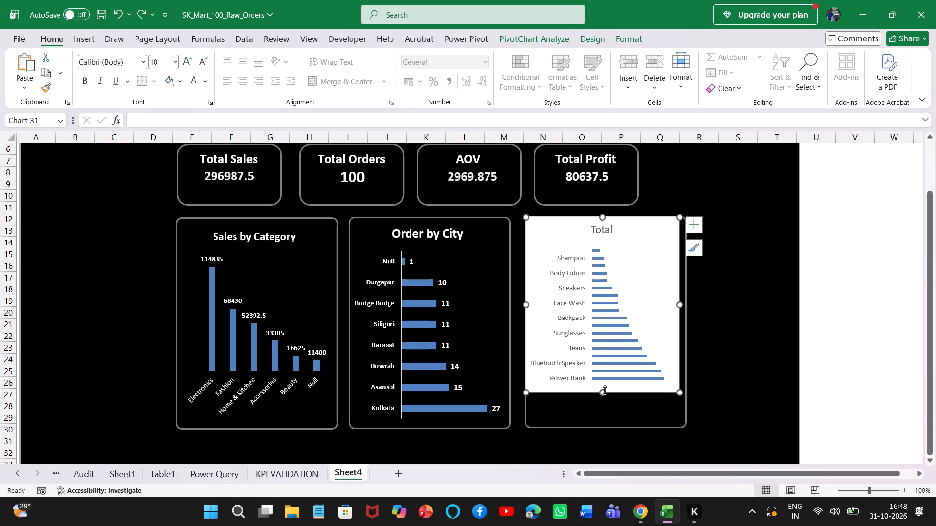
{"action": "left_click_drag", "start_coordinate": [605, 390], "coordinate": [605, 419]}
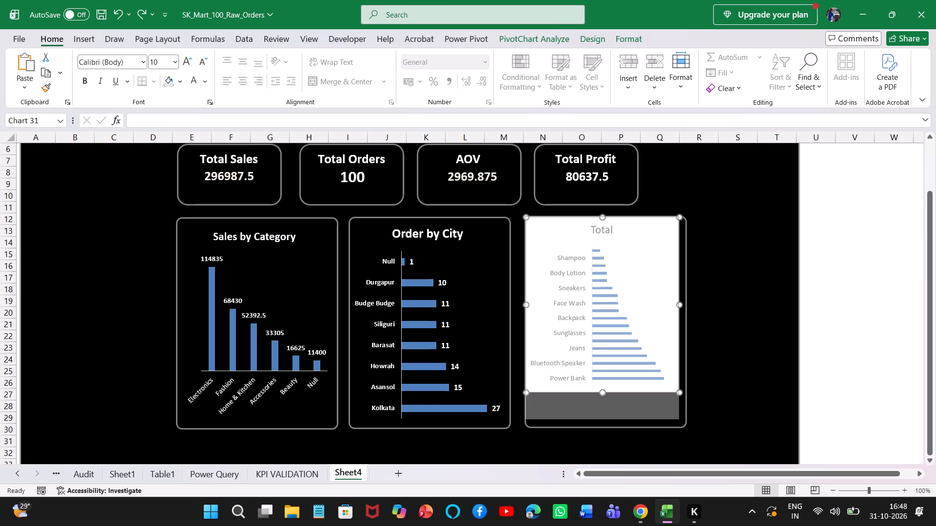
{"action": "left_click_drag", "start_coordinate": [605, 419], "coordinate": [611, 422]}
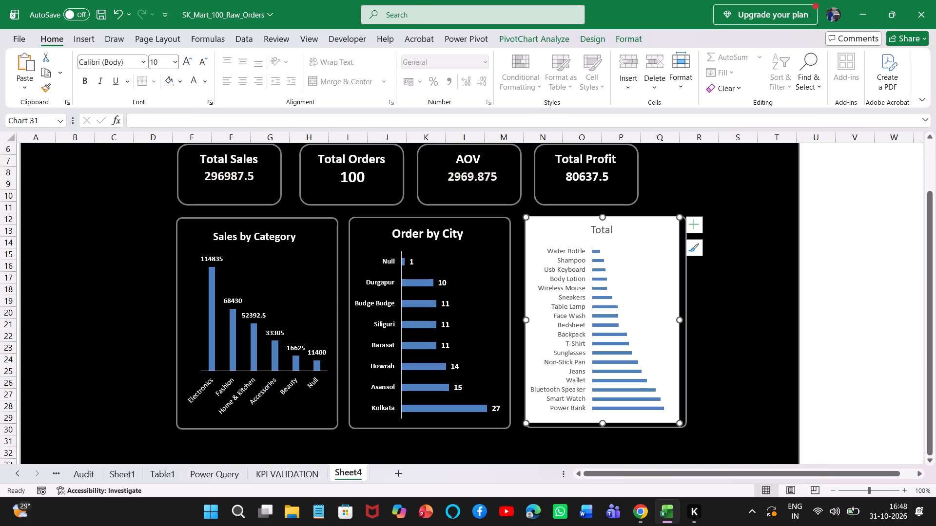
{"action": "key", "text": "Tab"}
{"action": "key", "text": "alt+Tab"}
{"action": "key", "text": "alt+Tab"}
{"action": "left_click", "coordinate": [606, 335]}
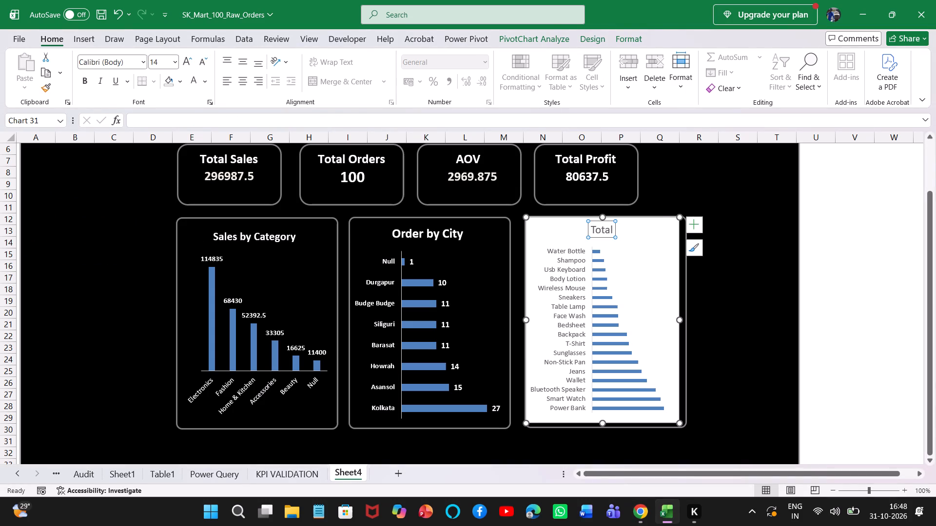
{"action": "left_click", "coordinate": [612, 232]}
{"action": "key", "text": "ctrl+a"}
{"action": "key", "text": "ctrl+v"}
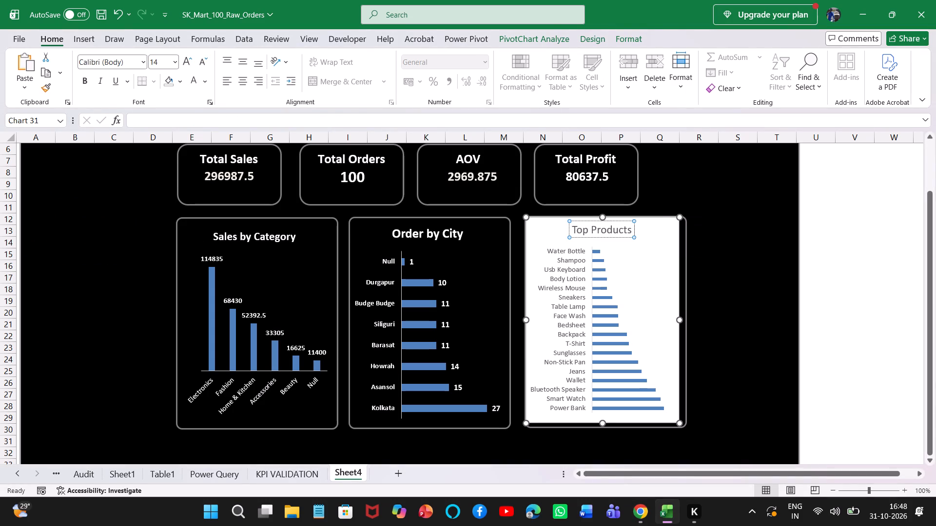
{"action": "left_click", "coordinate": [612, 232]}
Make the "Top Products" chart title bold and enlarge it to 18 pt.
{"action": "left_click_drag", "start_coordinate": [573, 230], "coordinate": [625, 231]}
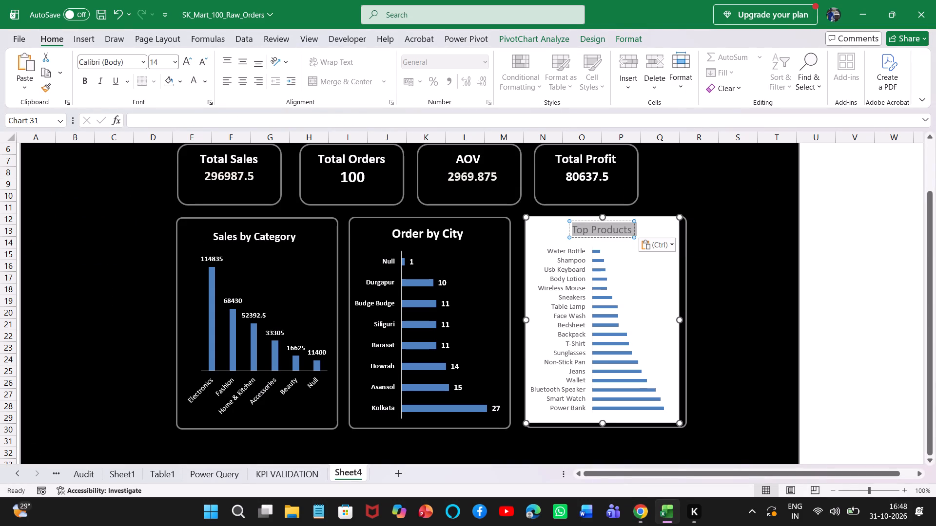
{"action": "left_click", "coordinate": [89, 80]}
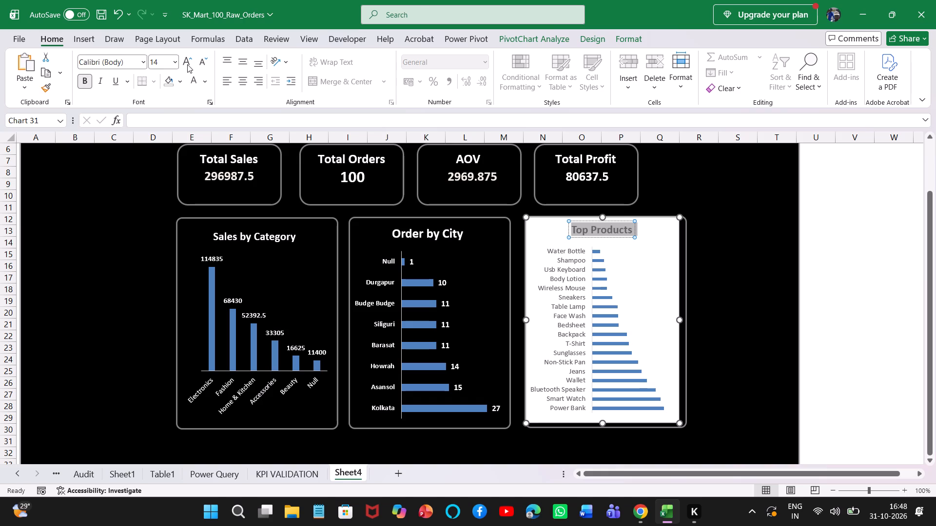
{"action": "left_click", "coordinate": [187, 64]}
{"action": "left_click", "coordinate": [187, 64]}
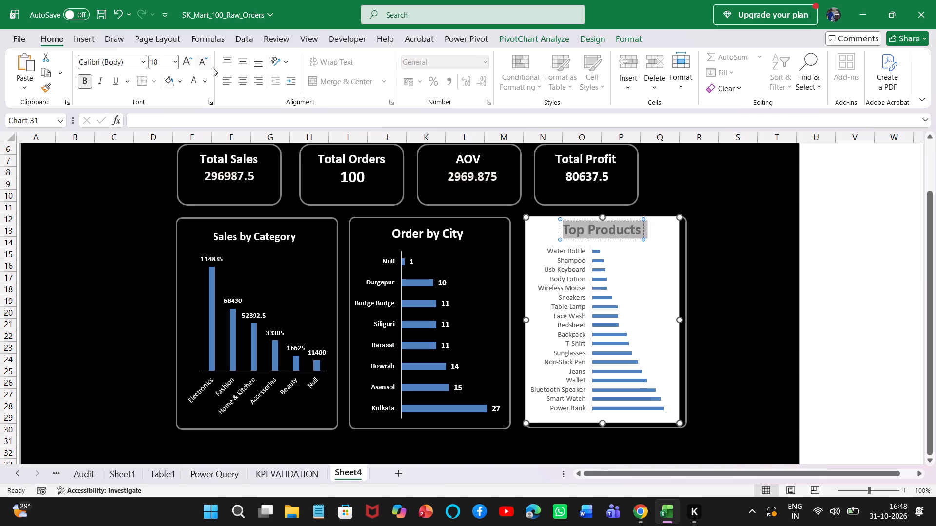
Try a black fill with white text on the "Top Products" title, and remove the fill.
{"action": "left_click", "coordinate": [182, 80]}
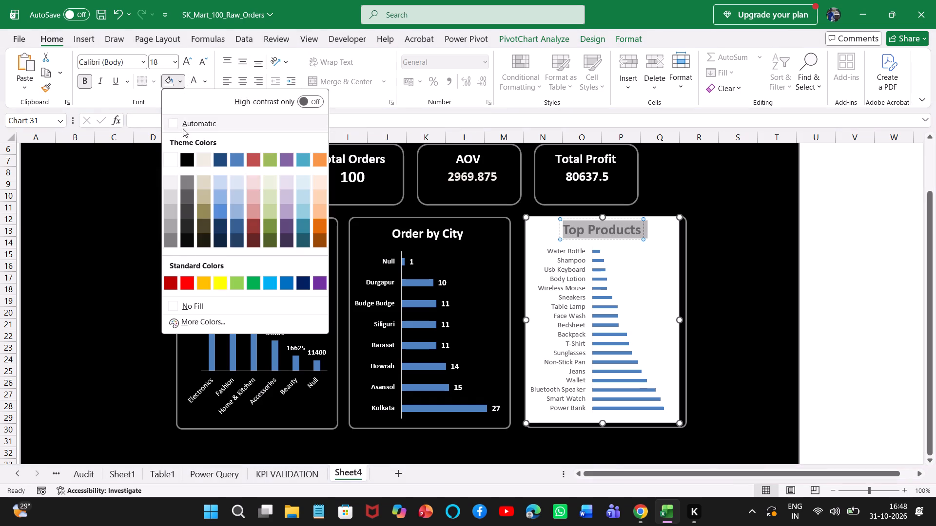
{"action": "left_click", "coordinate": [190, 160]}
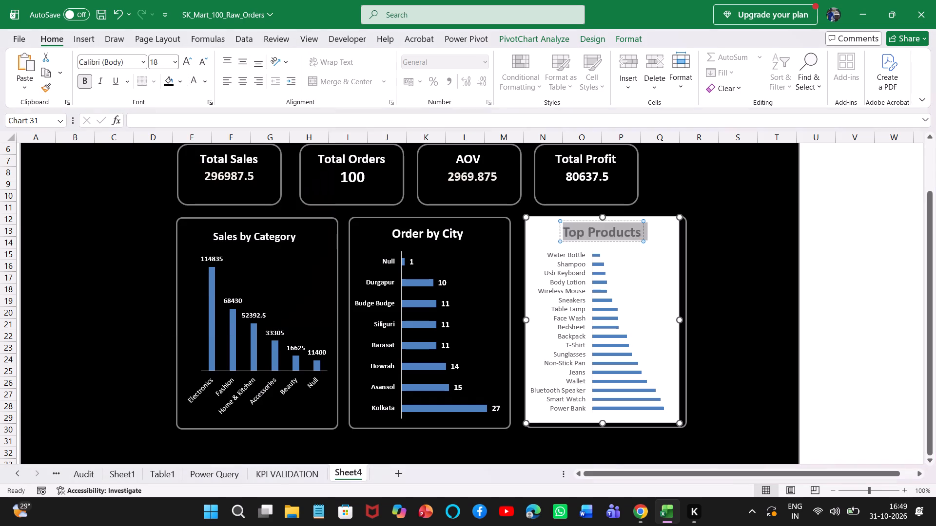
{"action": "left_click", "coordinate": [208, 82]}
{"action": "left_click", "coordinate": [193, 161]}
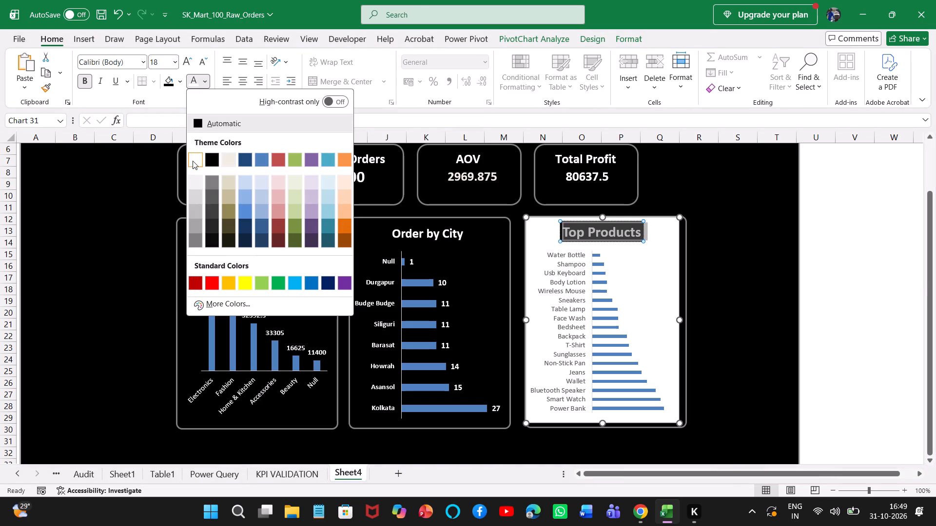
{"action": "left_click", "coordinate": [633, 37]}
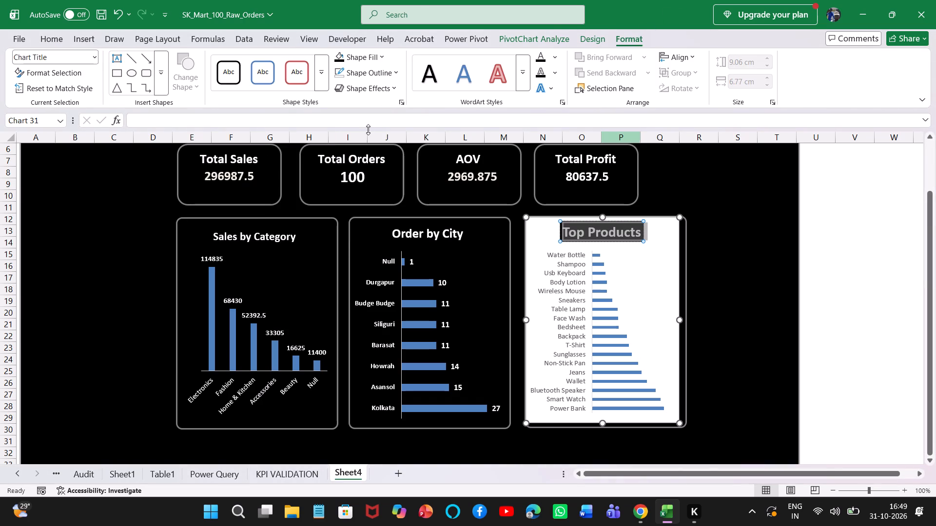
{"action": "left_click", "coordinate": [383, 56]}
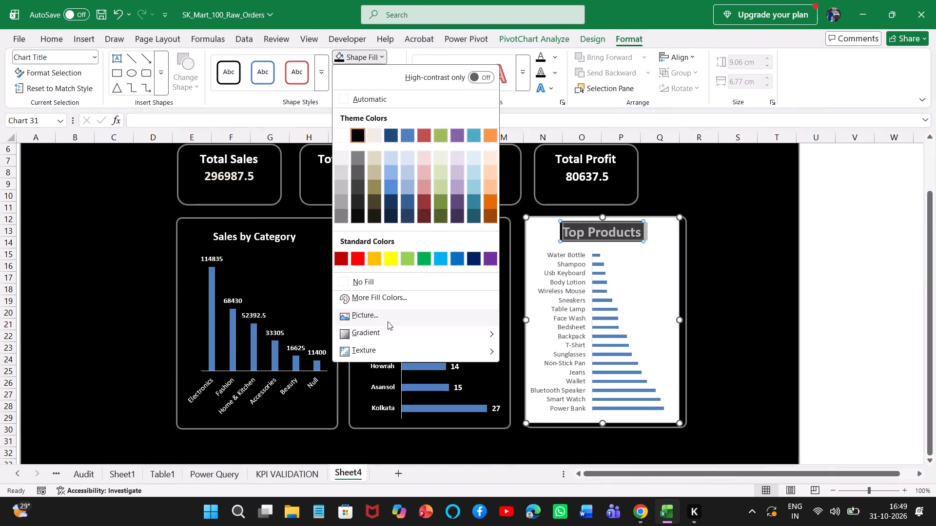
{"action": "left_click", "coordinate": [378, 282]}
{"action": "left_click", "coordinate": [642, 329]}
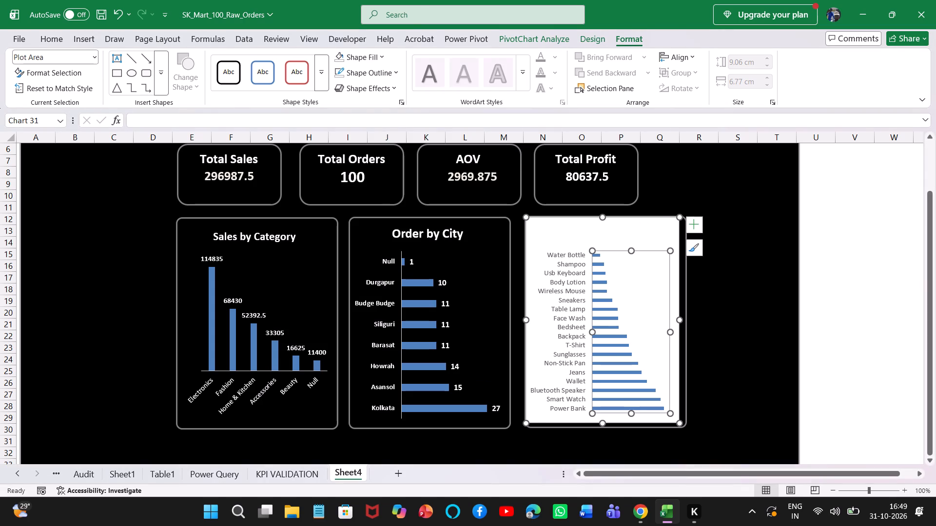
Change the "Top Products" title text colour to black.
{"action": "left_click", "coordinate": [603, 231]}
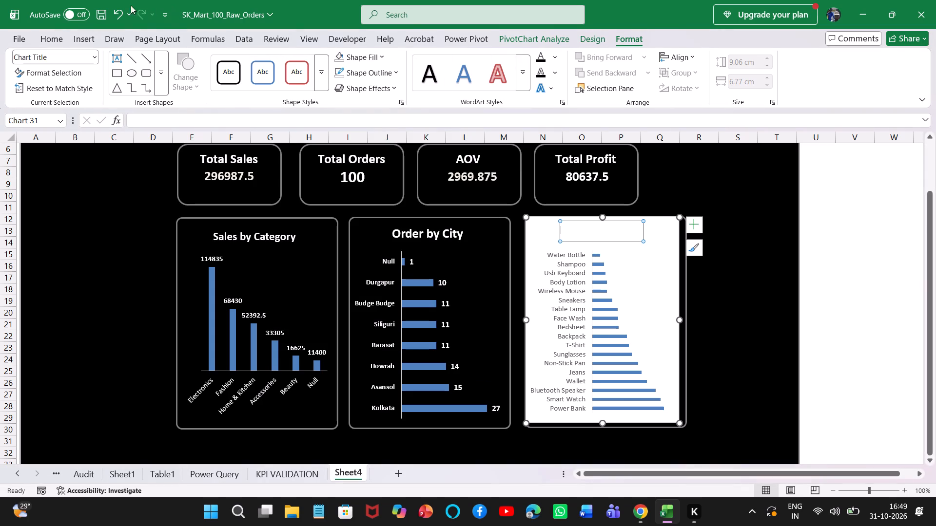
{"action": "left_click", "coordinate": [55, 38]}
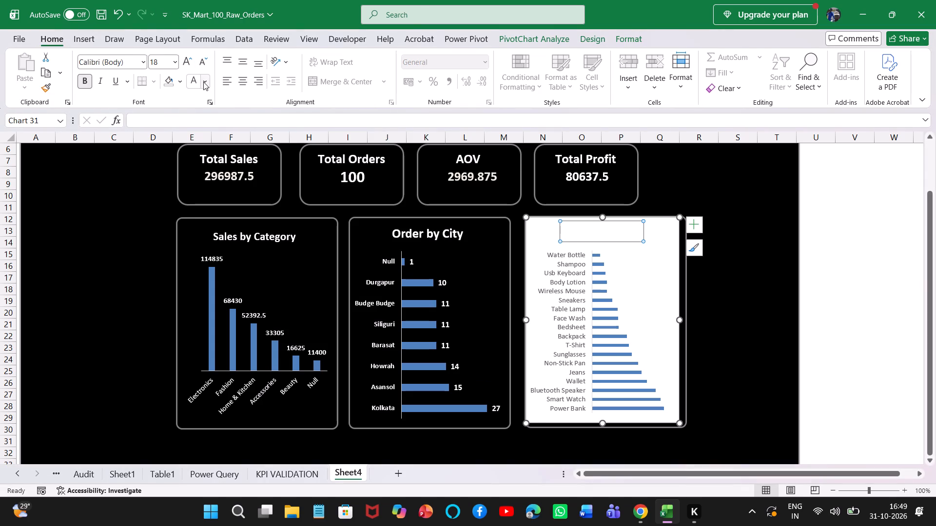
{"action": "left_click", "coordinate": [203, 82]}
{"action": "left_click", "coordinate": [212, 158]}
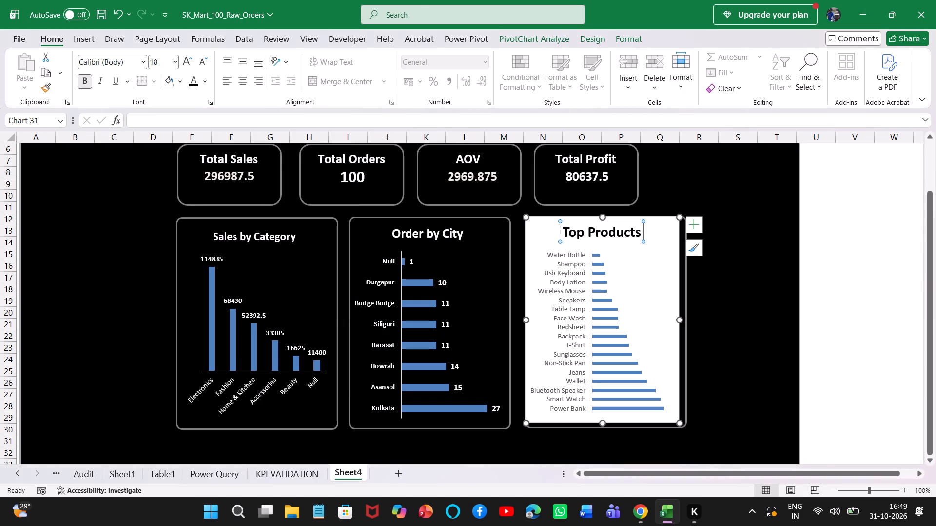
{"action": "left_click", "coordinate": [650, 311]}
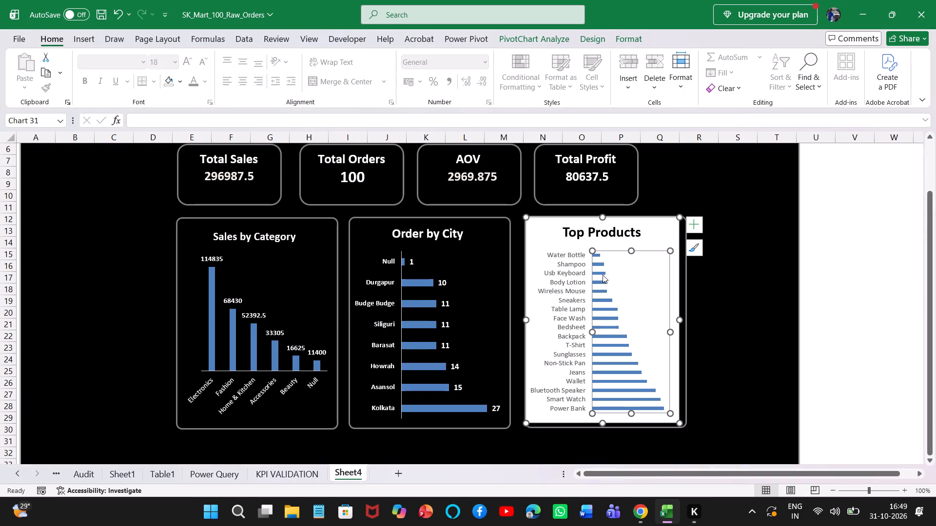
Remove the fill and outline from the Top Products chart area.
{"action": "left_click", "coordinate": [536, 235]}
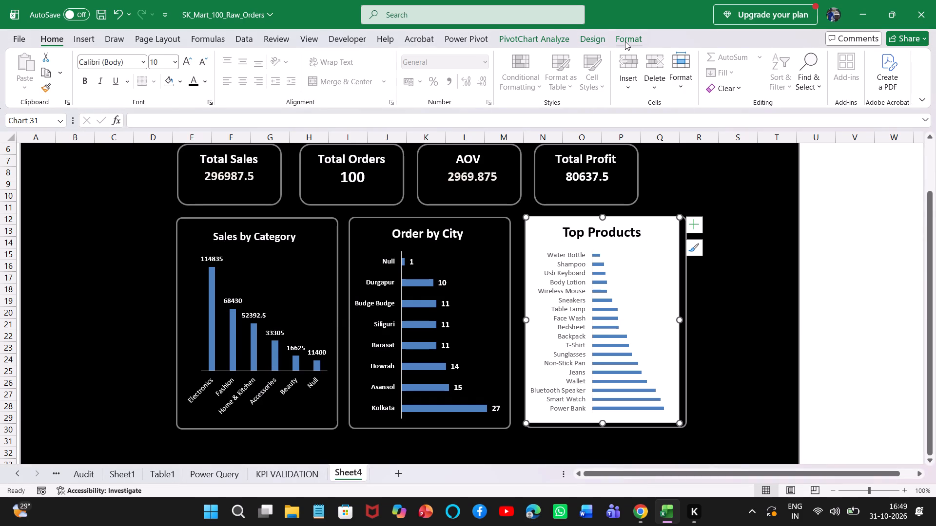
{"action": "left_click", "coordinate": [626, 40]}
{"action": "left_click", "coordinate": [377, 56]}
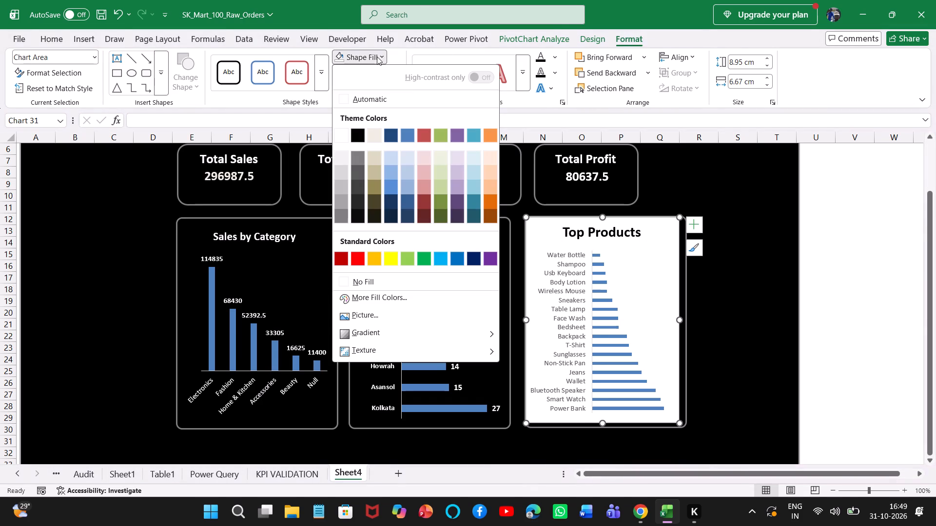
{"action": "left_click", "coordinate": [372, 283]}
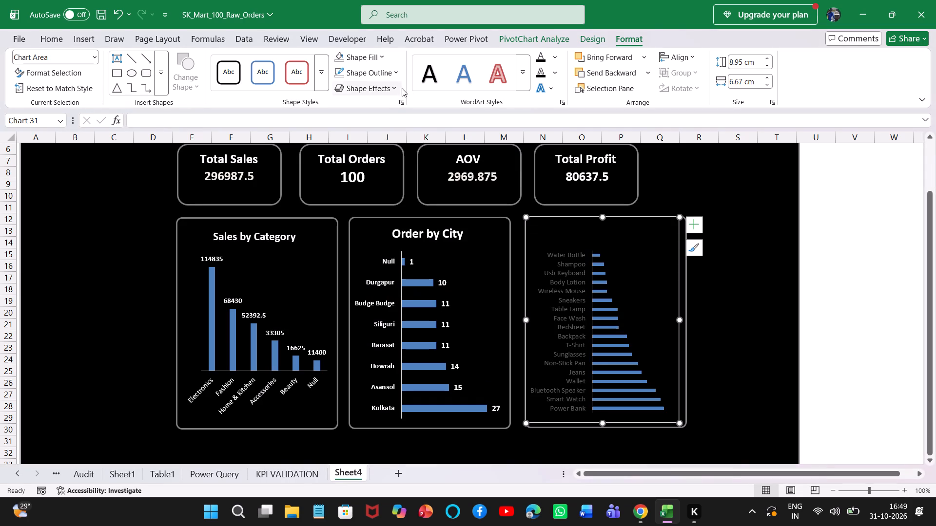
{"action": "left_click", "coordinate": [399, 75]}
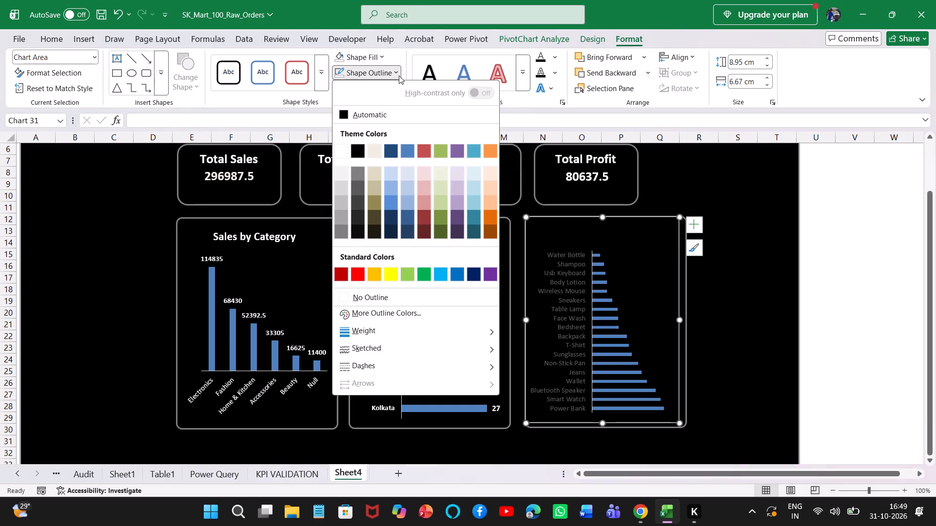
{"action": "left_click", "coordinate": [366, 299]}
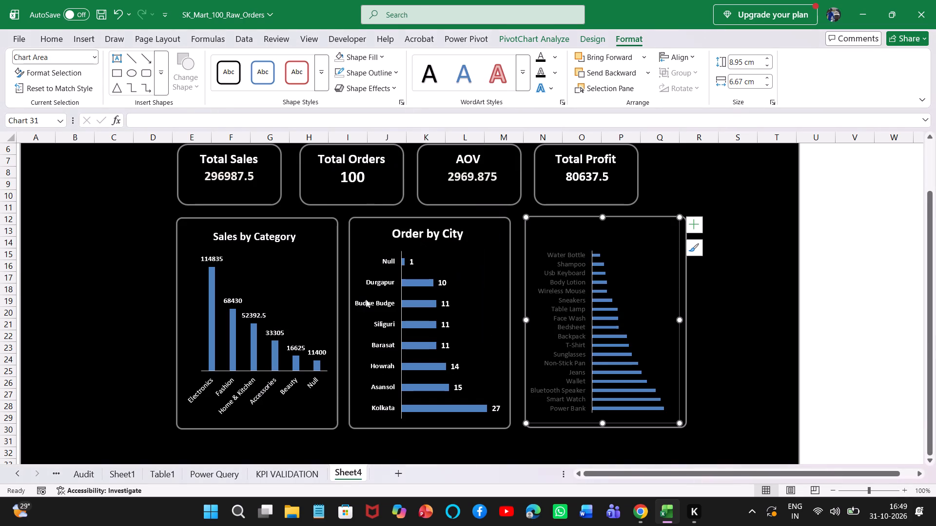
Set the "Top Products" title text colour to white.
{"action": "left_click", "coordinate": [587, 232]}
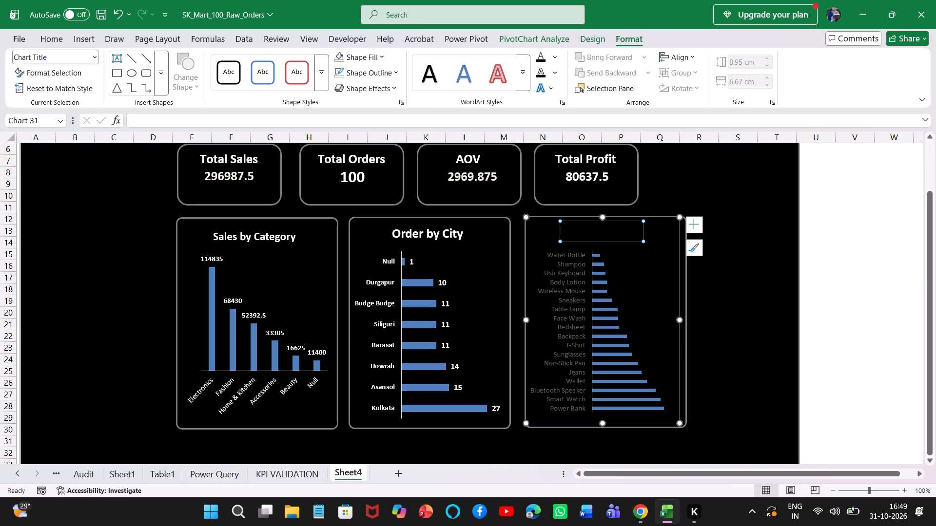
{"action": "left_click", "coordinate": [63, 39]}
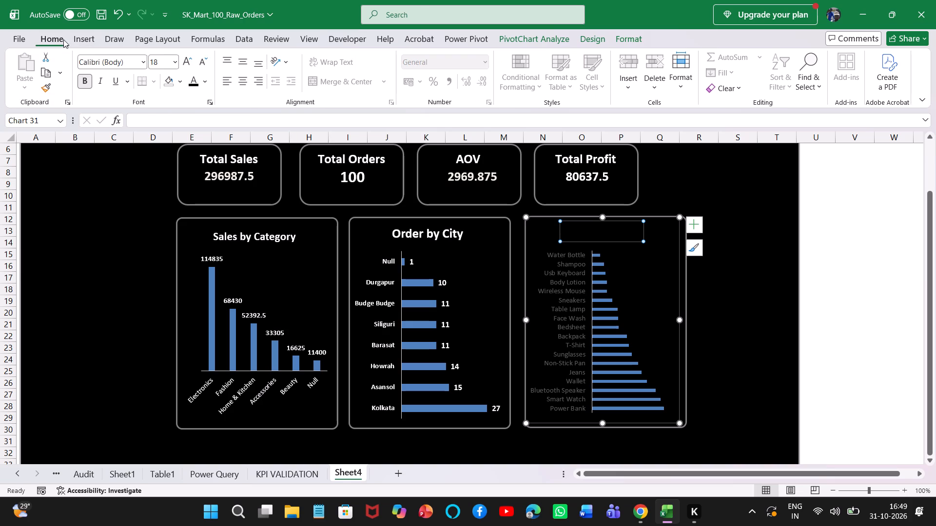
{"action": "left_click", "coordinate": [207, 84]}
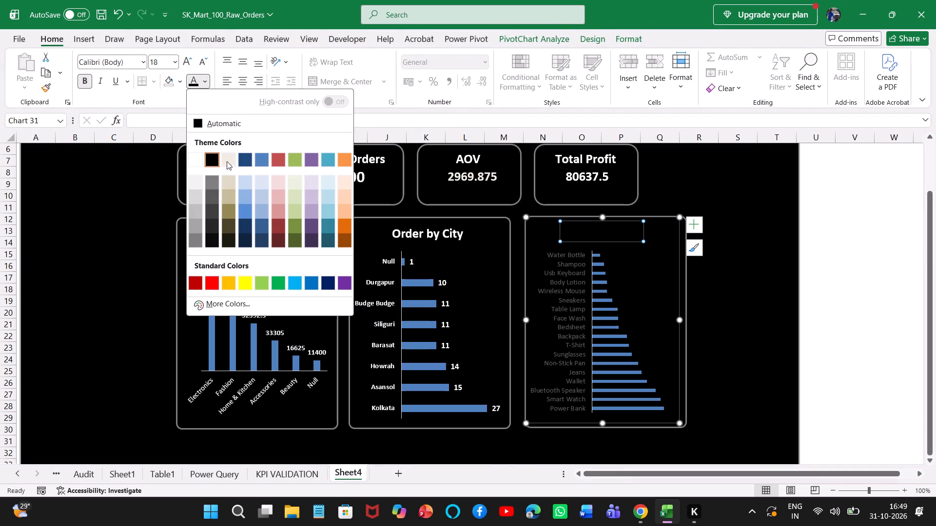
{"action": "left_click", "coordinate": [196, 158]}
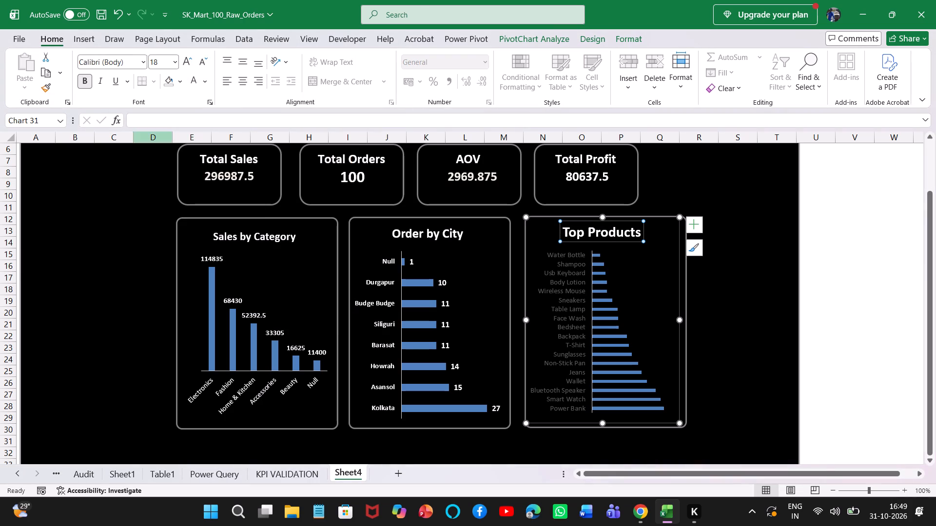
Make the product name labels on the Top Products chart's axis bold and white at 9 pt.
{"action": "left_click", "coordinate": [561, 263]}
{"action": "left_click", "coordinate": [85, 81]}
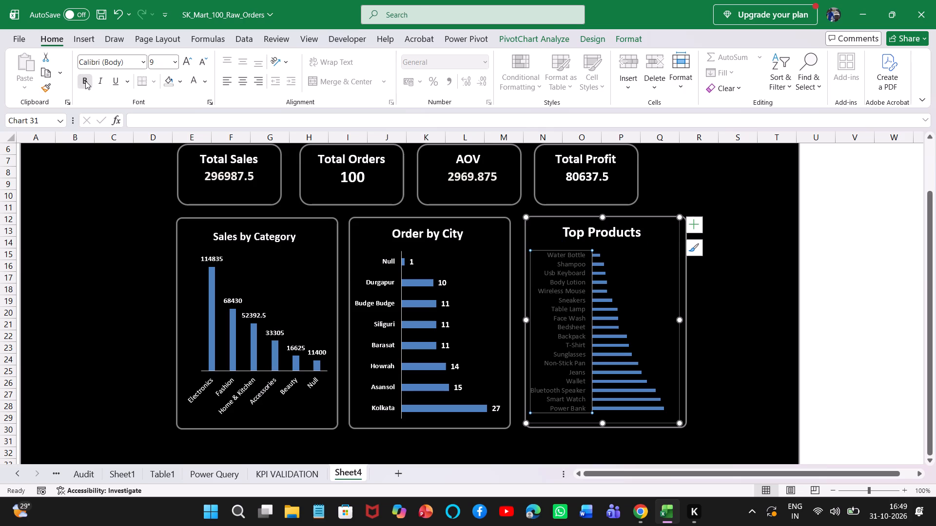
{"action": "left_click", "coordinate": [186, 62]}
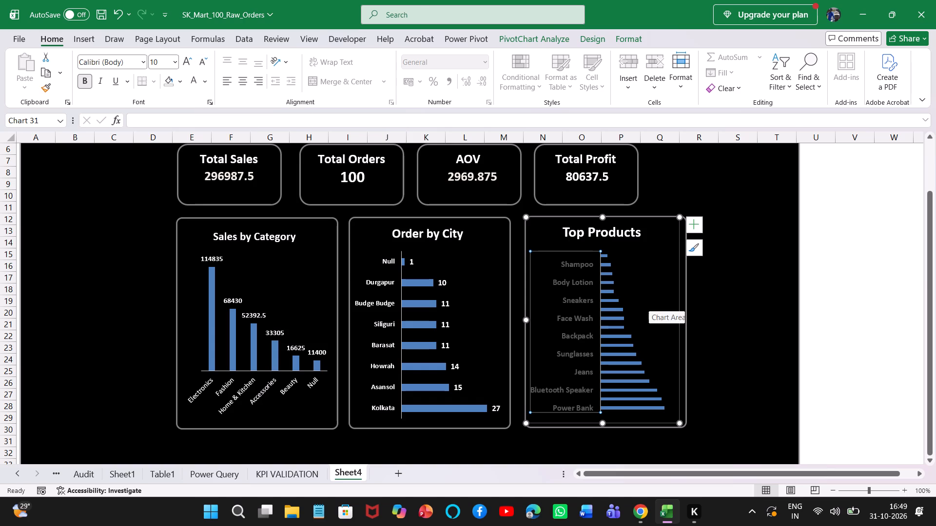
{"action": "left_click", "coordinate": [201, 62]}
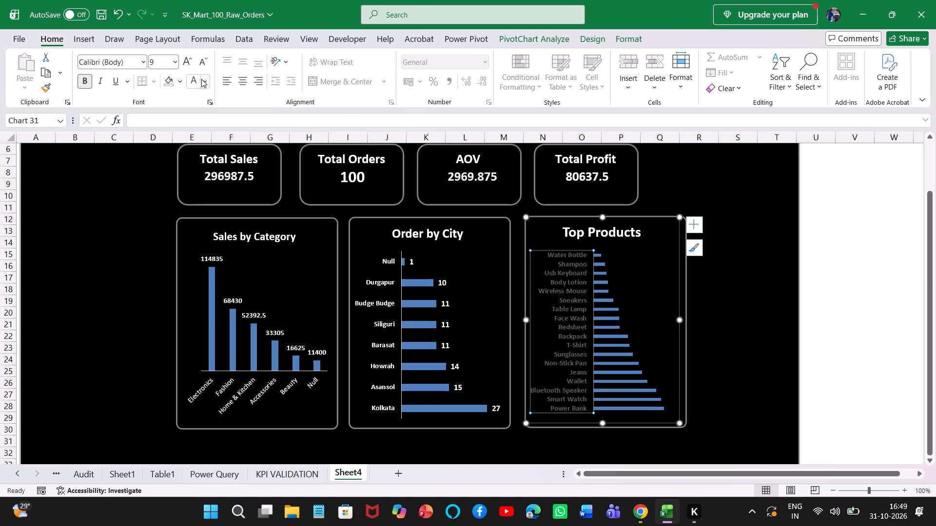
{"action": "left_click", "coordinate": [204, 80]}
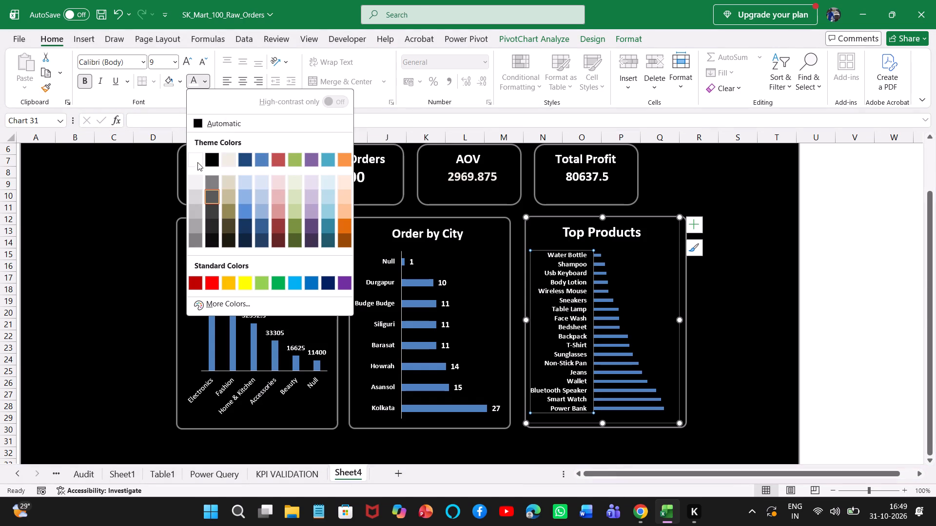
{"action": "left_click", "coordinate": [196, 162]}
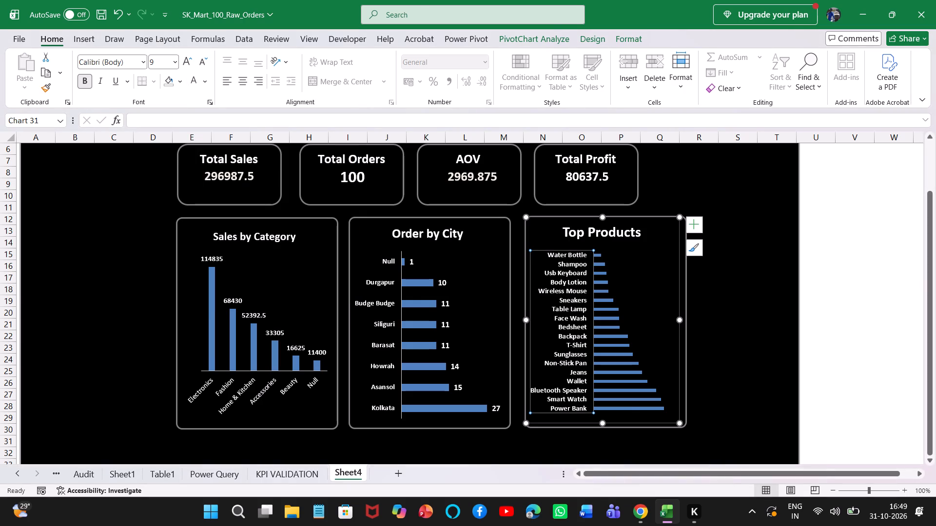
Add data labels to the bars of the Top Products chart.
{"action": "left_click", "coordinate": [640, 303]}
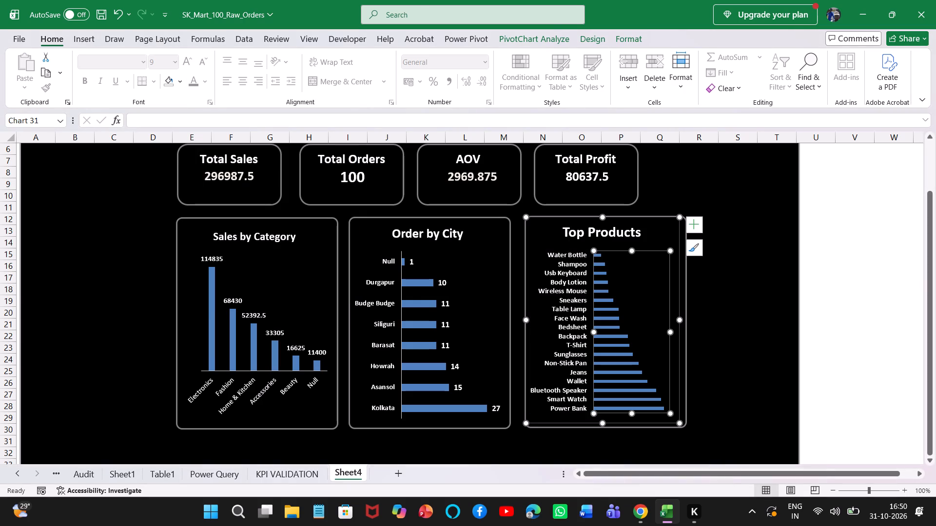
{"action": "left_click", "coordinate": [609, 304]}
{"action": "right_click", "coordinate": [609, 304]}
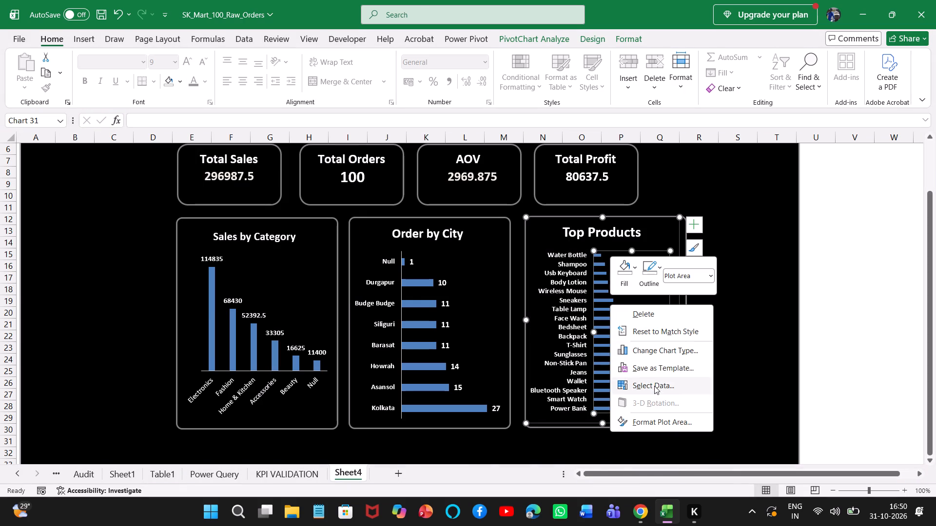
{"action": "left_click", "coordinate": [761, 413]}
{"action": "left_click", "coordinate": [610, 376]}
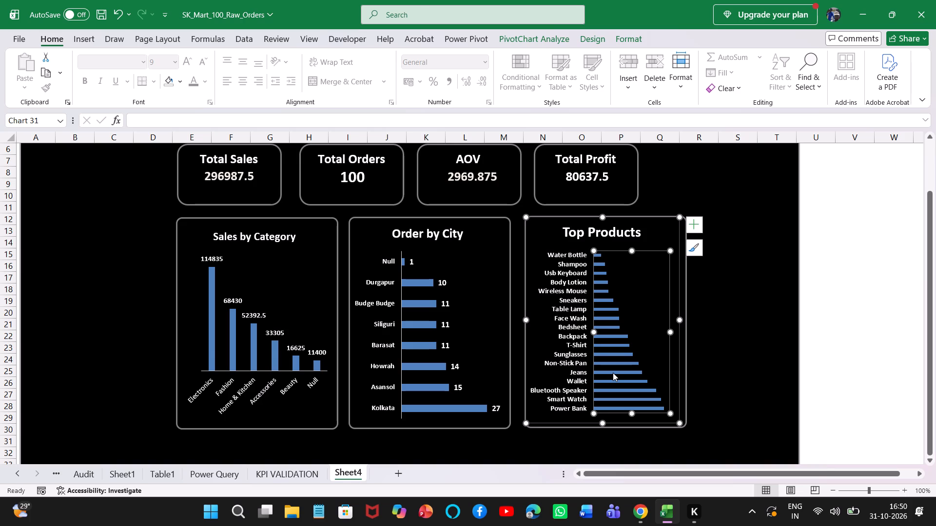
{"action": "left_click", "coordinate": [613, 373]}
{"action": "right_click", "coordinate": [613, 373]}
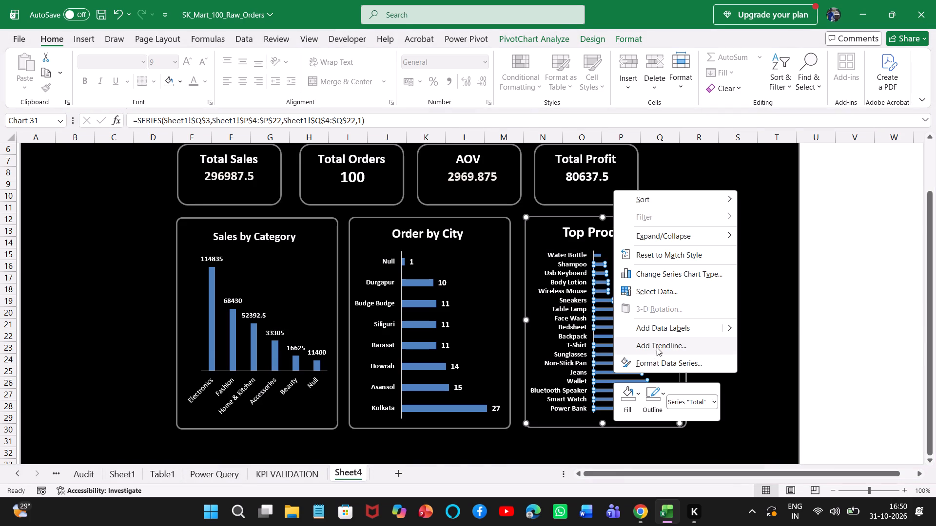
{"action": "left_click", "coordinate": [662, 333]}
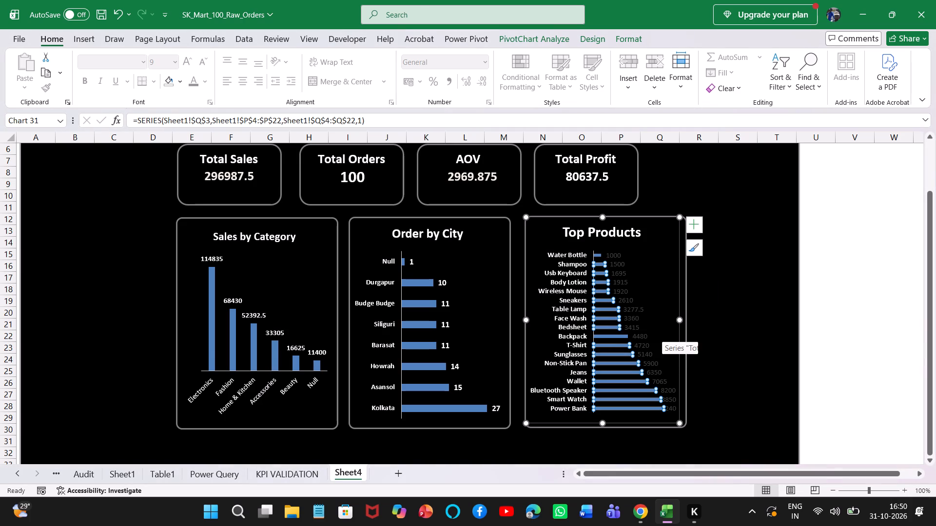
Make the data labels on the Top Products bars bold and white at 10 pt.
{"action": "left_click", "coordinate": [615, 257]}
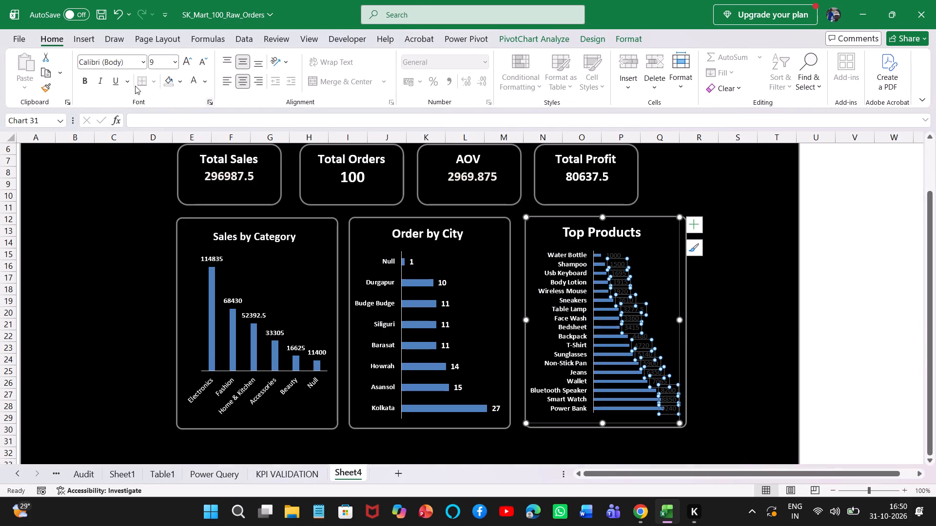
{"action": "left_click", "coordinate": [85, 84]}
{"action": "left_click", "coordinate": [185, 60]}
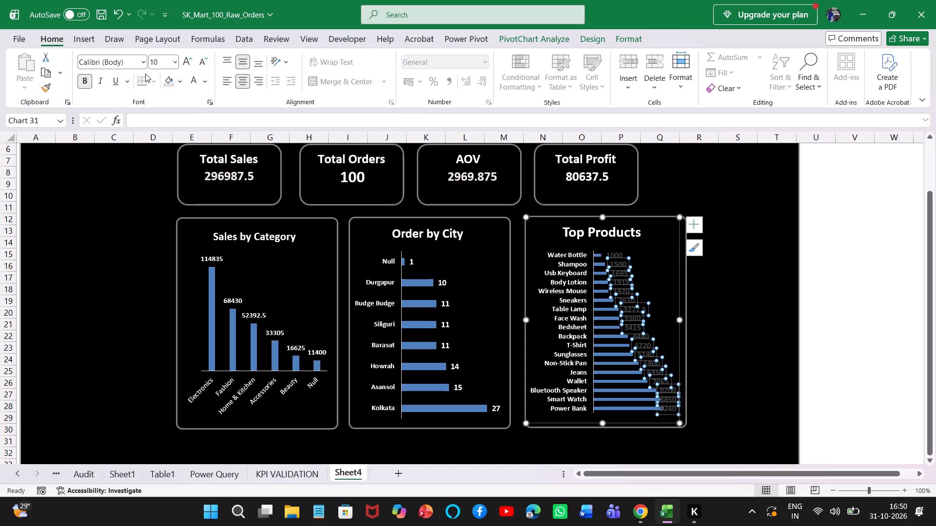
{"action": "left_click", "coordinate": [207, 81]}
{"action": "left_click", "coordinate": [197, 159]}
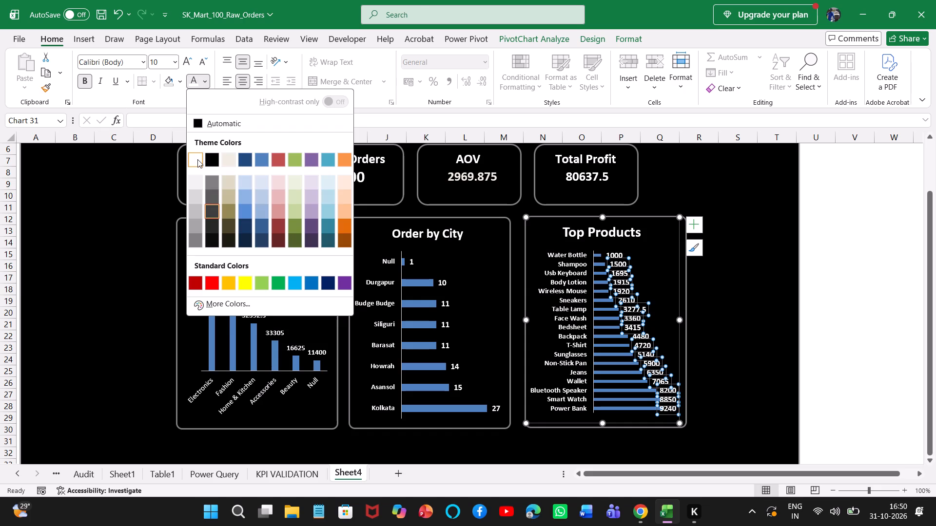
{"action": "left_click", "coordinate": [716, 398]}
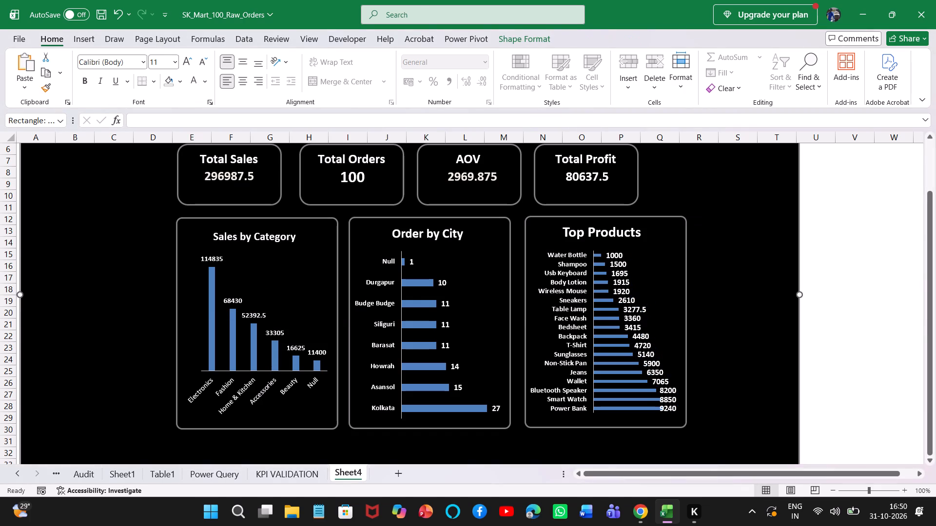
Widen the rounded frame around the Top Products chart by extending its right edge, leaving its height as is.
{"action": "left_click", "coordinate": [632, 375]}
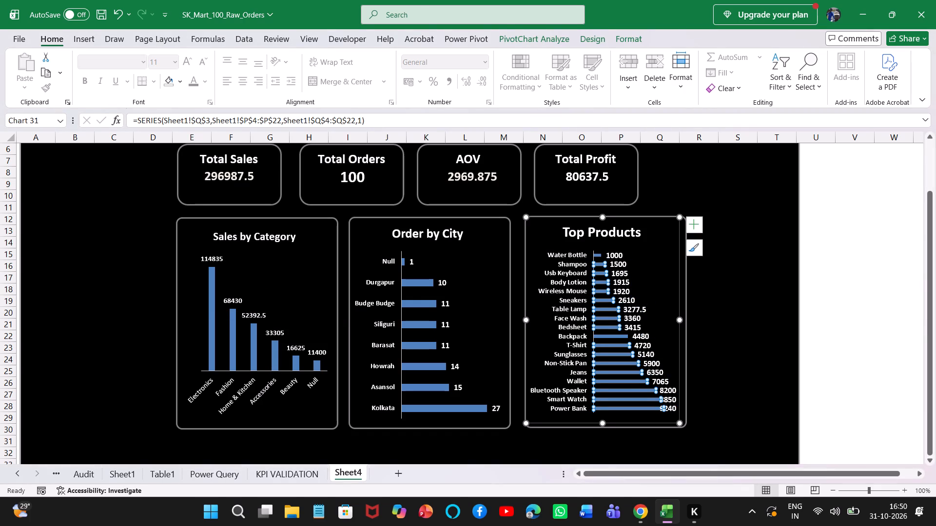
{"action": "left_click", "coordinate": [685, 412]}
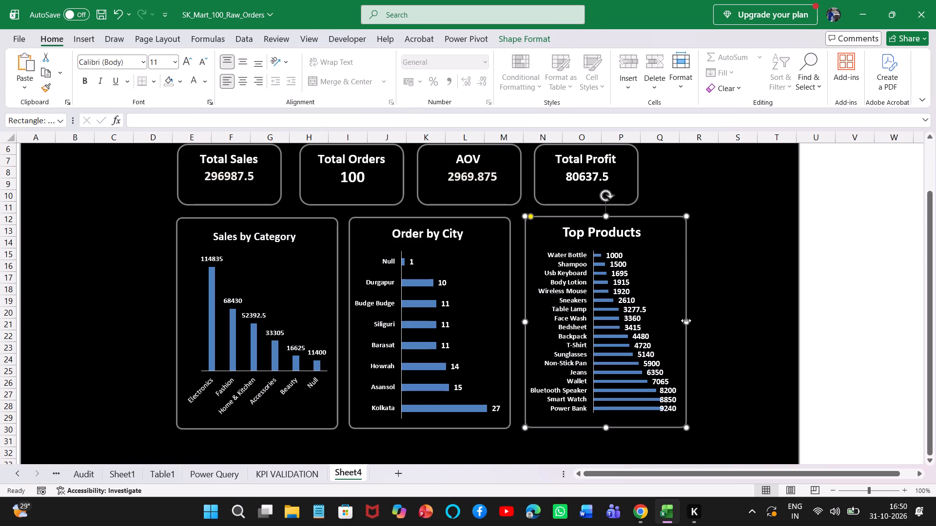
{"action": "left_click_drag", "start_coordinate": [686, 320], "coordinate": [707, 319]}
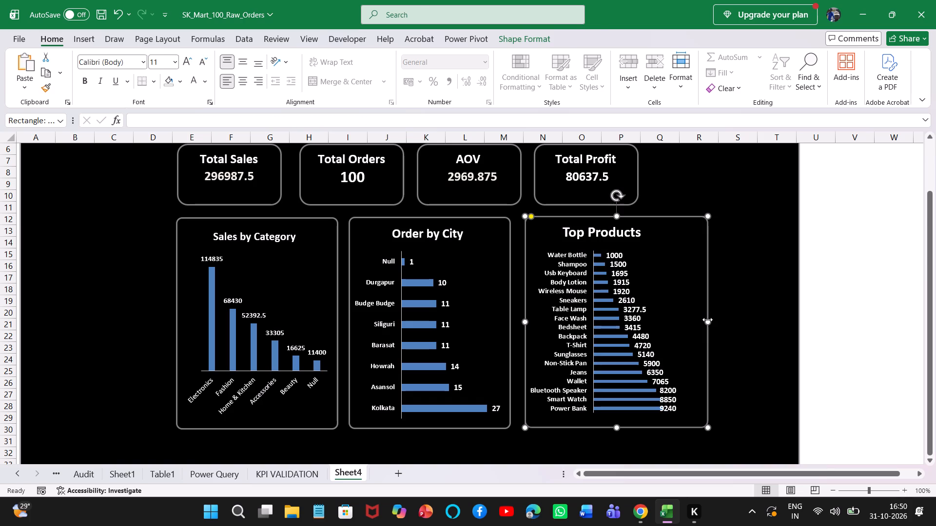
{"action": "left_click", "coordinate": [752, 341]}
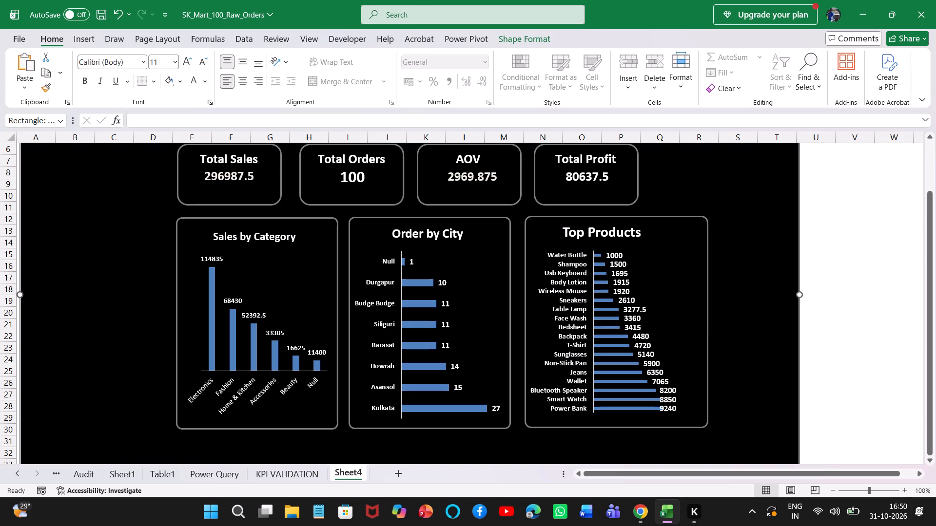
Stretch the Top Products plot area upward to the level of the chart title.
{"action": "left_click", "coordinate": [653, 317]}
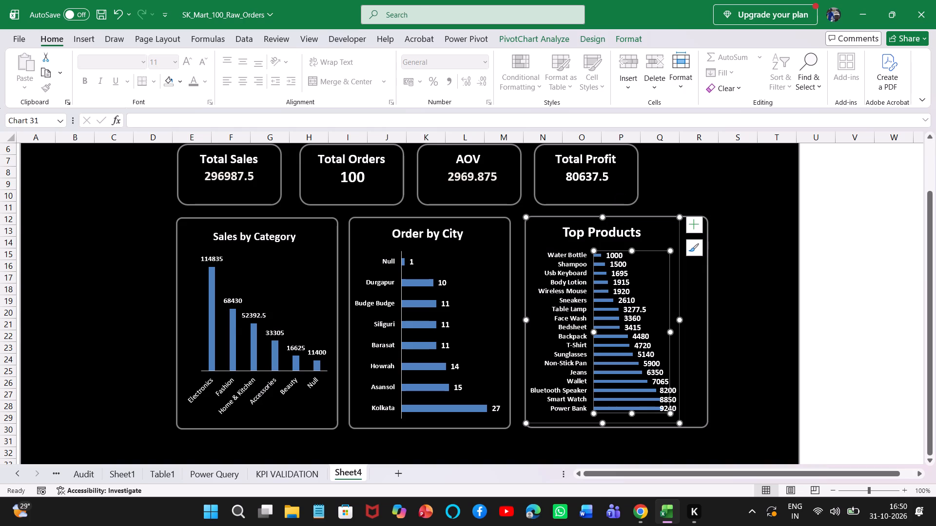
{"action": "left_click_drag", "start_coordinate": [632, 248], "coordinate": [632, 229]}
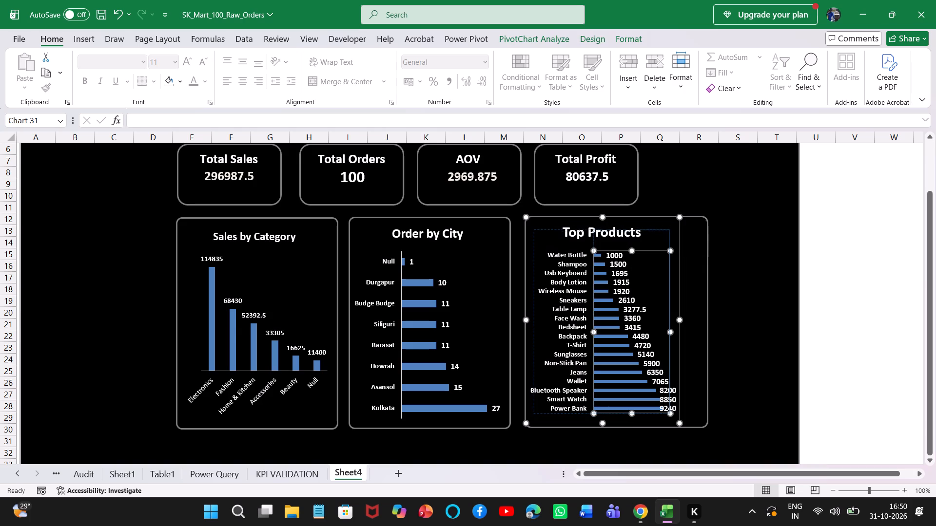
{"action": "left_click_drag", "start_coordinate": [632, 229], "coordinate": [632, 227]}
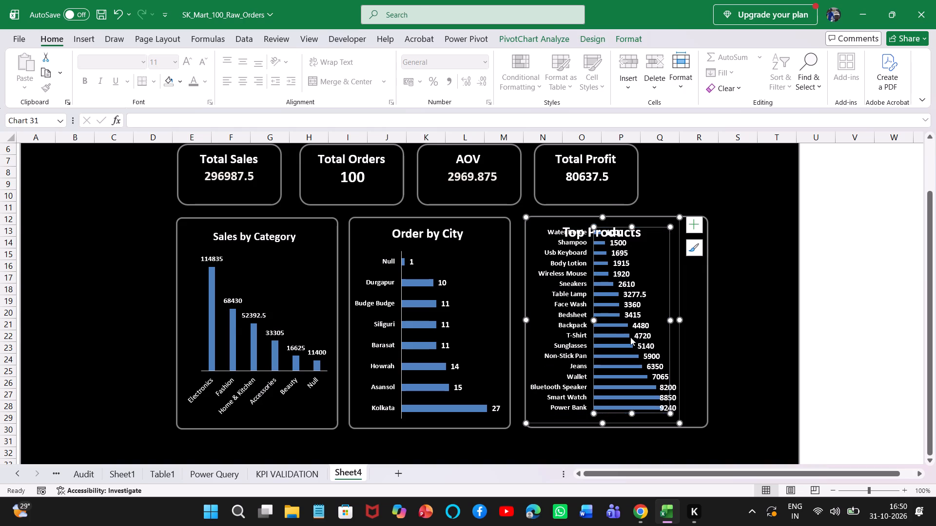
Widen the Top Products chart so its right edge nearly reaches the right side of its frame.
{"action": "left_click", "coordinate": [630, 337]}
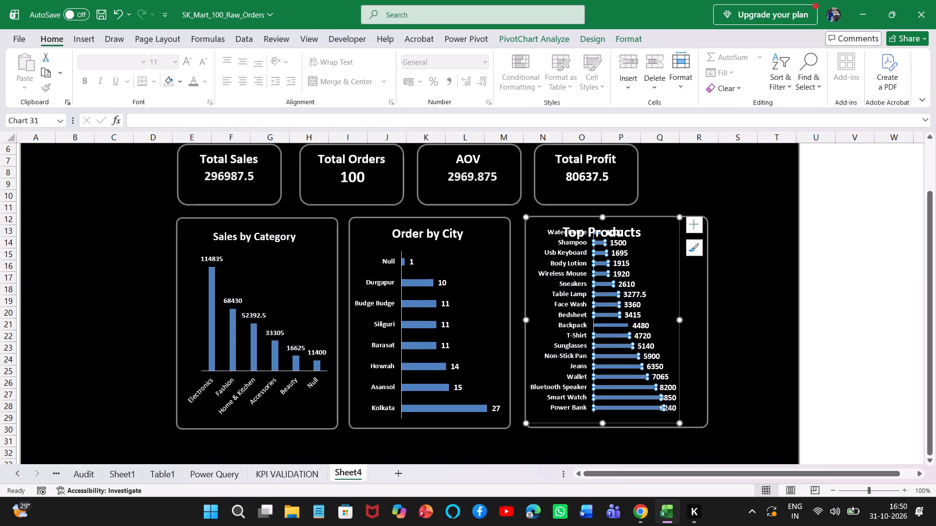
{"action": "left_click_drag", "start_coordinate": [680, 320], "coordinate": [688, 320]}
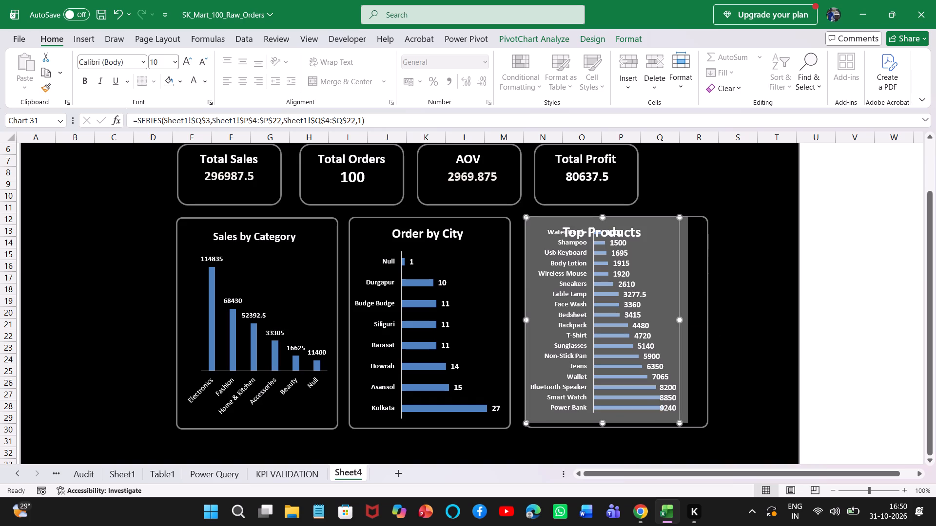
{"action": "left_click_drag", "start_coordinate": [688, 320], "coordinate": [703, 321]}
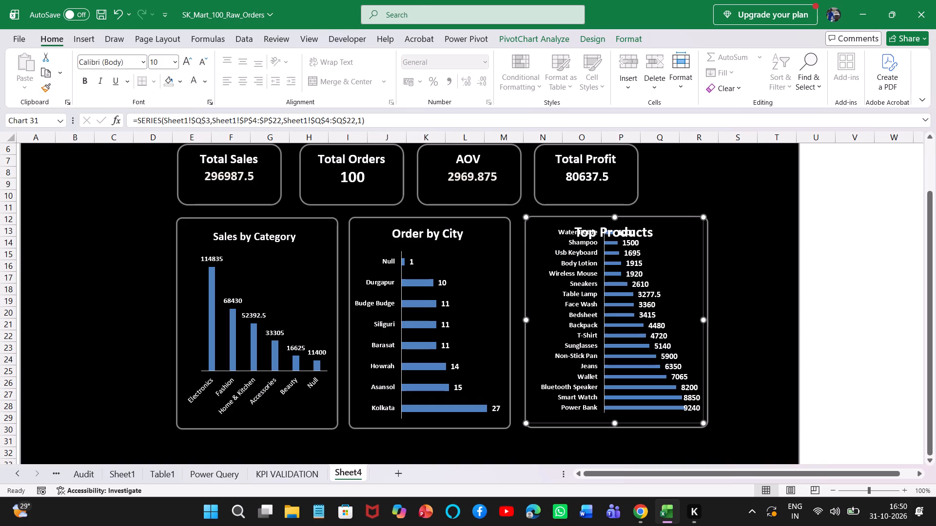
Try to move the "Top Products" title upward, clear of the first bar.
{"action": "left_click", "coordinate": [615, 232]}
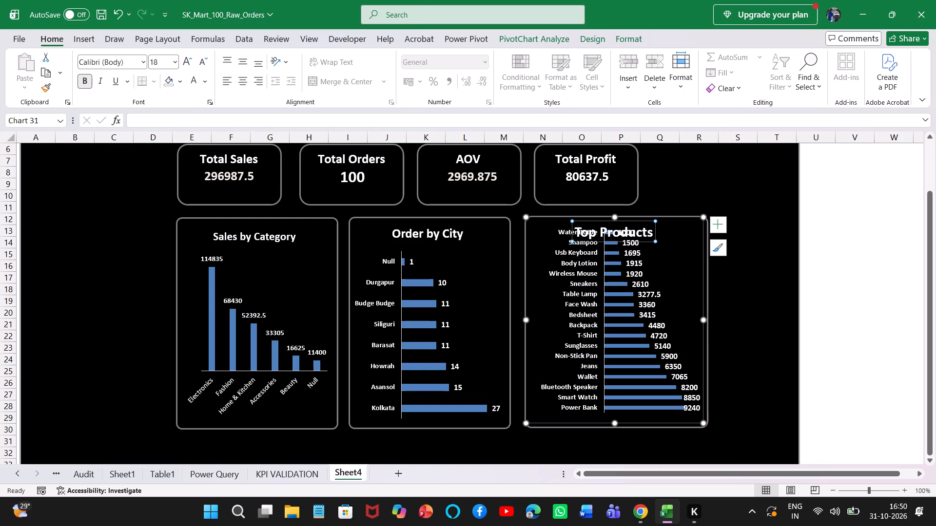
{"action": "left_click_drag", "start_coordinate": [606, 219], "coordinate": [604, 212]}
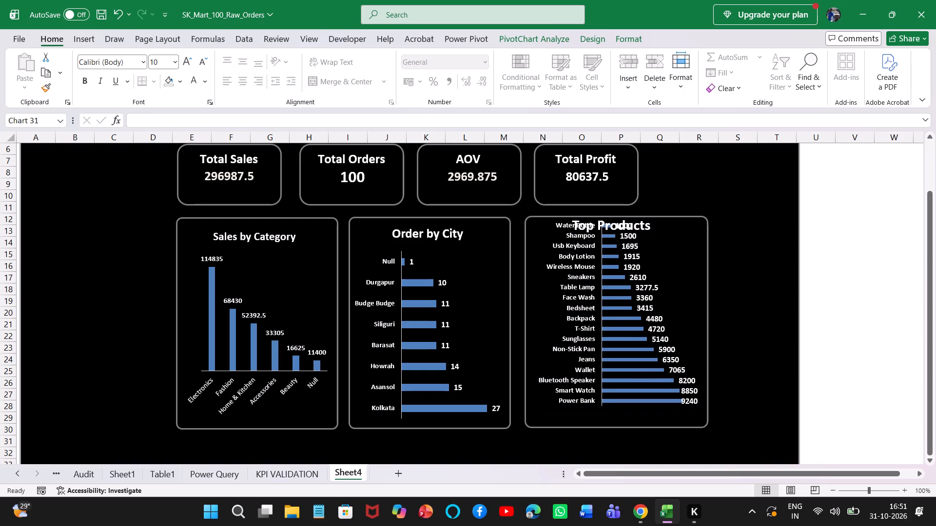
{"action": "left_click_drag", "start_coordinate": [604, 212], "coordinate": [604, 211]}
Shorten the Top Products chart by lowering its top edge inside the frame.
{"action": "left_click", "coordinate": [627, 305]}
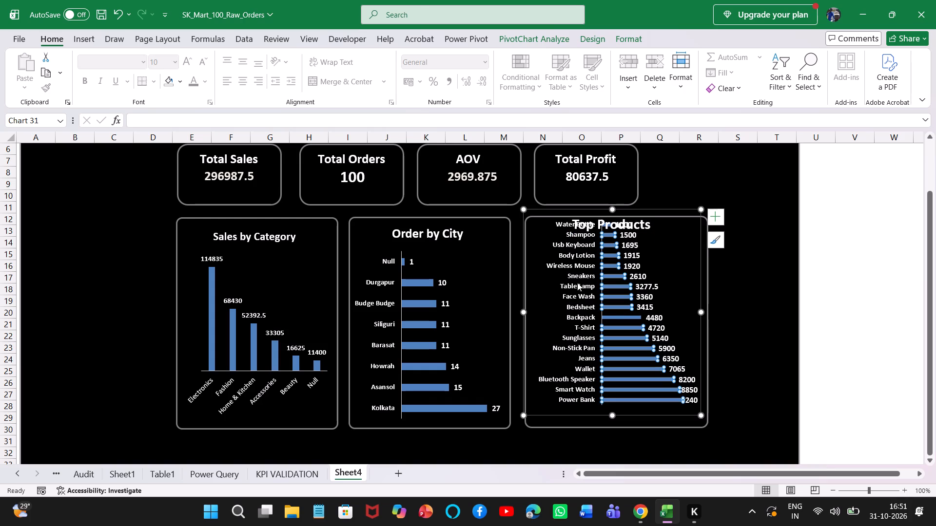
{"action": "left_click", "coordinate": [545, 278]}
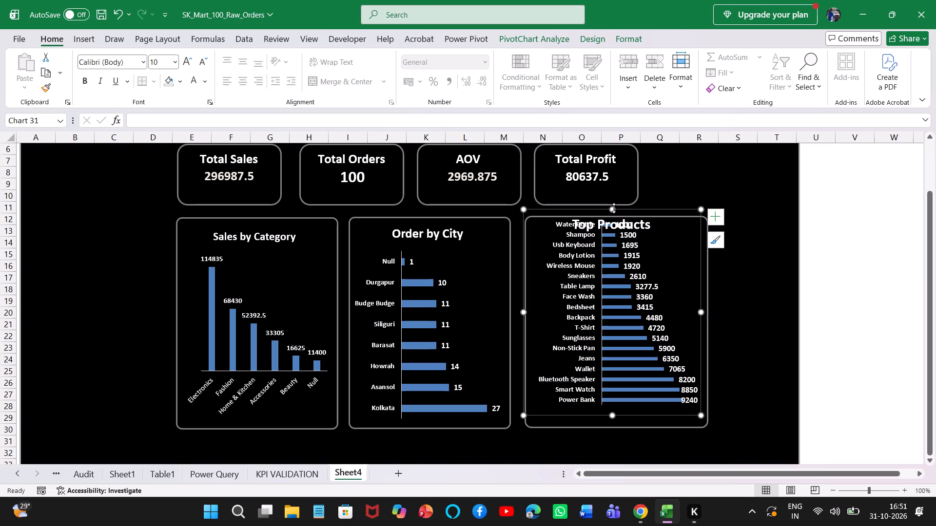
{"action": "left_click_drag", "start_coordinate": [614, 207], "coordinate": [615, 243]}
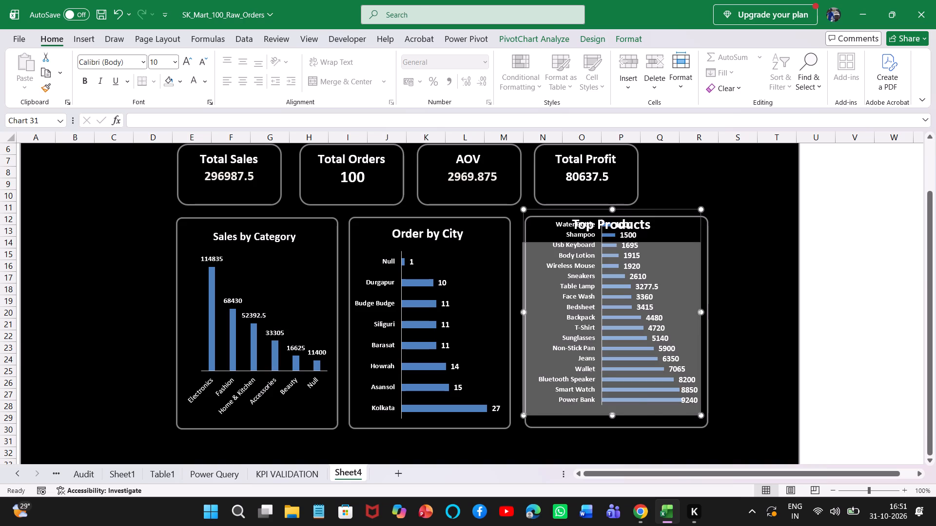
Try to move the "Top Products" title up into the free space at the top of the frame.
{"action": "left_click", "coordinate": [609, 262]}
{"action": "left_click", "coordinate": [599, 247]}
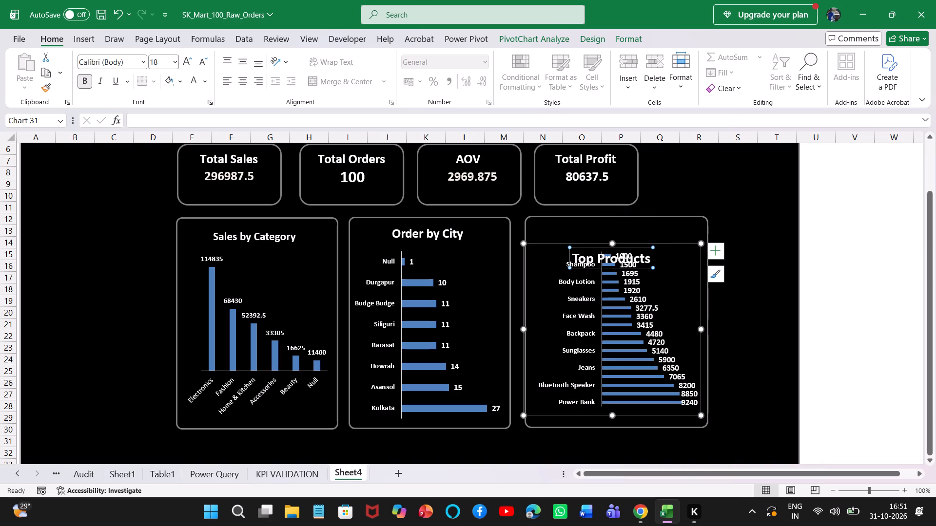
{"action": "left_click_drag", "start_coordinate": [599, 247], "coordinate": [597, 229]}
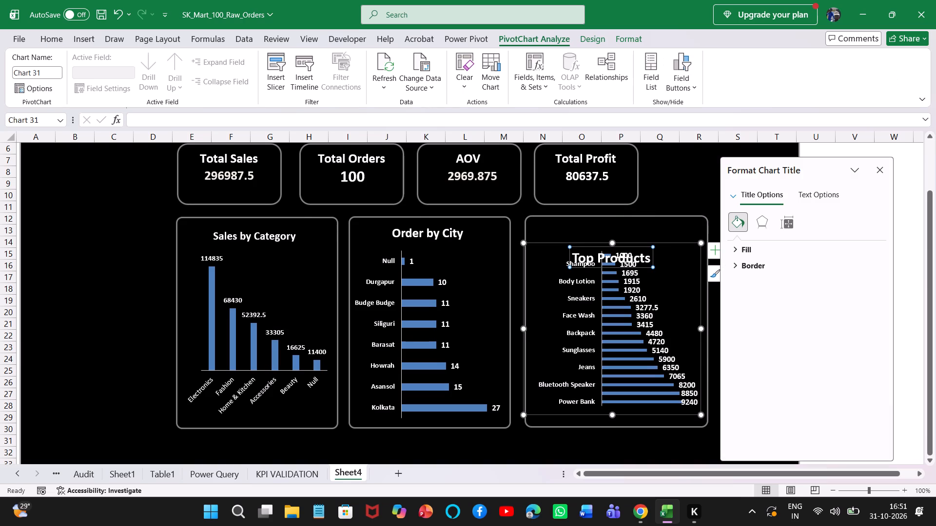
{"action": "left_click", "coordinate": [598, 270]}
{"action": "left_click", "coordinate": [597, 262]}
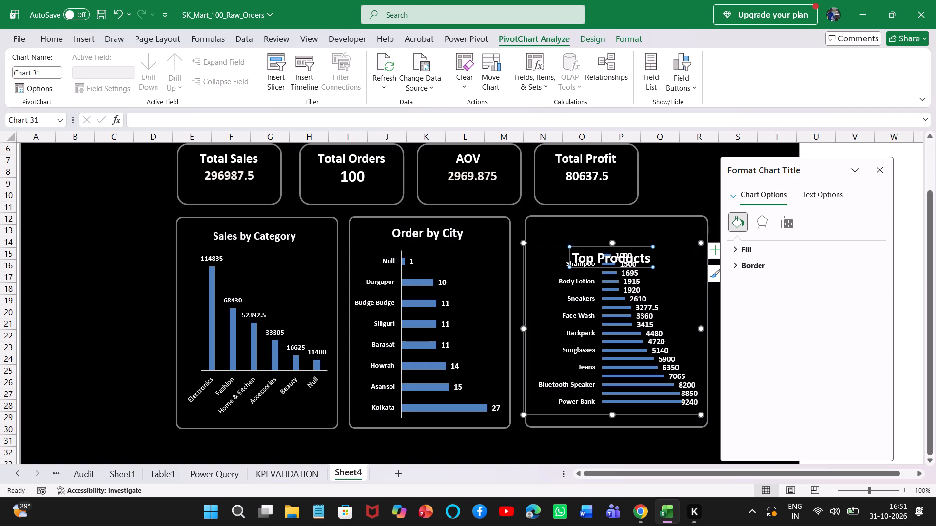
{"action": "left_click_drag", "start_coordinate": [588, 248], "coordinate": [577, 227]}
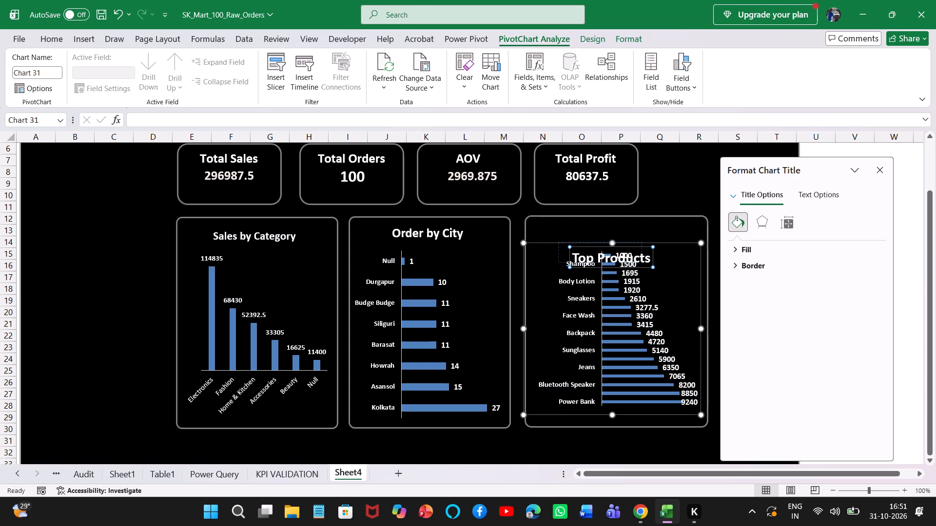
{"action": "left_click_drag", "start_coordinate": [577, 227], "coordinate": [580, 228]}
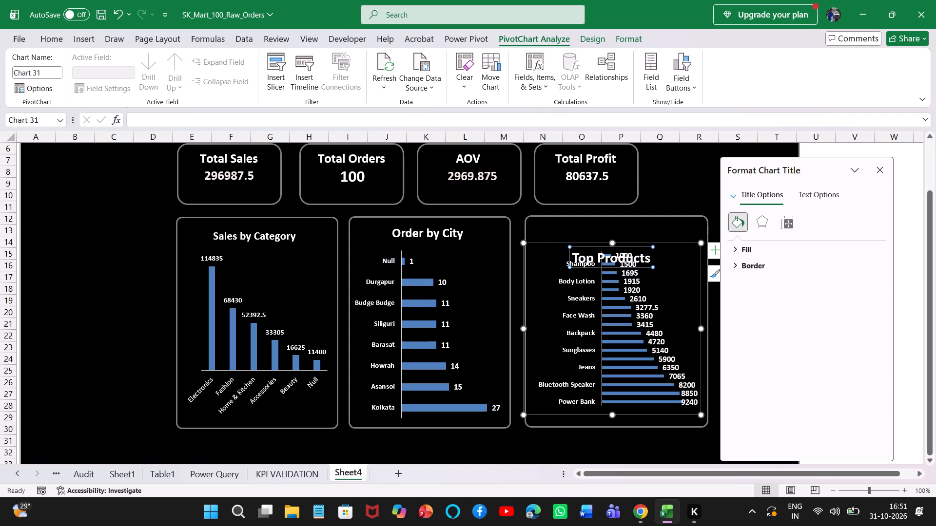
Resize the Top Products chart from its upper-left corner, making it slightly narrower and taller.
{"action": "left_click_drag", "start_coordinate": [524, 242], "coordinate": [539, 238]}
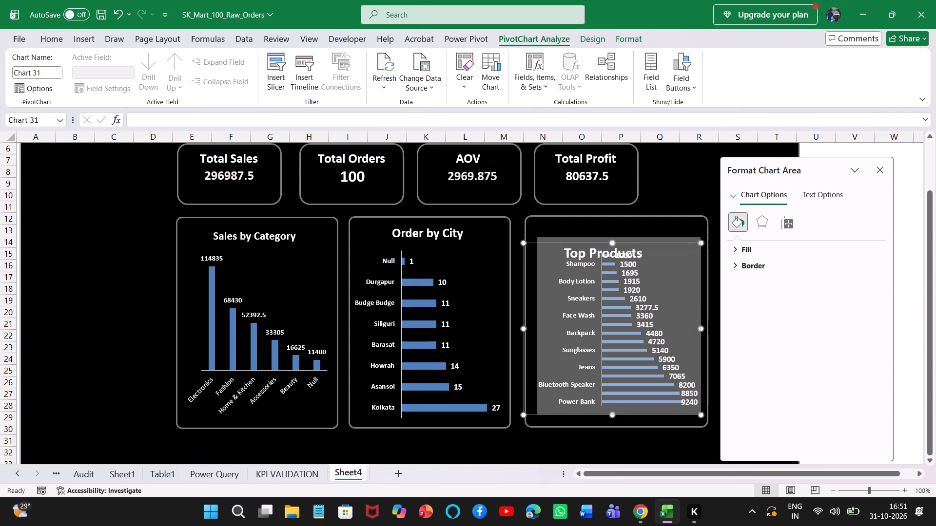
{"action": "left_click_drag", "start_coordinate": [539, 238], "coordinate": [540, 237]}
Lower the top of the Top Products plot area so the bars start below the title, and close the formatting pane.
{"action": "left_click", "coordinate": [648, 303]}
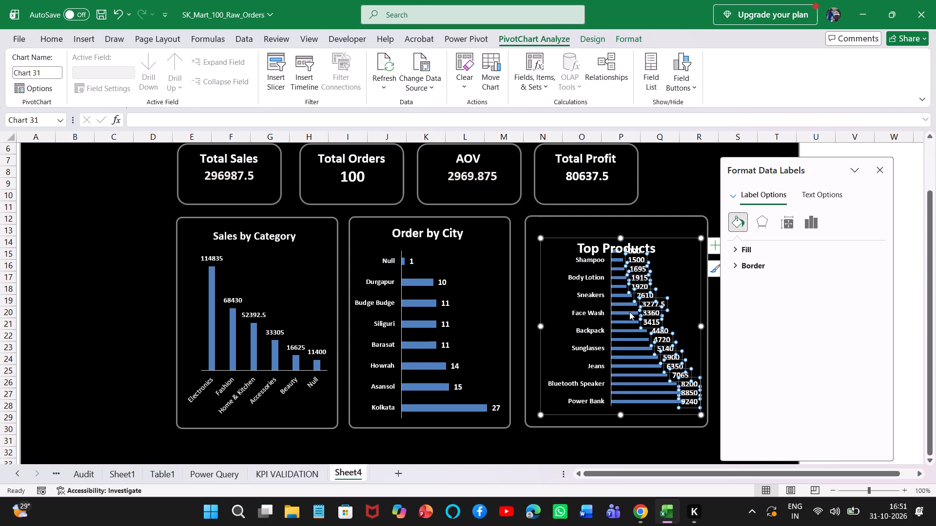
{"action": "left_click", "coordinate": [629, 312]}
{"action": "left_click", "coordinate": [673, 310]}
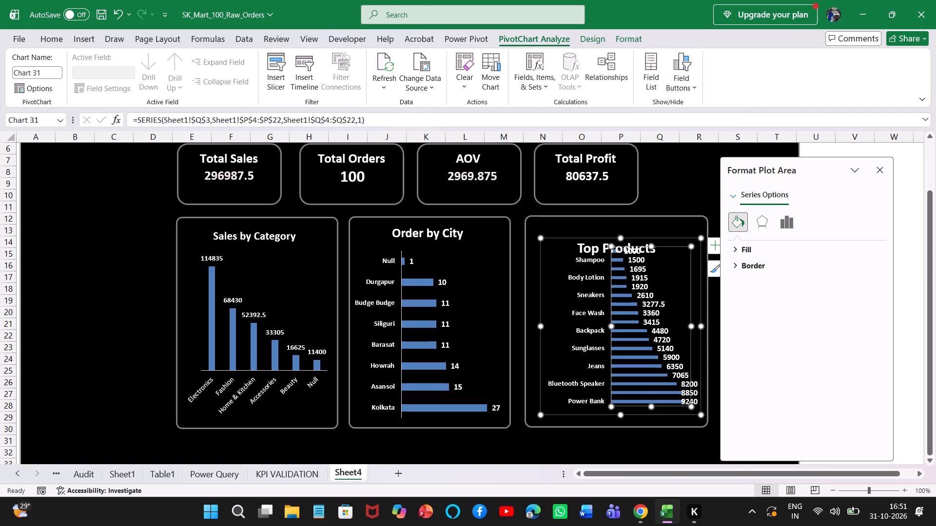
{"action": "left_click_drag", "start_coordinate": [651, 244], "coordinate": [653, 267]}
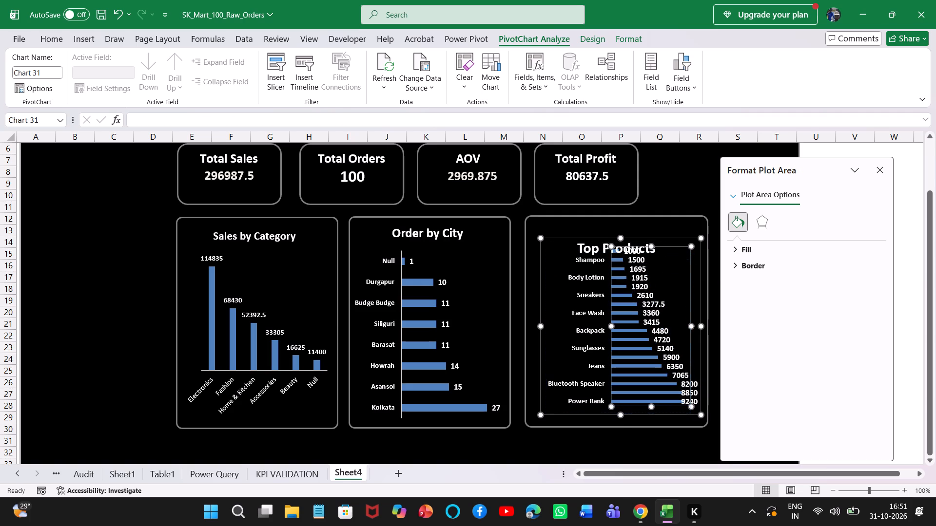
{"action": "left_click", "coordinate": [565, 266]}
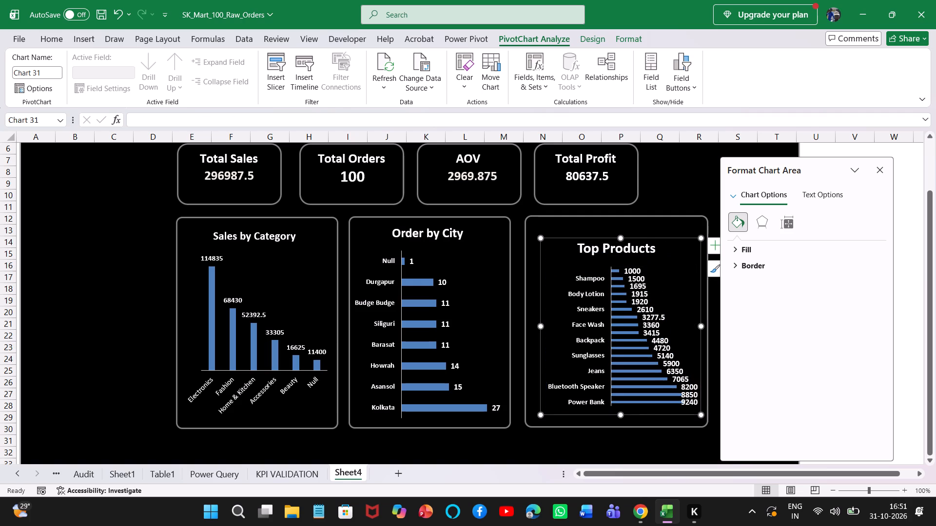
{"action": "left_click", "coordinate": [877, 176]}
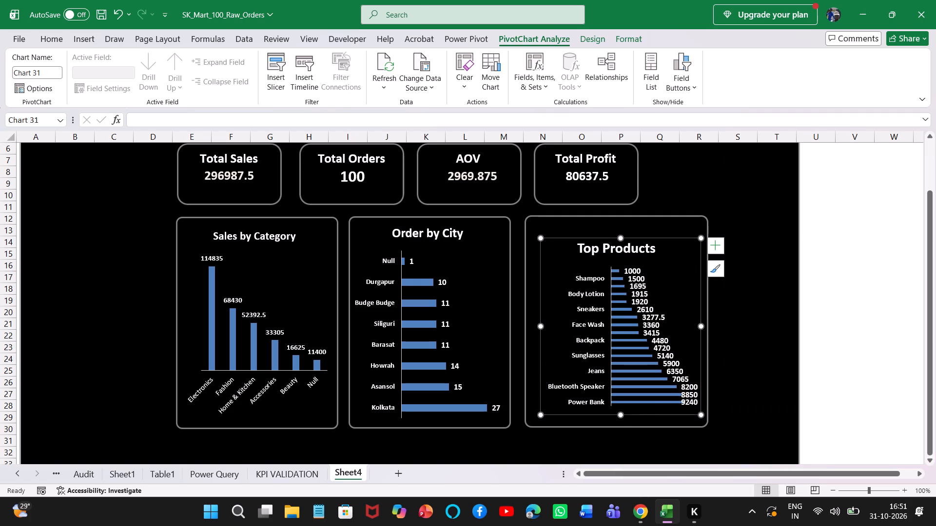
Enlarge the Top Products chart at its top, bottom and left edges so it fills the rounded frame.
{"action": "left_click", "coordinate": [543, 260]}
{"action": "left_click_drag", "start_coordinate": [622, 238], "coordinate": [598, 224]}
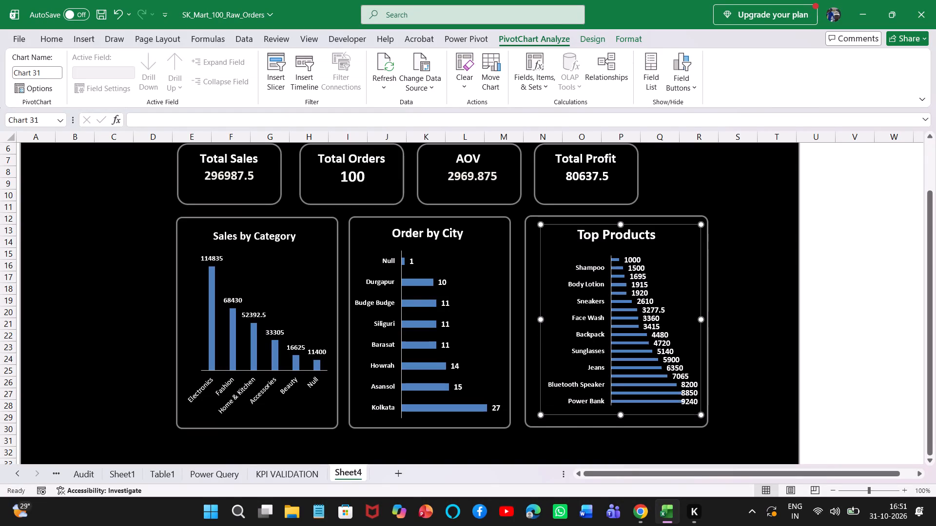
{"action": "left_click", "coordinate": [598, 267]}
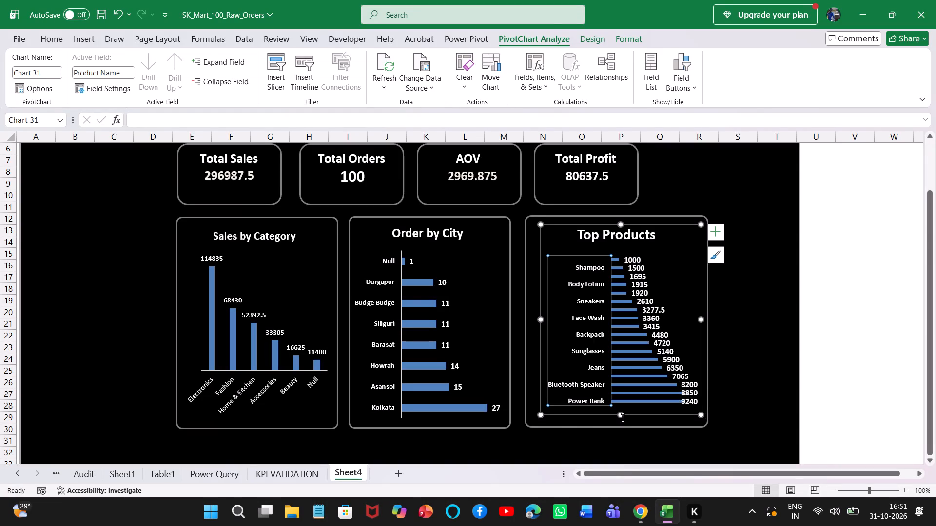
{"action": "left_click_drag", "start_coordinate": [621, 416], "coordinate": [619, 422]}
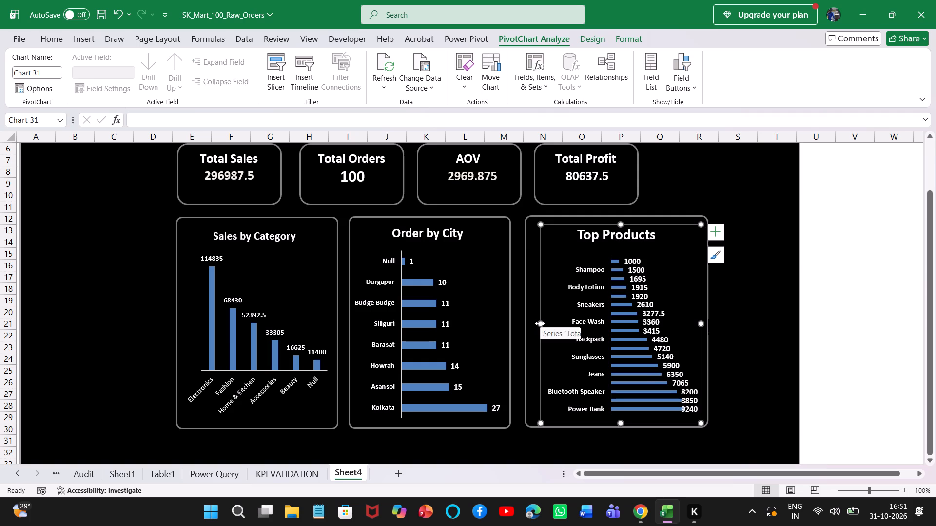
{"action": "left_click_drag", "start_coordinate": [540, 323], "coordinate": [529, 321]}
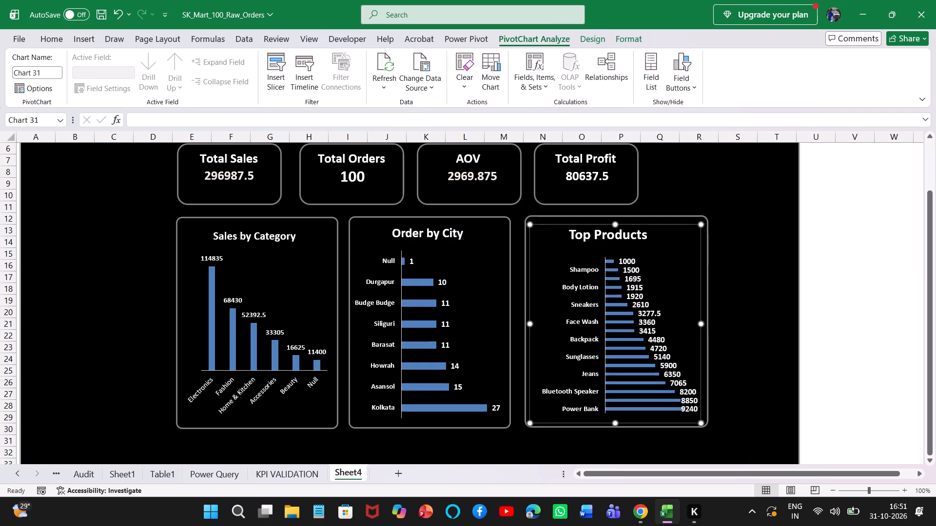
Widen the rounded frame around the Top Products chart towards column S and extend its bottom edge down to about row 32.
{"action": "left_click", "coordinate": [815, 371]}
{"action": "left_click", "coordinate": [770, 369]}
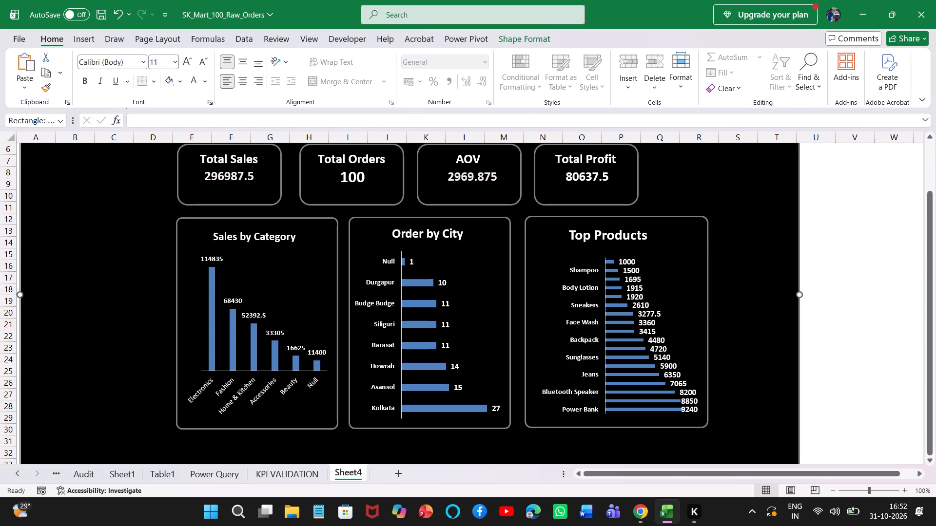
{"action": "left_click", "coordinate": [681, 345]}
{"action": "left_click", "coordinate": [775, 391]}
{"action": "left_click", "coordinate": [703, 365]}
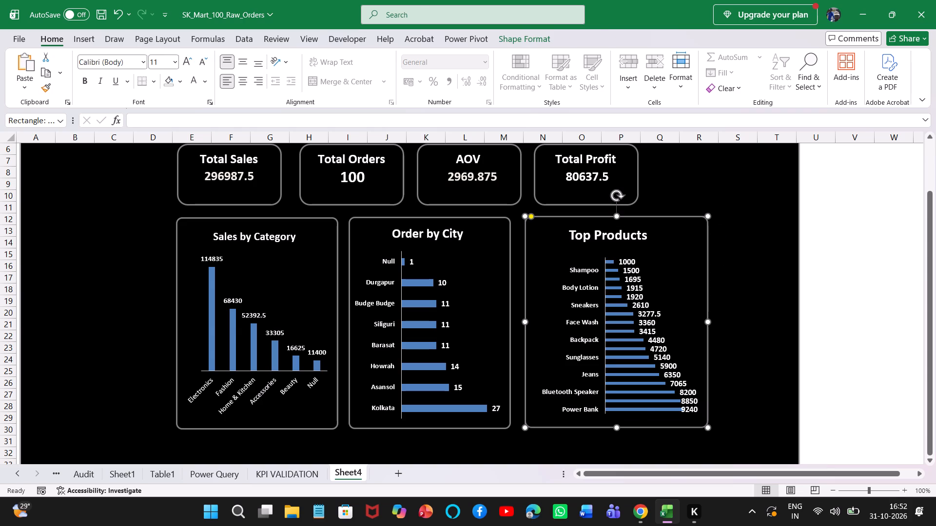
{"action": "left_click_drag", "start_coordinate": [709, 322], "coordinate": [755, 326]}
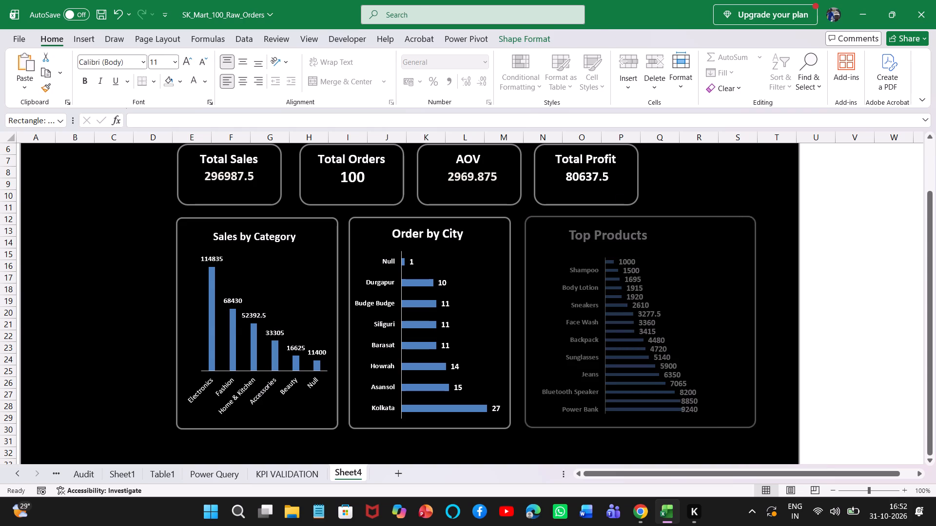
{"action": "left_click_drag", "start_coordinate": [755, 326], "coordinate": [756, 326]}
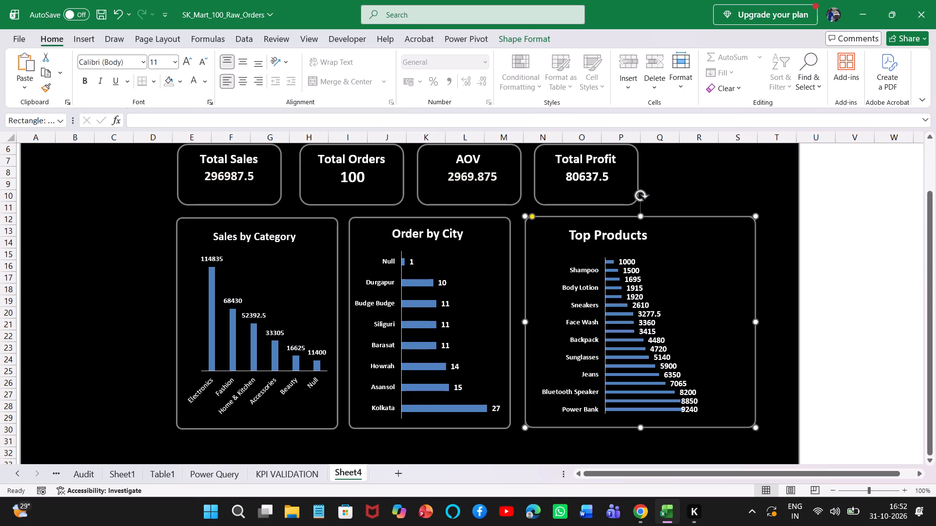
{"action": "left_click_drag", "start_coordinate": [641, 427], "coordinate": [641, 459]}
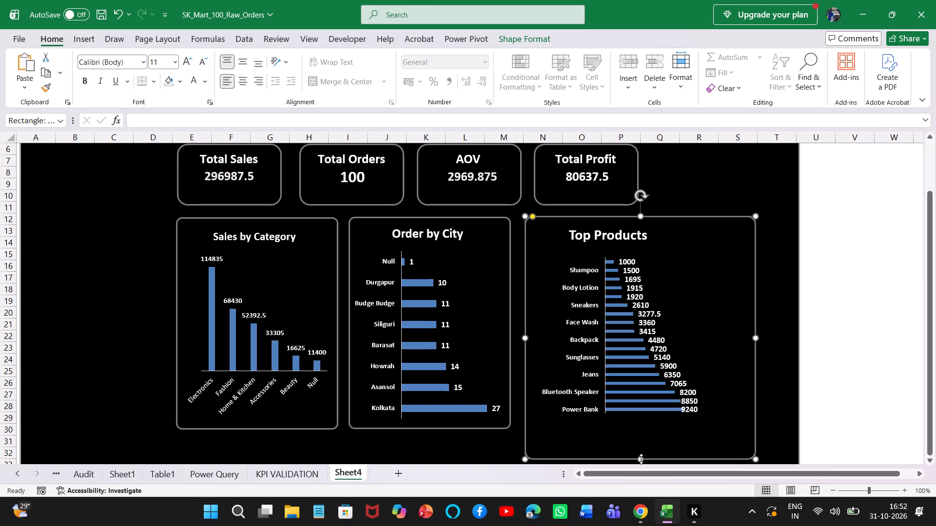
Enlarge the Top Products chart downward and sideways to fill the widened frame, with every product name given room.
{"action": "left_click", "coordinate": [603, 369]}
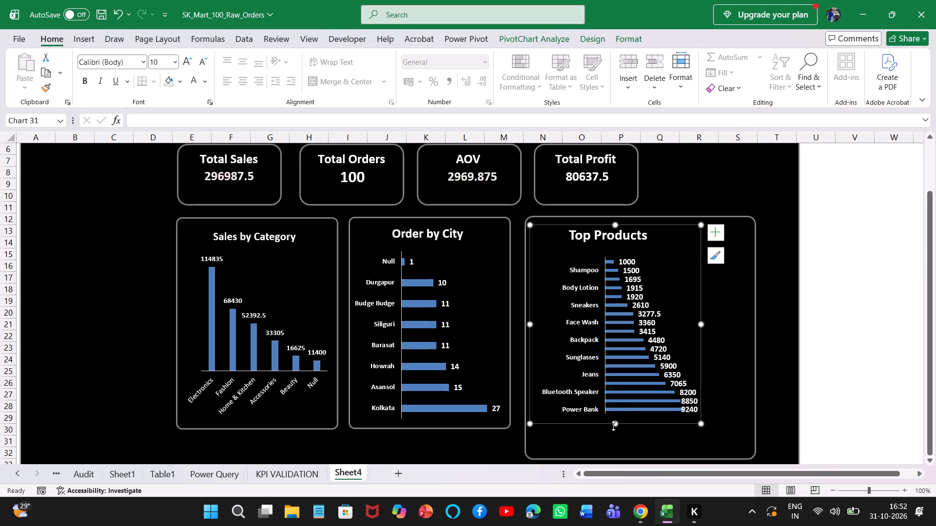
{"action": "left_click_drag", "start_coordinate": [618, 424], "coordinate": [647, 454]}
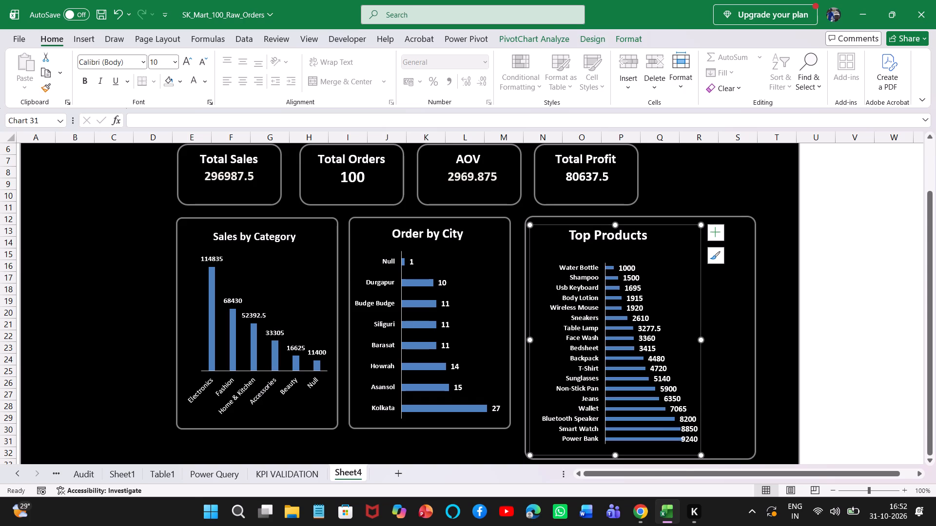
{"action": "left_click_drag", "start_coordinate": [700, 336], "coordinate": [726, 340]}
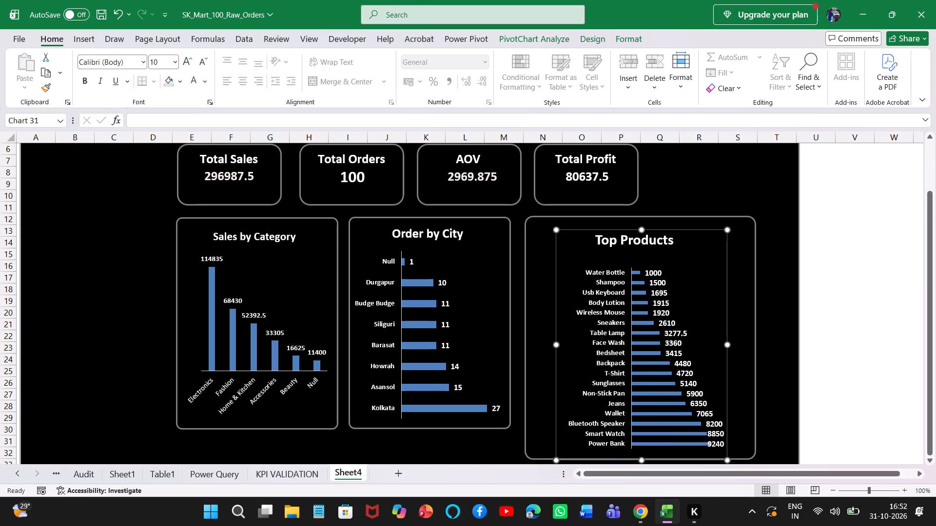
{"action": "left_click_drag", "start_coordinate": [557, 346], "coordinate": [530, 341]}
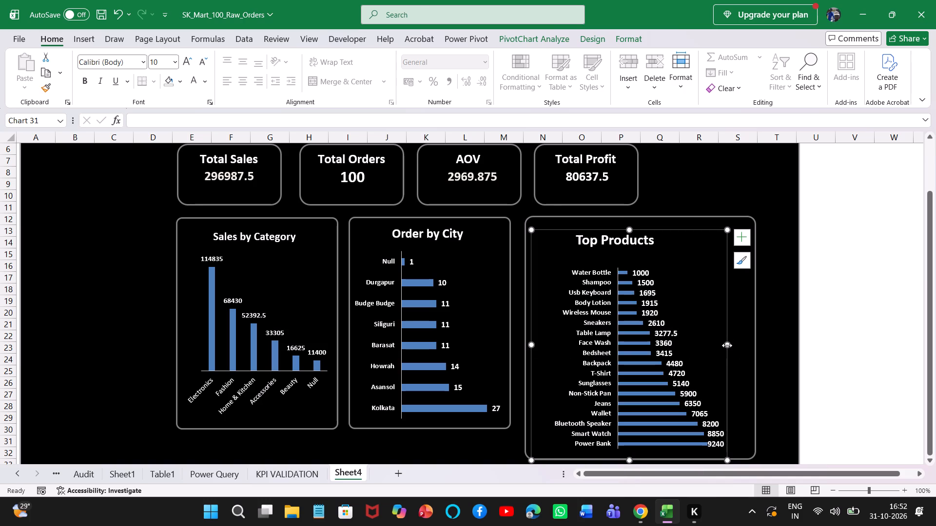
{"action": "left_click_drag", "start_coordinate": [727, 345], "coordinate": [745, 343]}
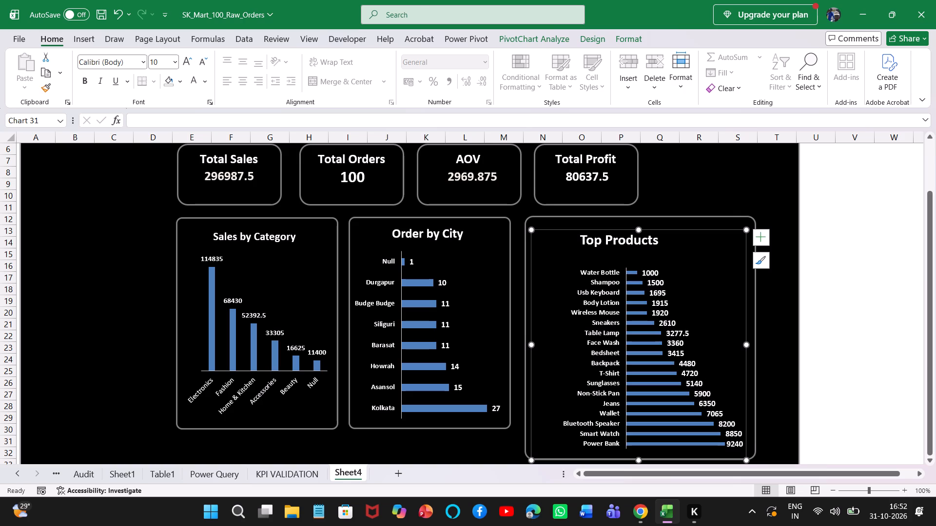
Shorten the Top Products chart slightly from its bottom edge and move it up against the top of its frame.
{"action": "left_click_drag", "start_coordinate": [931, 384], "coordinate": [934, 408]}
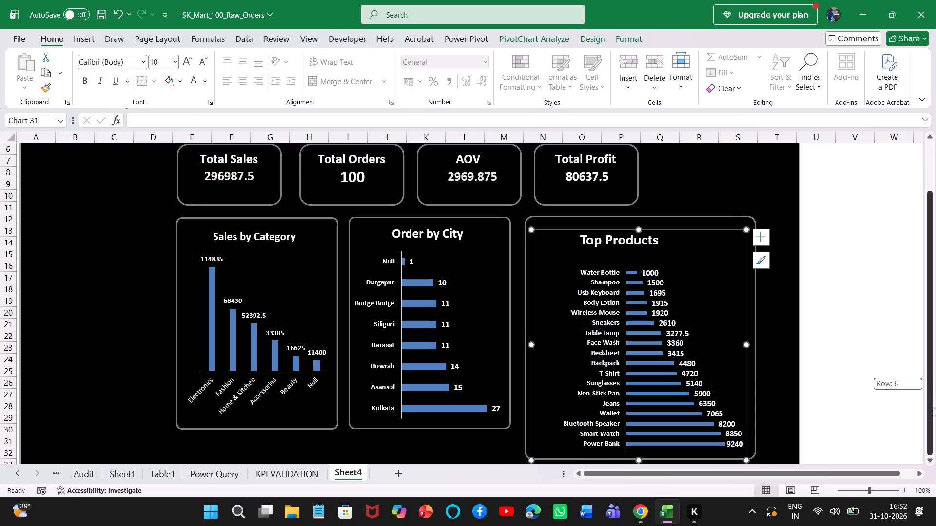
{"action": "left_click_drag", "start_coordinate": [934, 408], "coordinate": [931, 462]}
{"action": "left_click", "coordinate": [931, 462]}
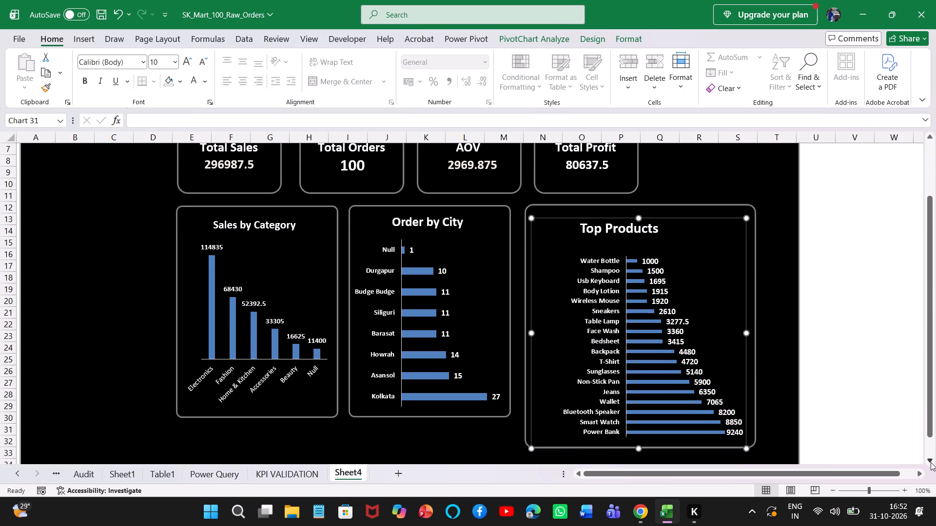
{"action": "left_click", "coordinate": [931, 462]}
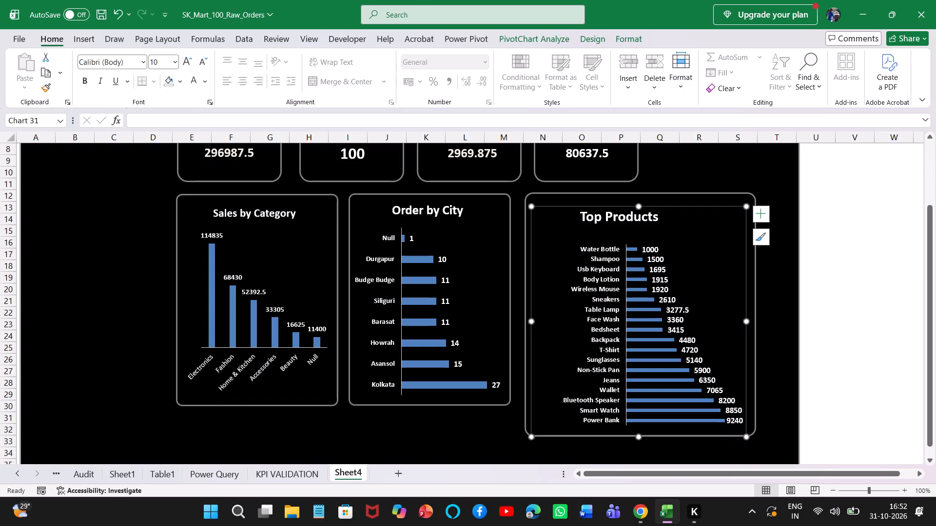
{"action": "left_click_drag", "start_coordinate": [640, 435], "coordinate": [621, 421]}
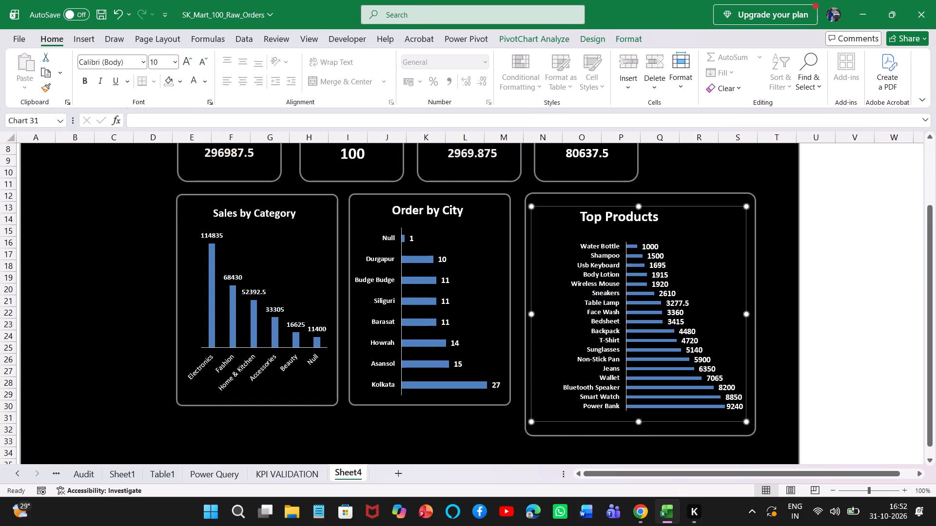
{"action": "left_click_drag", "start_coordinate": [571, 206], "coordinate": [569, 195]}
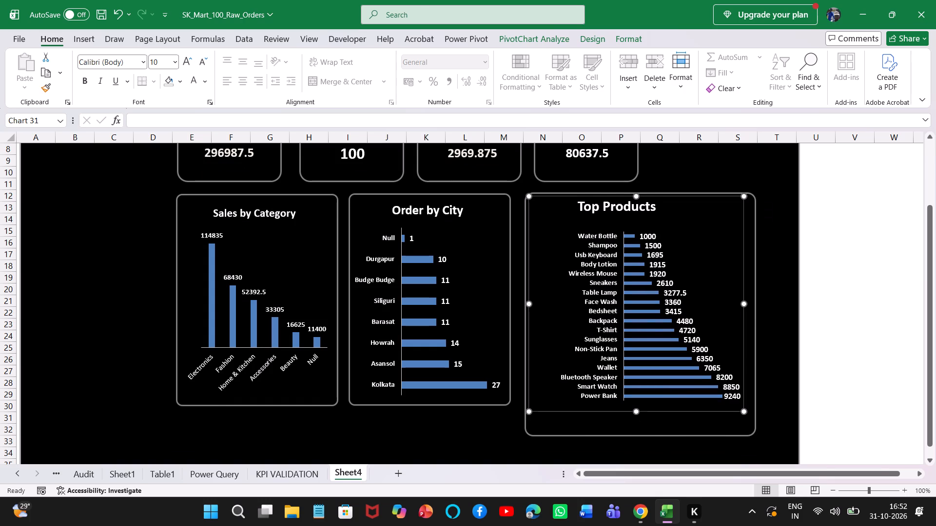
{"action": "left_click", "coordinate": [783, 391]}
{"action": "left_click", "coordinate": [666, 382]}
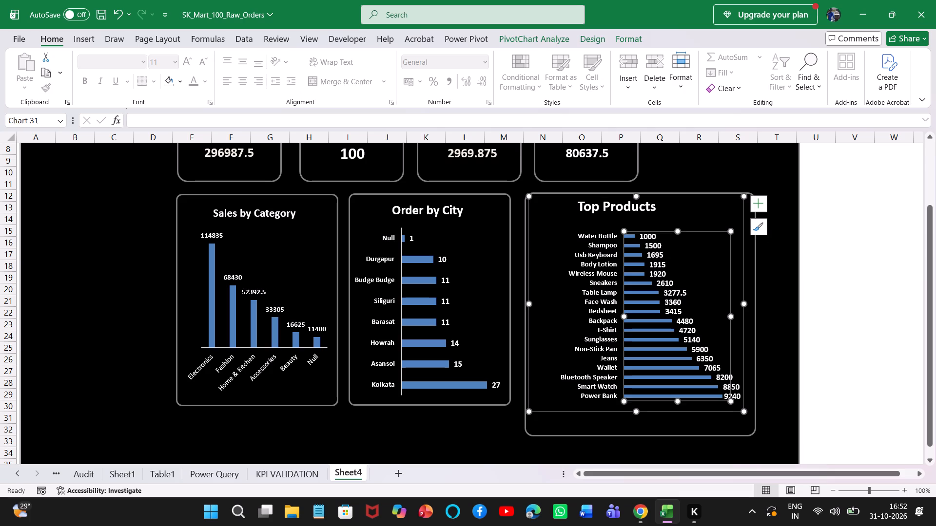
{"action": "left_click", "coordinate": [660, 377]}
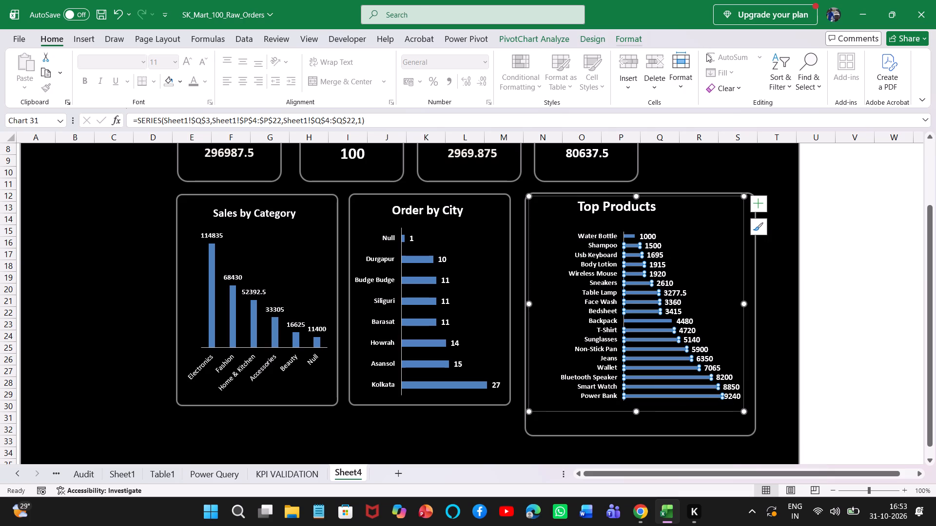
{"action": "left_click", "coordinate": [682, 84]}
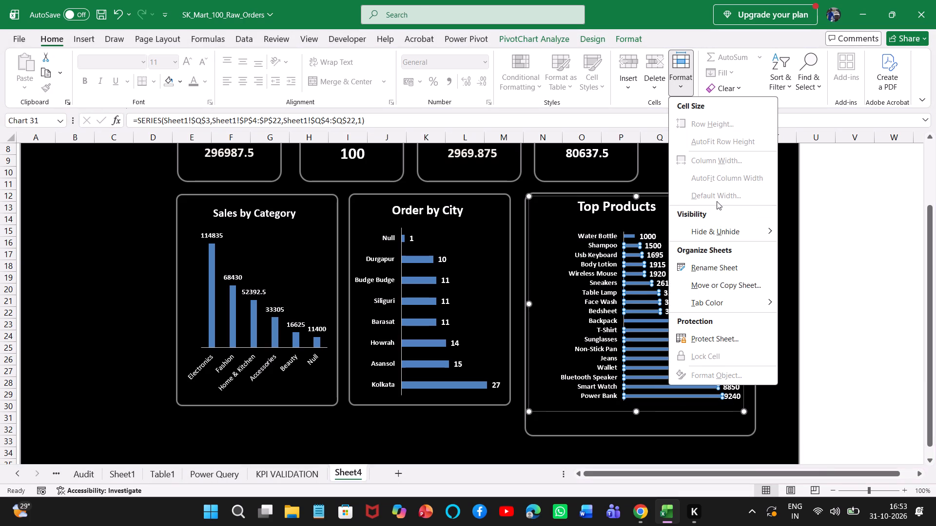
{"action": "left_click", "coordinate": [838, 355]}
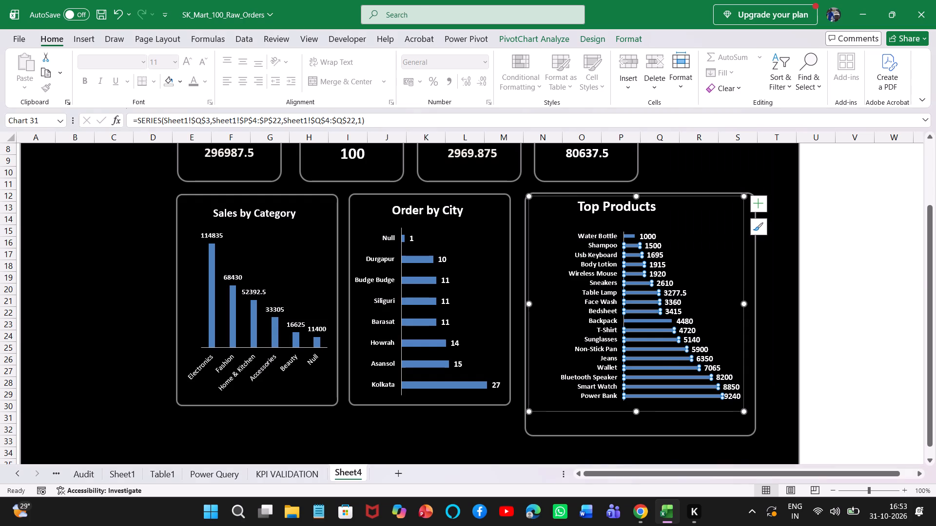
Shorten the Top Products frame so its bottom edge lines up with the Sales by Category and Order by City frames.
{"action": "left_click", "coordinate": [649, 424]}
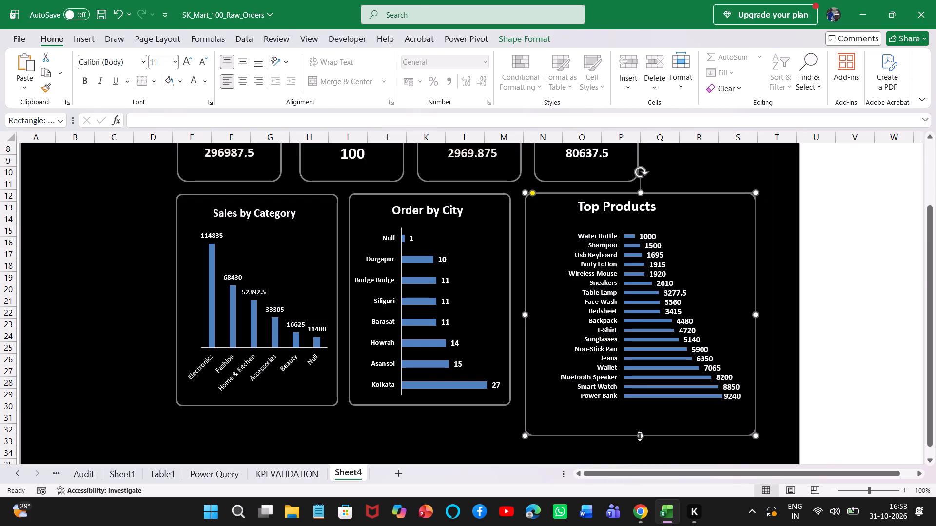
{"action": "left_click_drag", "start_coordinate": [640, 436], "coordinate": [624, 404]}
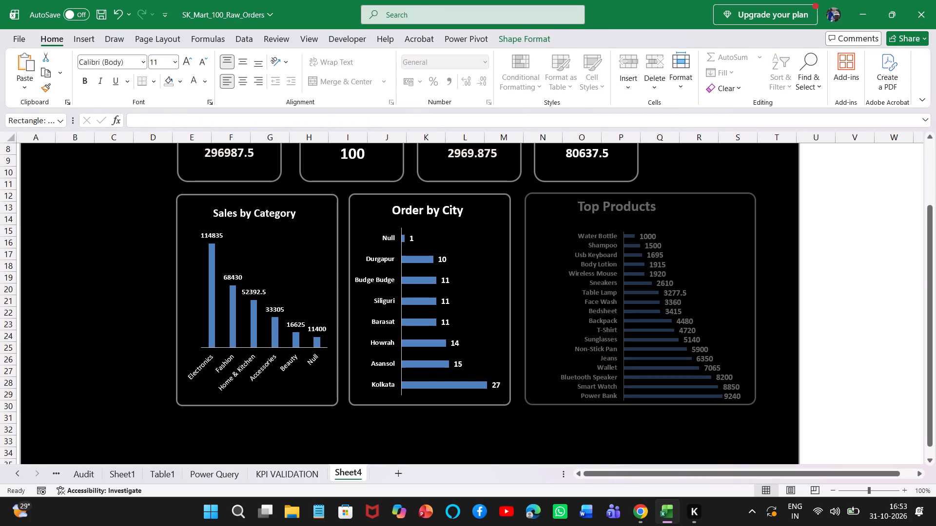
{"action": "left_click_drag", "start_coordinate": [624, 404], "coordinate": [624, 405]}
{"action": "left_click", "coordinate": [855, 409]}
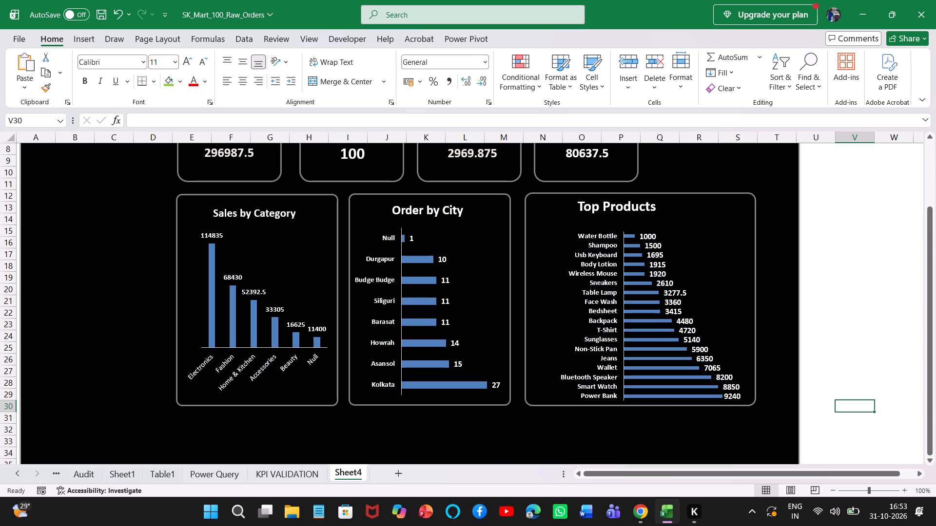
Review the overall dashboard layout, from the title and KPI cards down to the three framed charts.
{"action": "left_click", "coordinate": [694, 347]}
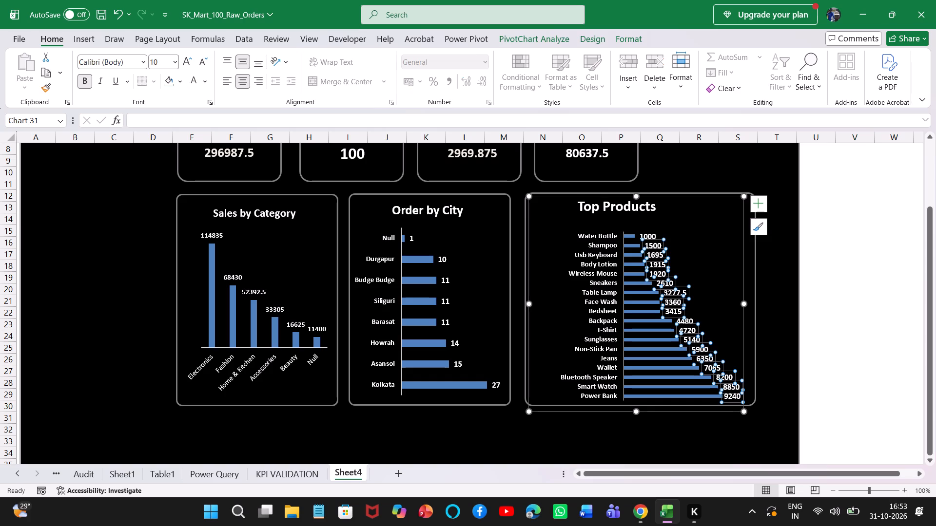
{"action": "left_click", "coordinate": [781, 371]}
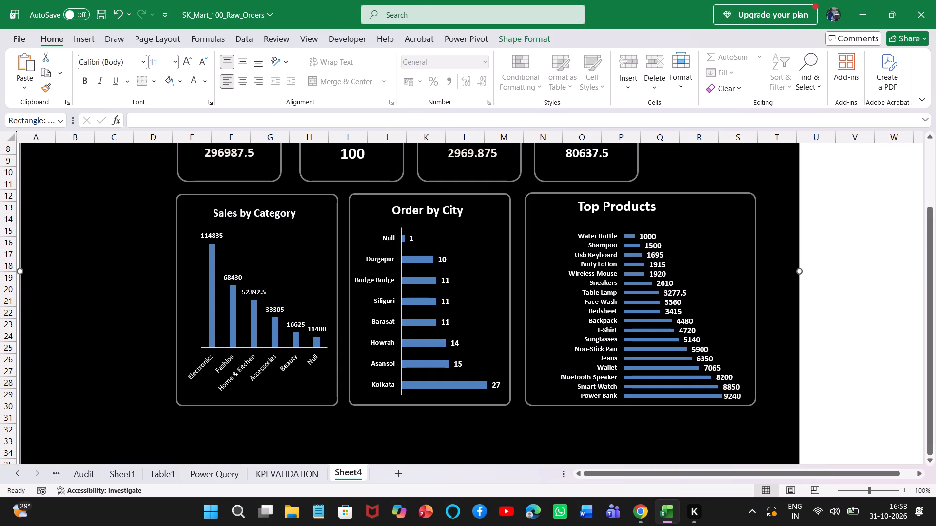
{"action": "left_click_drag", "start_coordinate": [929, 345], "coordinate": [927, 291]}
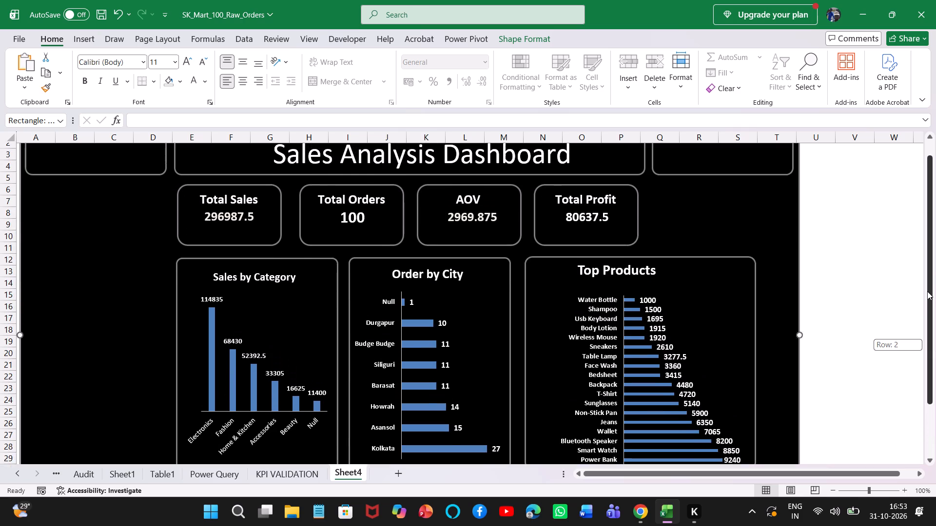
{"action": "left_click_drag", "start_coordinate": [927, 291], "coordinate": [927, 284]}
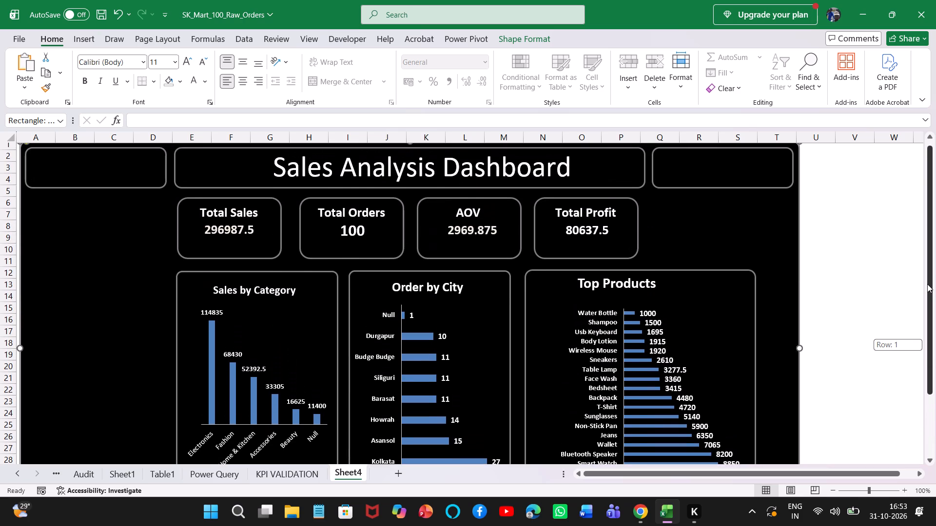
{"action": "left_click_drag", "start_coordinate": [927, 284], "coordinate": [929, 316]}
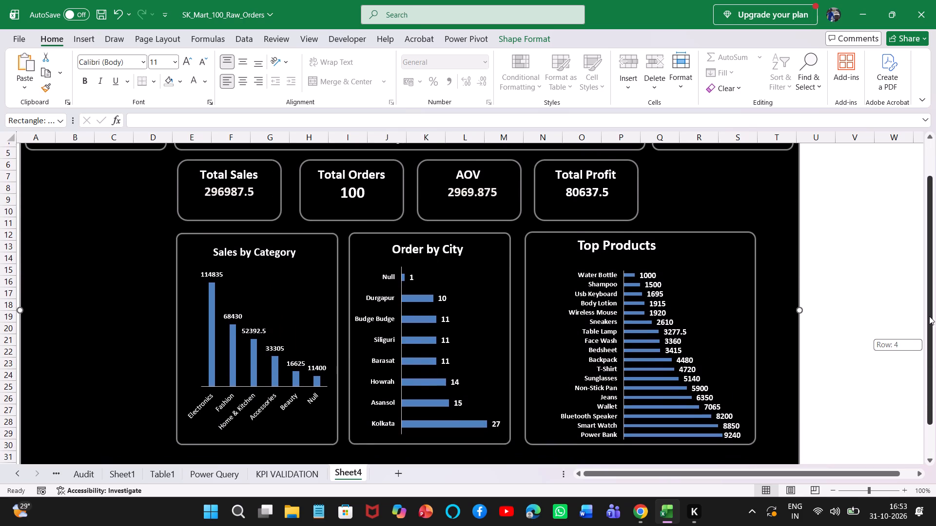
{"action": "left_click_drag", "start_coordinate": [929, 316], "coordinate": [930, 327]}
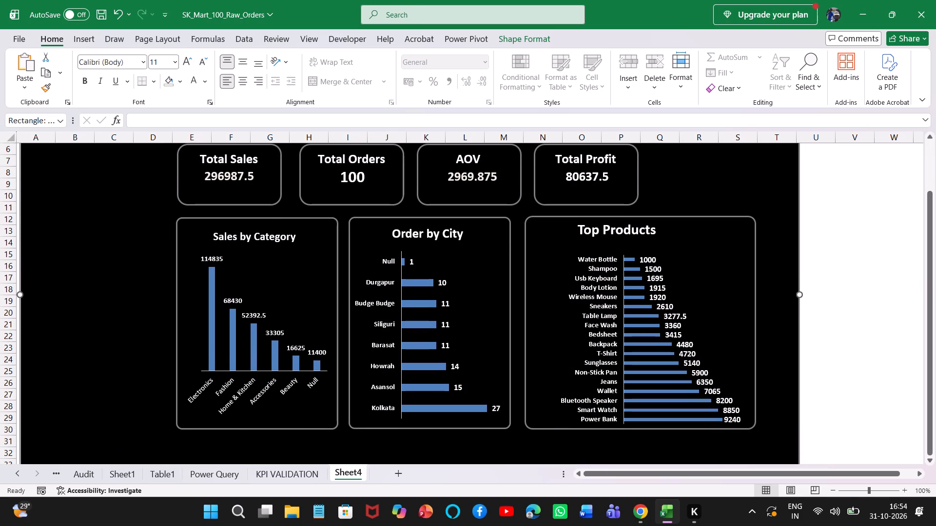
{"action": "left_click", "coordinate": [727, 299]}
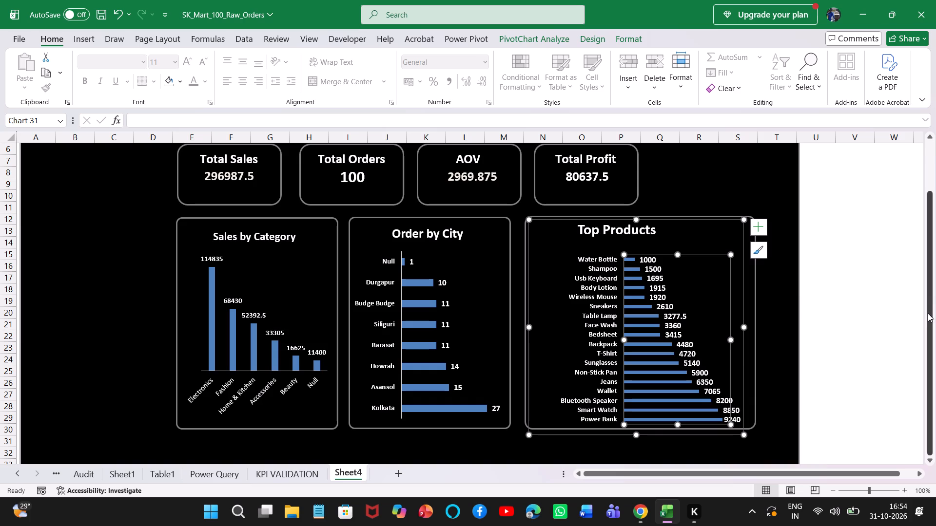
{"action": "left_click_drag", "start_coordinate": [930, 314], "coordinate": [923, 260]}
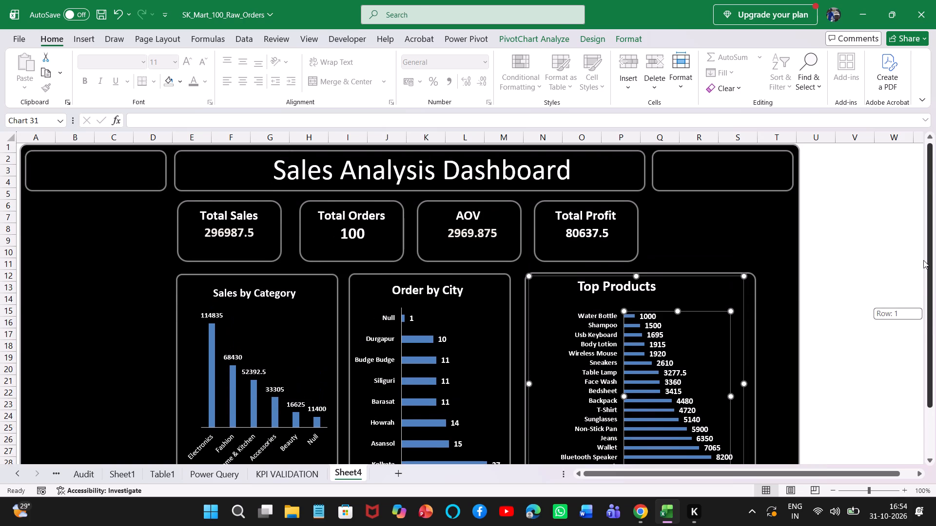
{"action": "left_click_drag", "start_coordinate": [923, 260], "coordinate": [923, 266]}
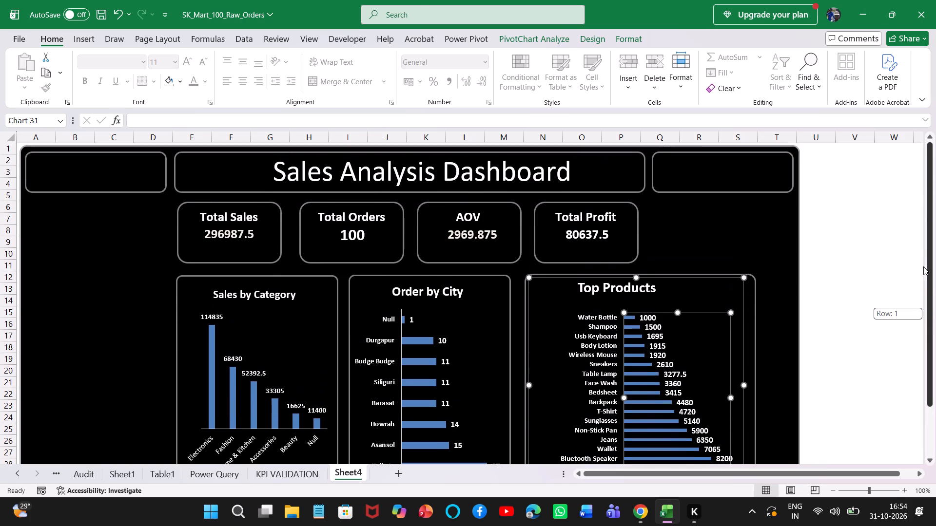
{"action": "left_click_drag", "start_coordinate": [923, 266], "coordinate": [925, 283]}
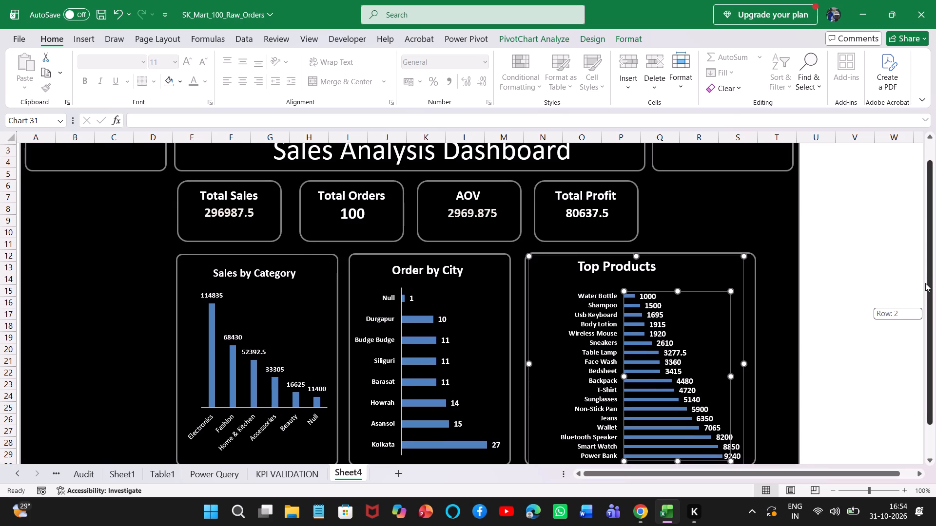
{"action": "left_click_drag", "start_coordinate": [925, 283], "coordinate": [934, 335]}
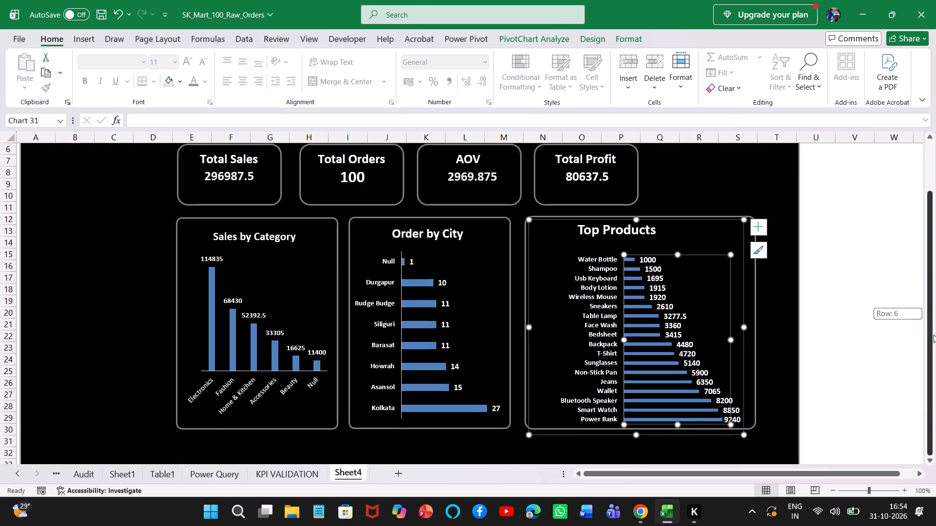
{"action": "left_click_drag", "start_coordinate": [934, 335], "coordinate": [916, 259]}
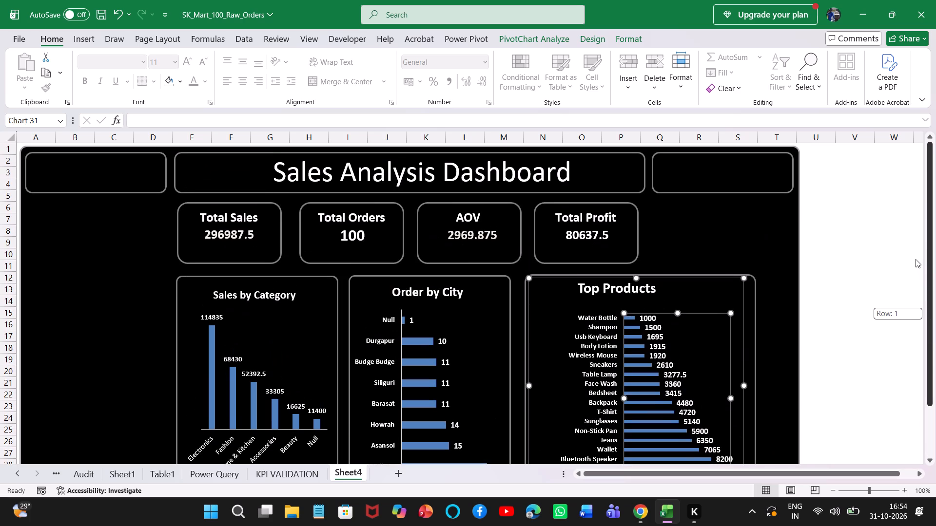
Extend the black dashboard background downward to about row 47, making room for another chart row beneath the three framed charts.
{"action": "left_click_drag", "start_coordinate": [916, 259], "coordinate": [928, 304]}
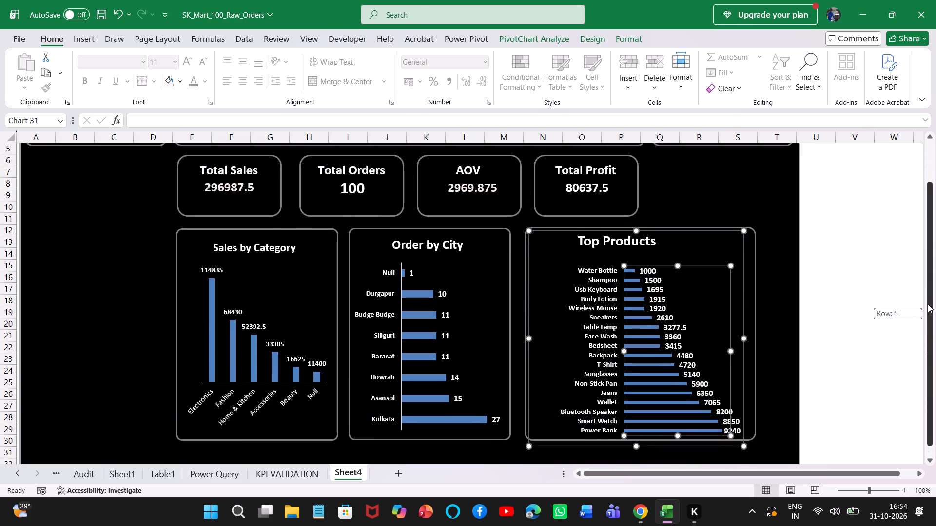
{"action": "left_click_drag", "start_coordinate": [928, 304], "coordinate": [935, 325]}
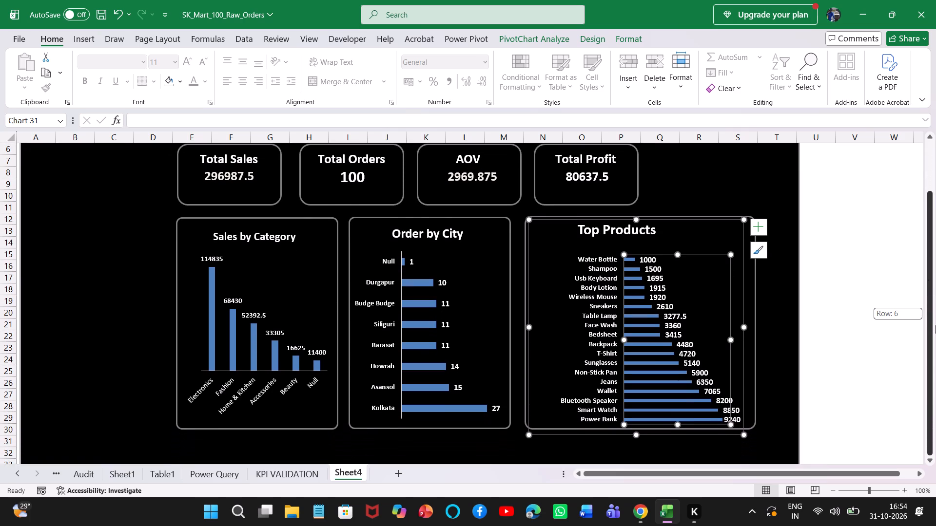
{"action": "left_click_drag", "start_coordinate": [935, 325], "coordinate": [935, 325]}
{"action": "left_click", "coordinate": [781, 346]}
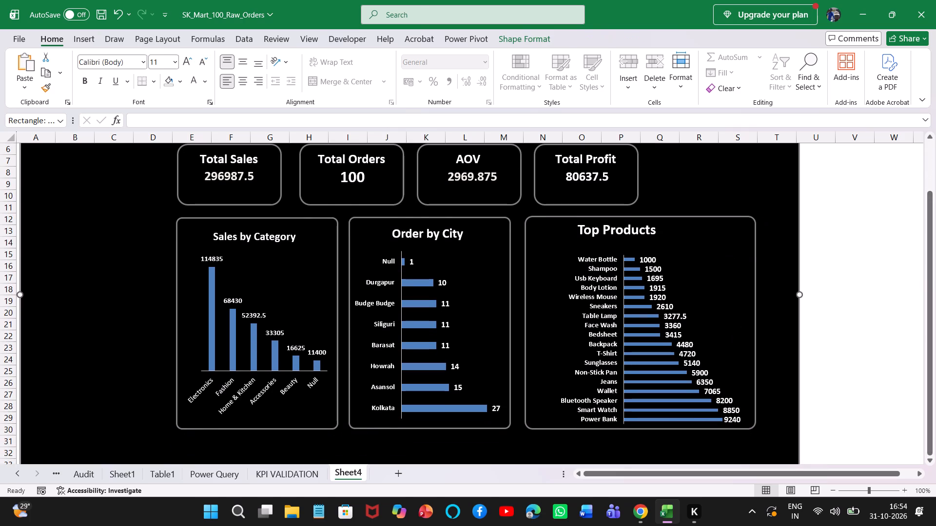
{"action": "key", "text": "alt+Tab"}
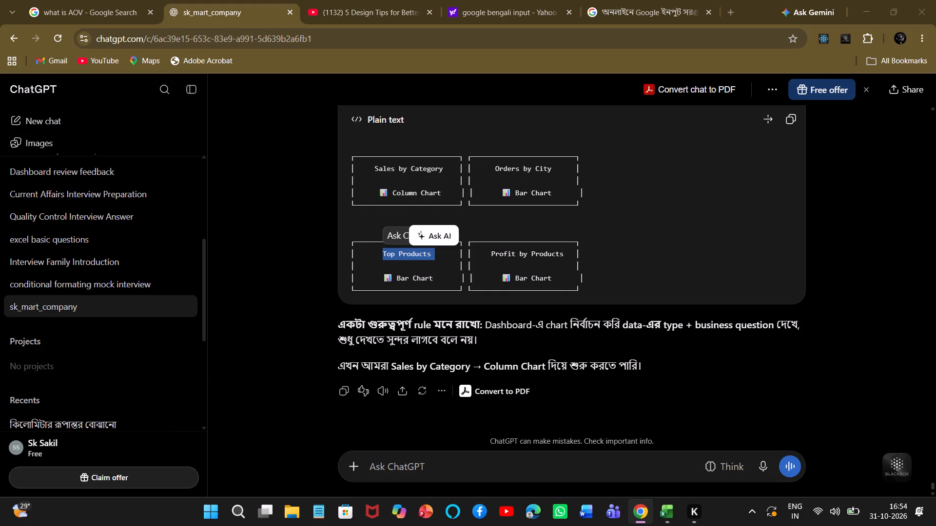
{"action": "key", "text": "alt+Tab"}
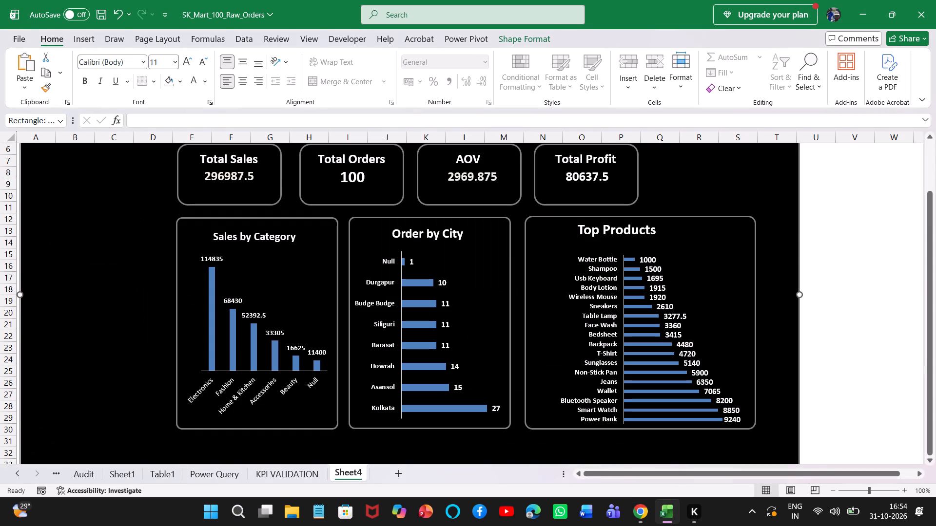
{"action": "triple_click", "coordinate": [932, 460]}
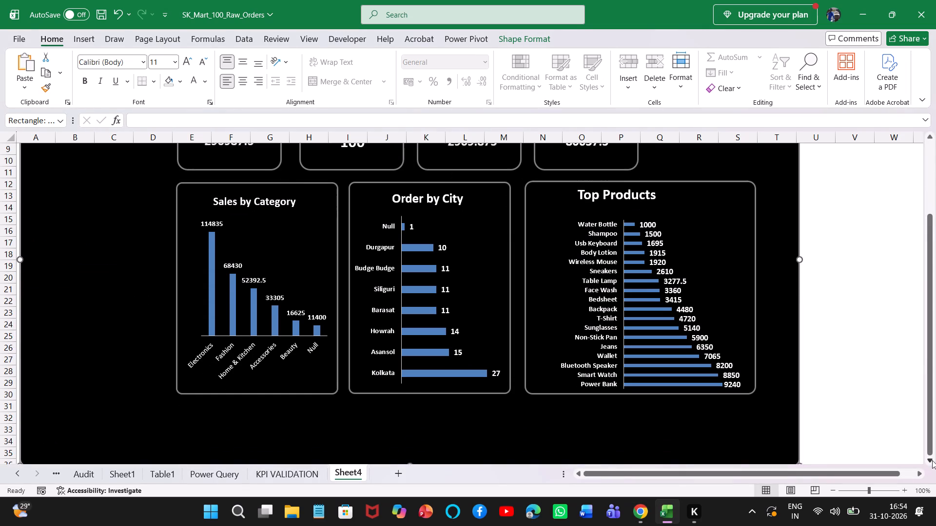
{"action": "triple_click", "coordinate": [932, 460]}
{"action": "left_click", "coordinate": [932, 460]}
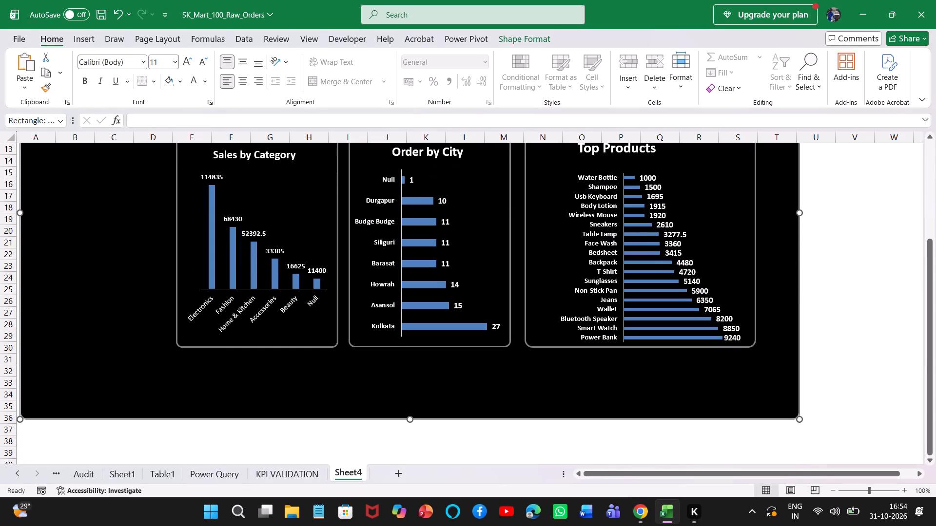
{"action": "left_click_drag", "start_coordinate": [411, 418], "coordinate": [413, 456]}
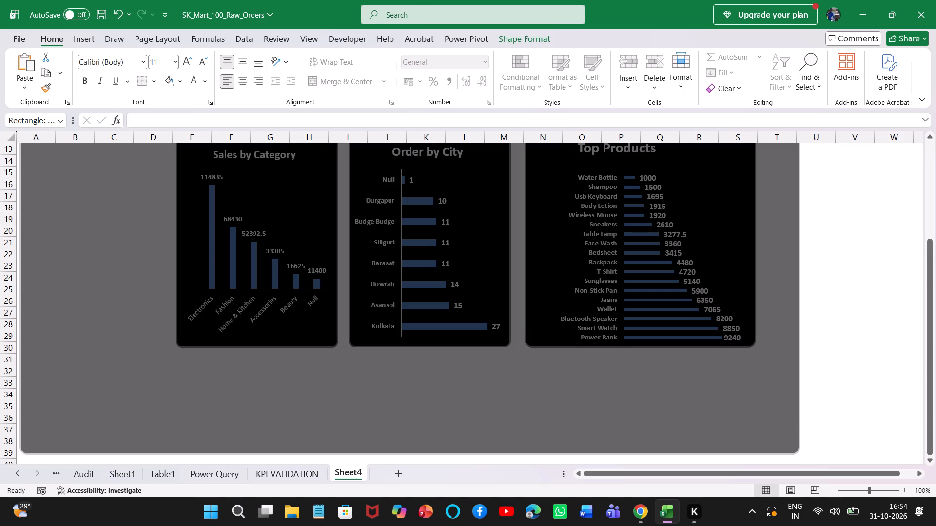
{"action": "left_click_drag", "start_coordinate": [413, 456], "coordinate": [413, 468]}
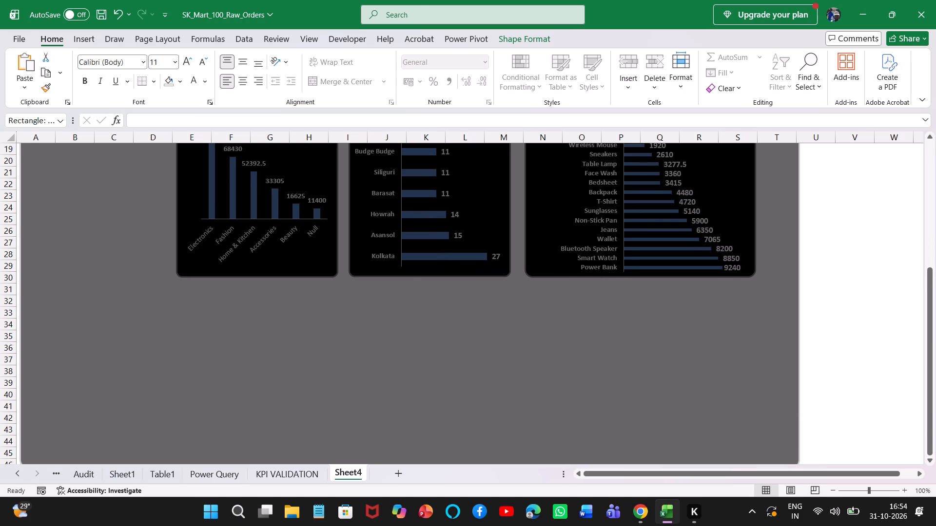
{"action": "left_click_drag", "start_coordinate": [413, 468], "coordinate": [415, 461]}
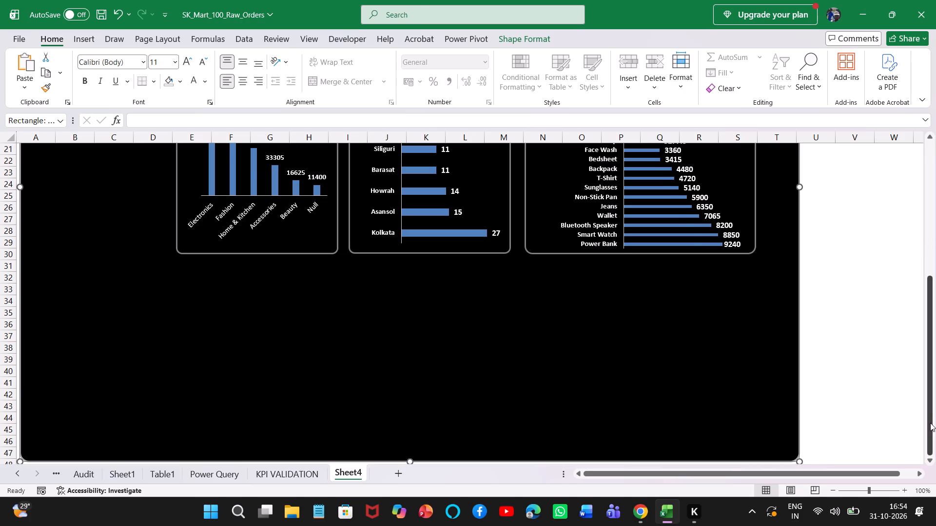
{"action": "left_click_drag", "start_coordinate": [930, 423], "coordinate": [929, 437]}
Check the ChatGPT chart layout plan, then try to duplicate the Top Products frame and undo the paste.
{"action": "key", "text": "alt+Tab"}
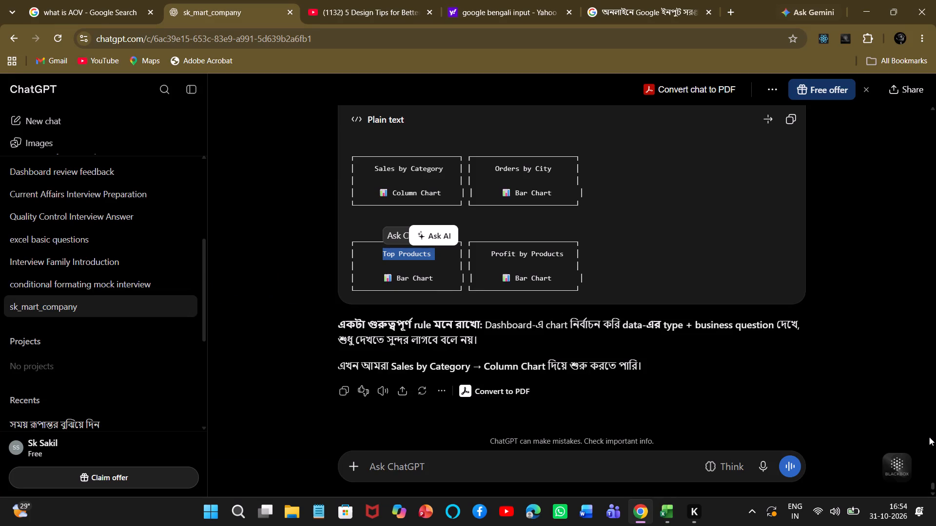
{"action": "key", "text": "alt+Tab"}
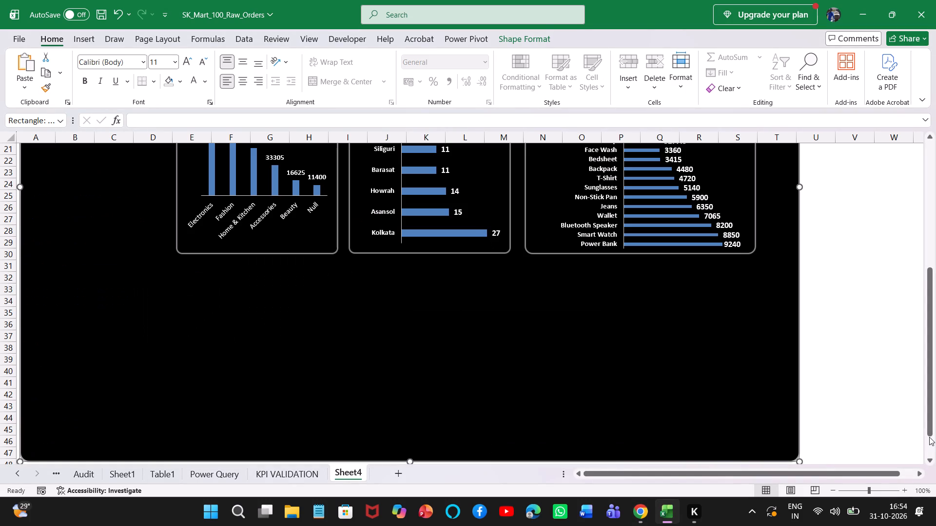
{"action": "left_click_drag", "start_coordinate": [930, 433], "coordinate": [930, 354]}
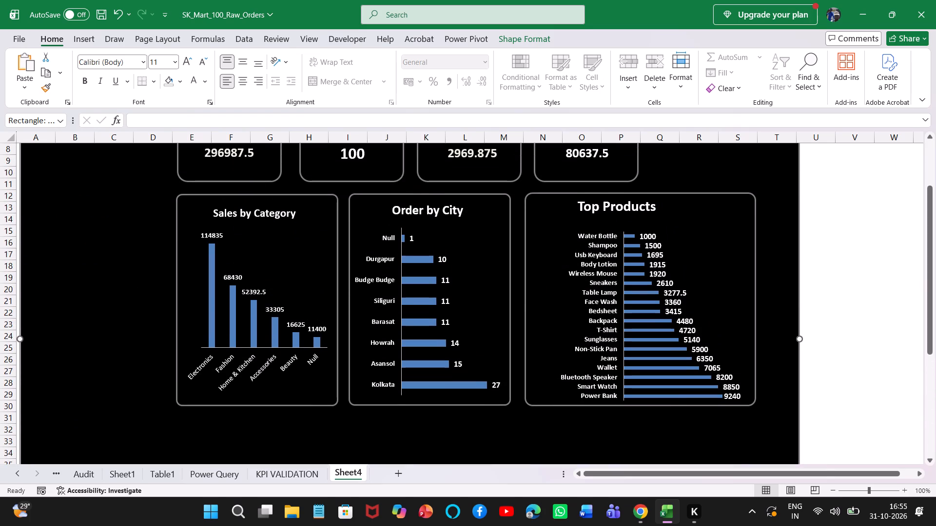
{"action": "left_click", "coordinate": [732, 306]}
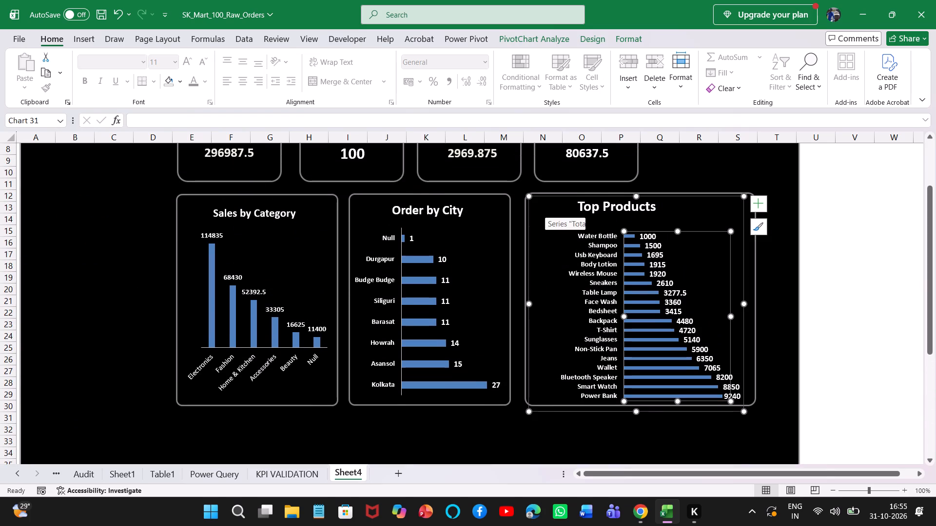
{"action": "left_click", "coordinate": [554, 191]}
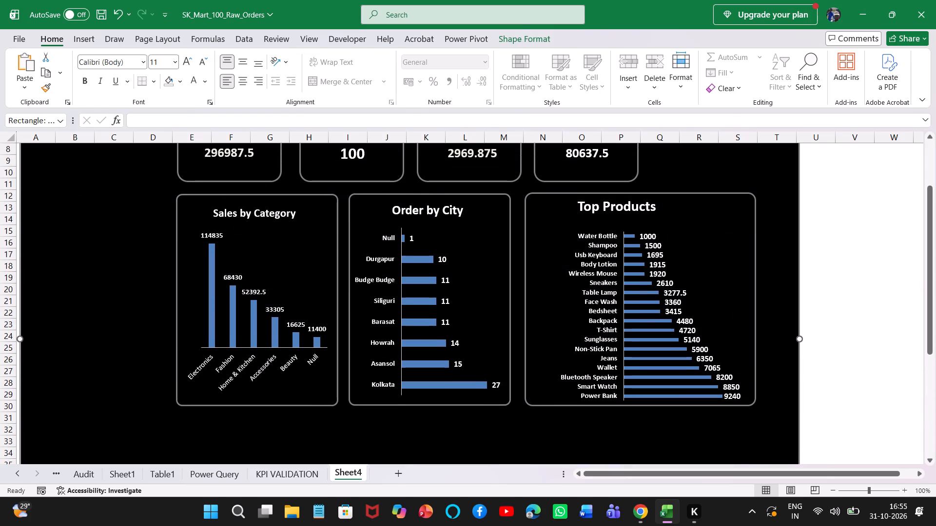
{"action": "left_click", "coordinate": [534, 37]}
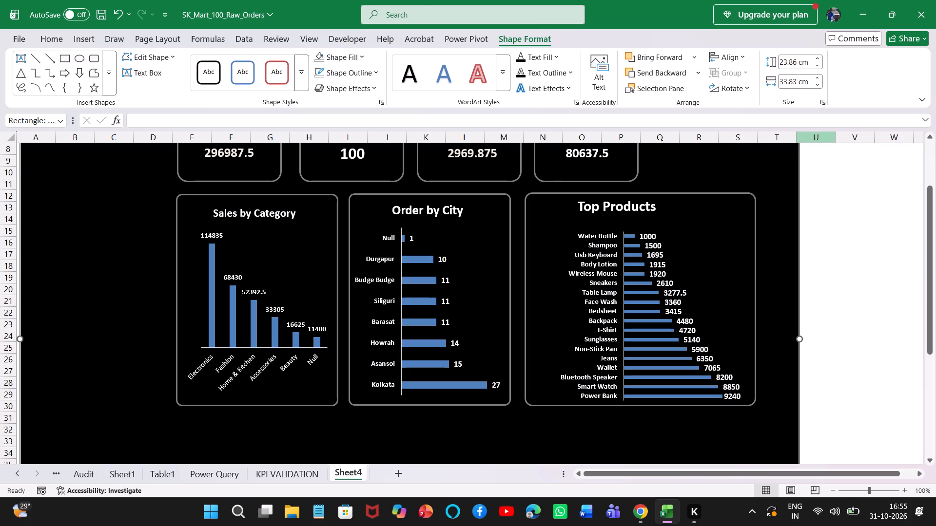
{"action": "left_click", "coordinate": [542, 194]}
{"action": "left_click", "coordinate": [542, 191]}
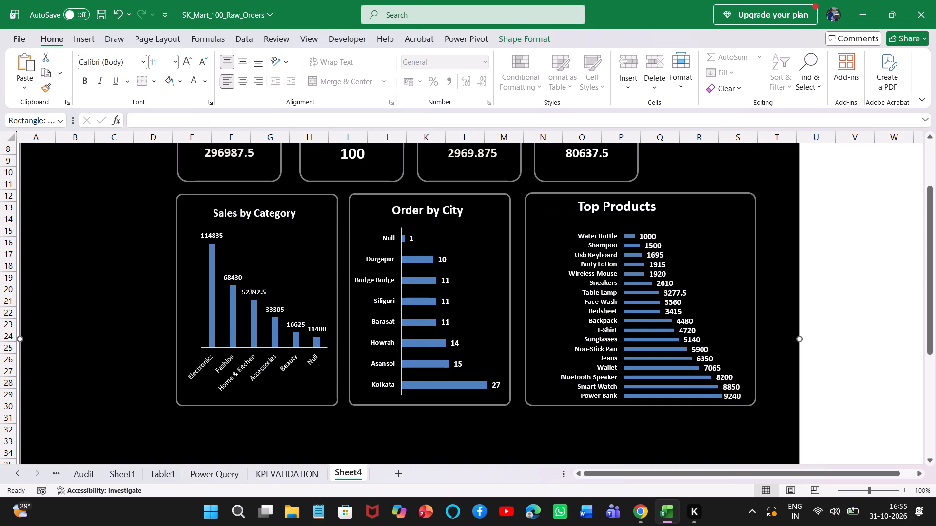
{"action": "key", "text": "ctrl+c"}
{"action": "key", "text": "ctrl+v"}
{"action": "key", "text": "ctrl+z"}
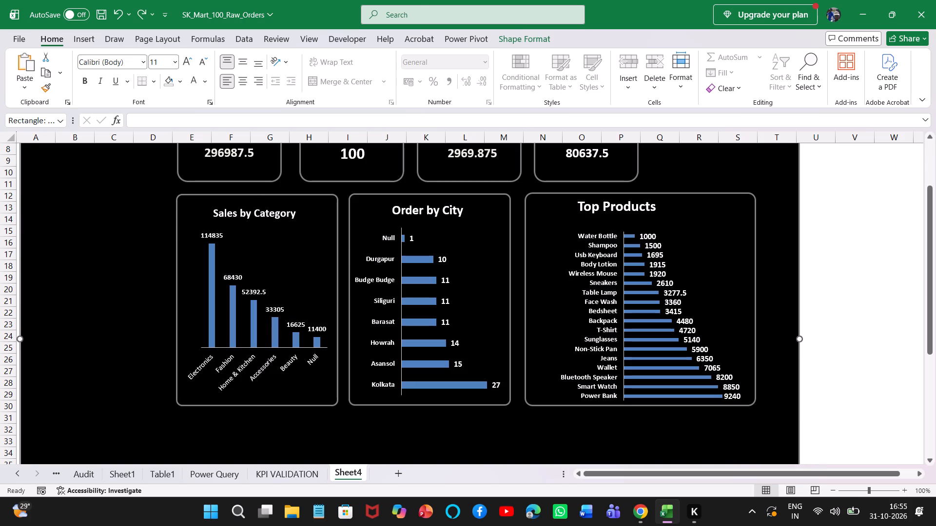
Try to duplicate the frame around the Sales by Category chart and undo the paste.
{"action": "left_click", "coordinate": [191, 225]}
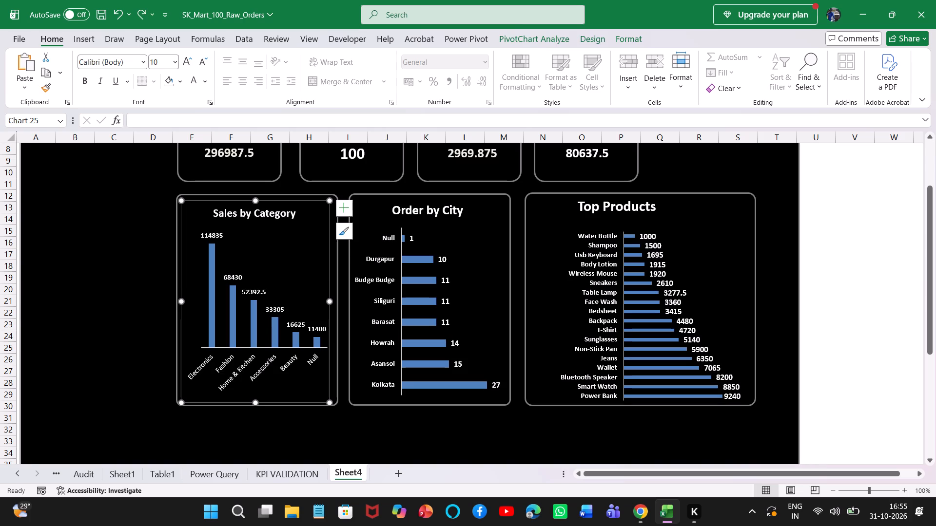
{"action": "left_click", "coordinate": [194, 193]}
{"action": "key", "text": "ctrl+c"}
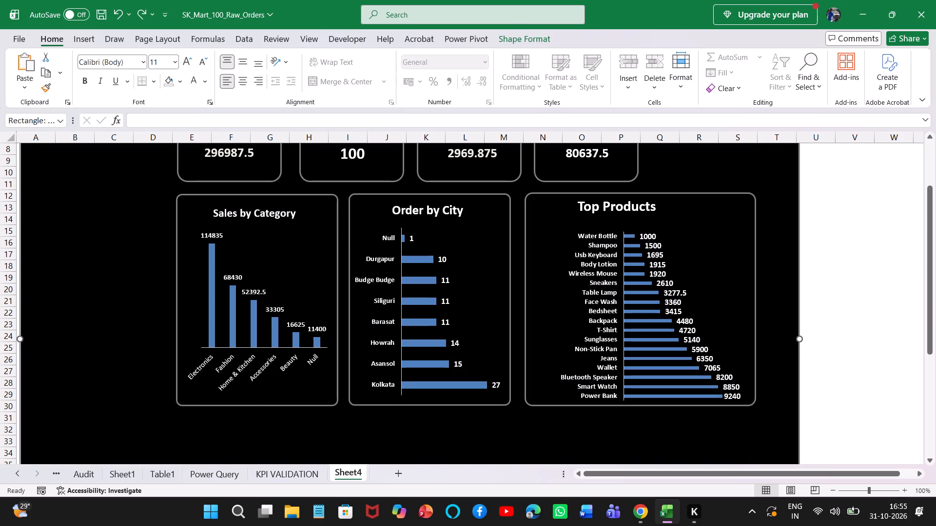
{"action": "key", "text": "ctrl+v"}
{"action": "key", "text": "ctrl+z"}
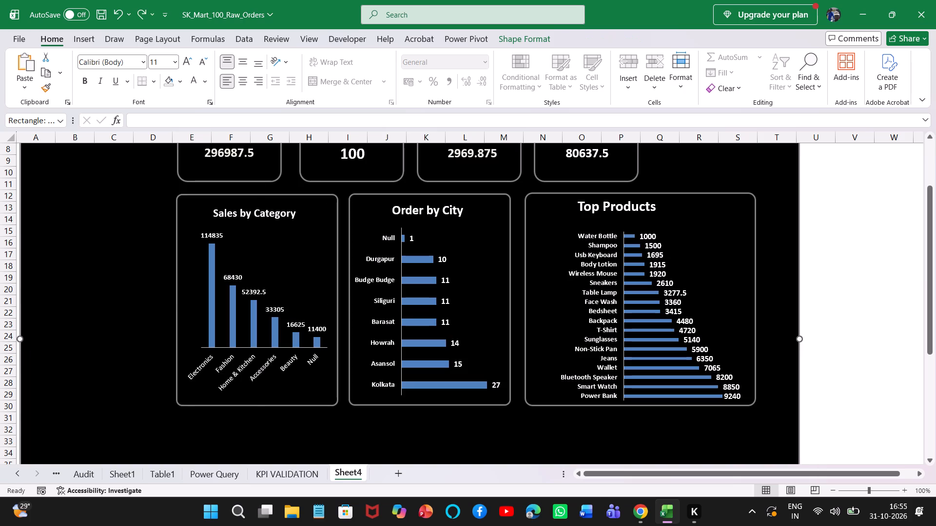
Duplicate the rounded frame around the Sales by Category chart, without the chart itself.
{"action": "left_click", "coordinate": [188, 200]}
{"action": "left_click", "coordinate": [184, 194]}
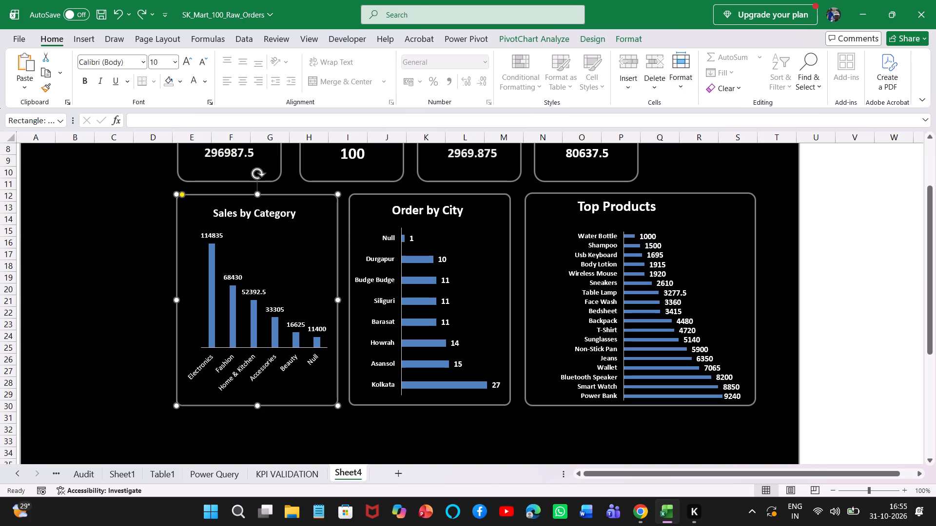
{"action": "key", "text": "ctrl+c"}
{"action": "key", "text": "ctrl+v"}
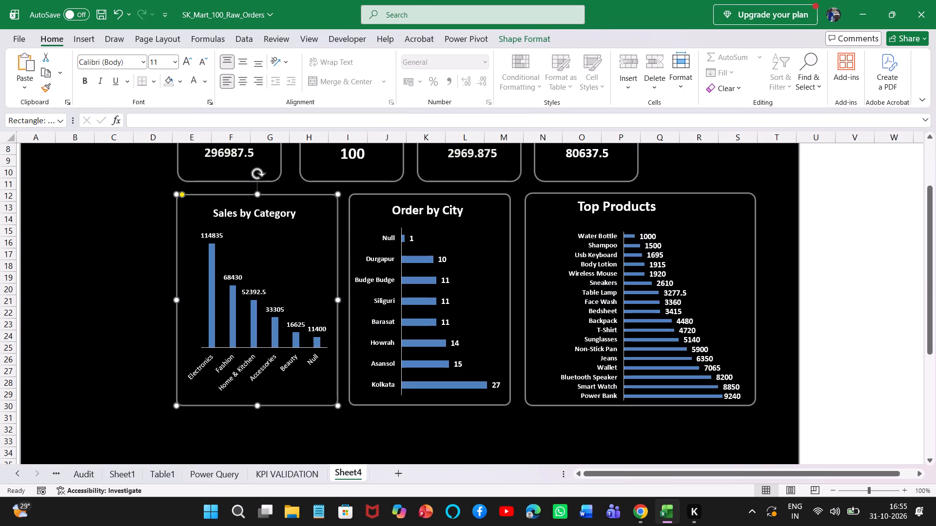
Shorten the copied frame and place it in the empty background area just beneath the Sales by Category frame.
{"action": "left_click_drag", "start_coordinate": [929, 278], "coordinate": [932, 306]}
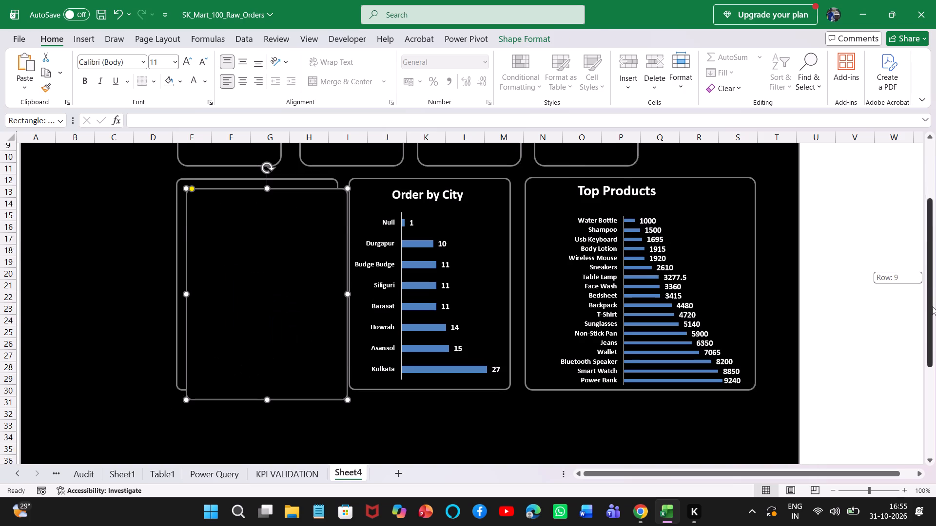
{"action": "left_click_drag", "start_coordinate": [932, 306], "coordinate": [935, 345]}
{"action": "left_click_drag", "start_coordinate": [324, 212], "coordinate": [376, 392]}
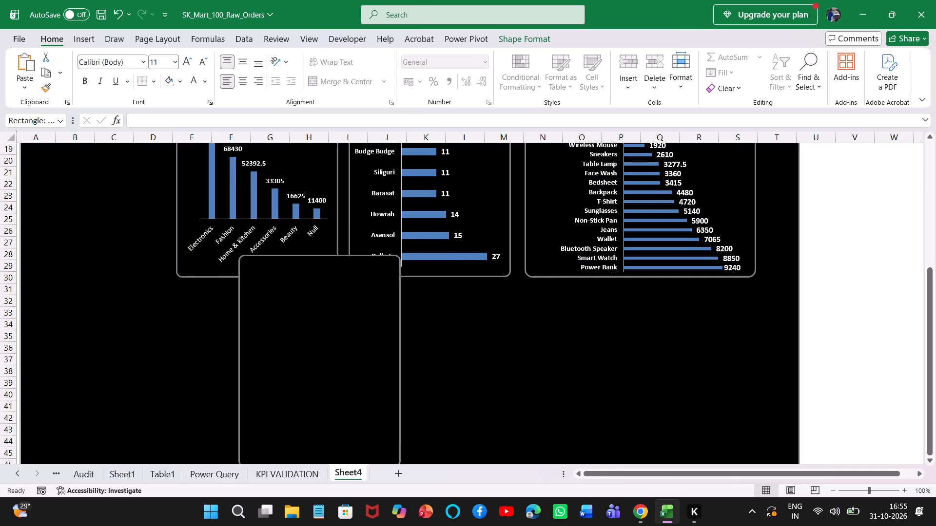
{"action": "left_click_drag", "start_coordinate": [376, 392], "coordinate": [337, 336]}
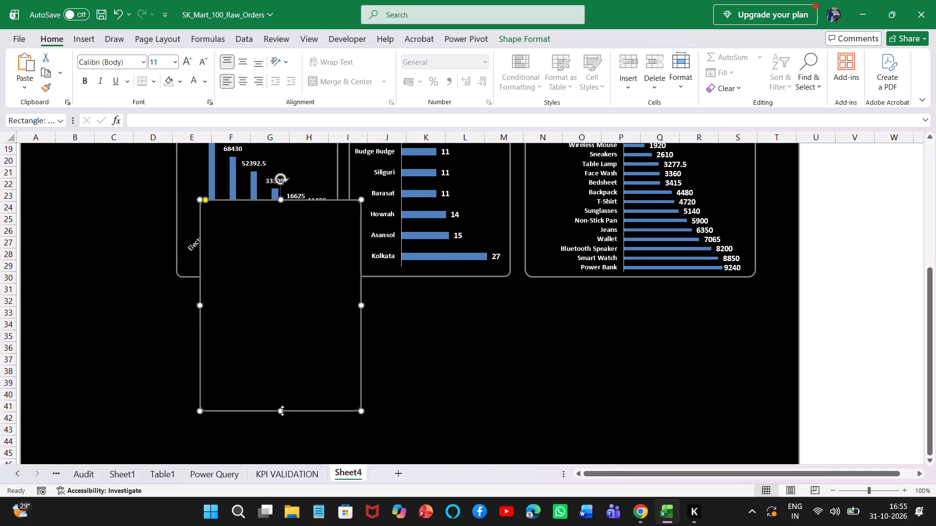
{"action": "left_click_drag", "start_coordinate": [281, 410], "coordinate": [282, 324]}
{"action": "left_click_drag", "start_coordinate": [302, 263], "coordinate": [294, 349]}
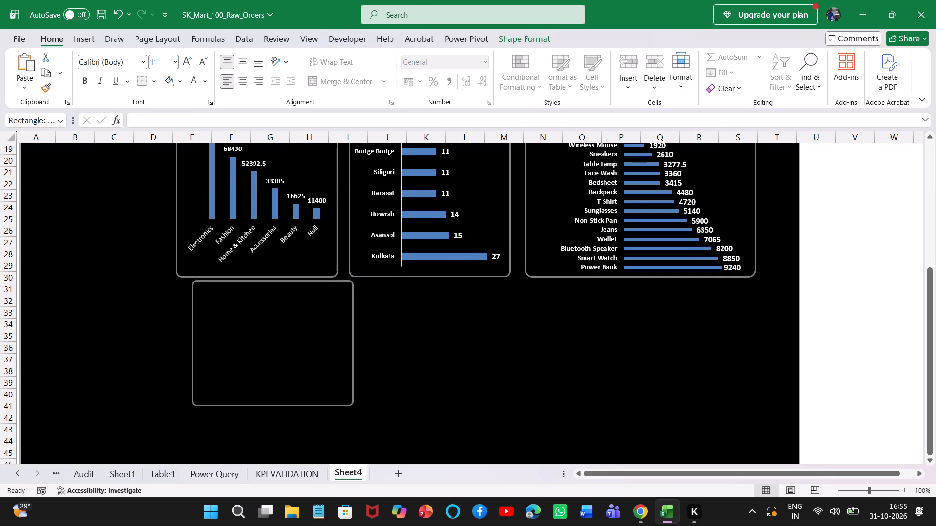
{"action": "left_click_drag", "start_coordinate": [294, 349], "coordinate": [289, 359]}
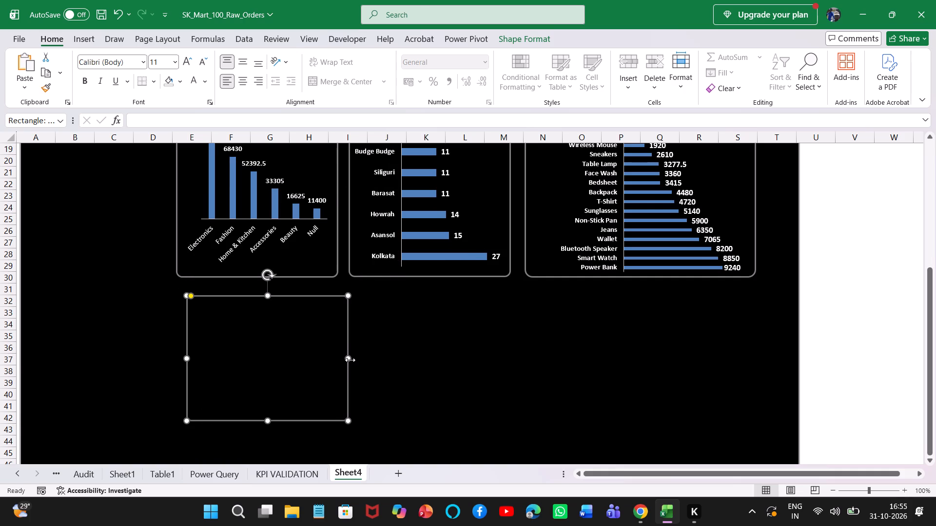
Widen the copied frame to about column R beneath the three charts and extend its bottom edge to about row 45.
{"action": "left_click_drag", "start_coordinate": [350, 360], "coordinate": [704, 379]}
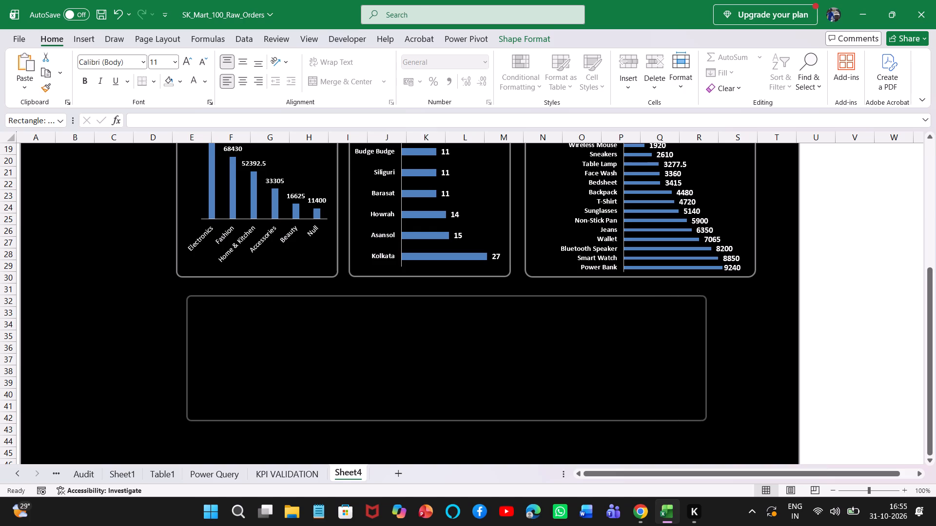
{"action": "left_click_drag", "start_coordinate": [704, 379], "coordinate": [703, 380]}
{"action": "left_click_drag", "start_coordinate": [446, 418], "coordinate": [446, 452]}
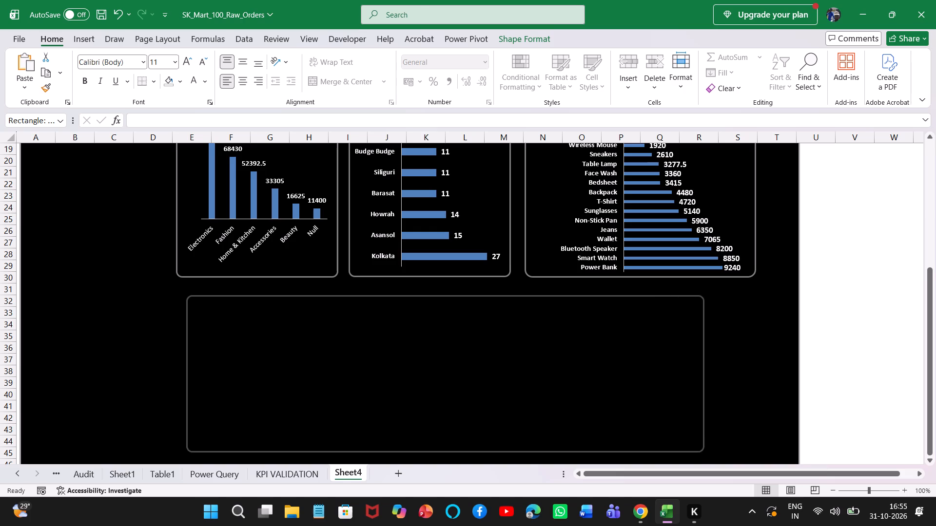
{"action": "left_click_drag", "start_coordinate": [446, 452], "coordinate": [439, 389]}
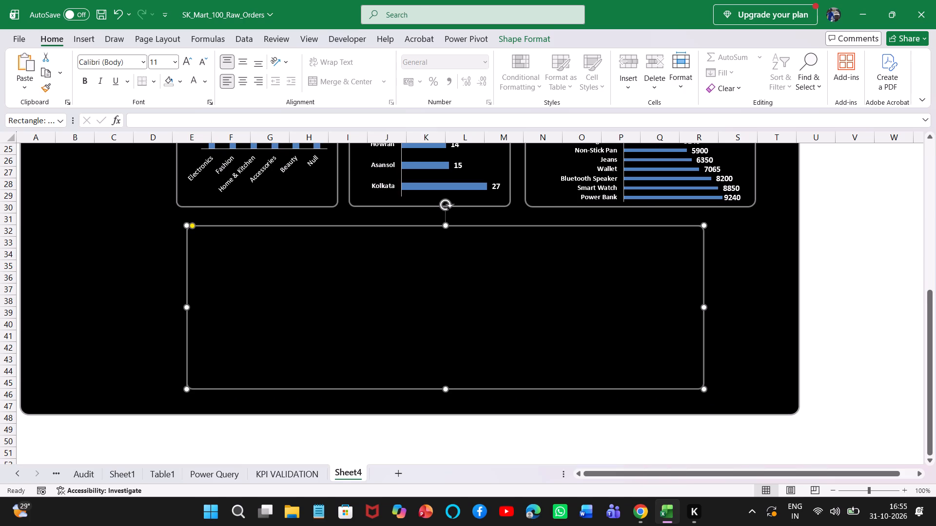